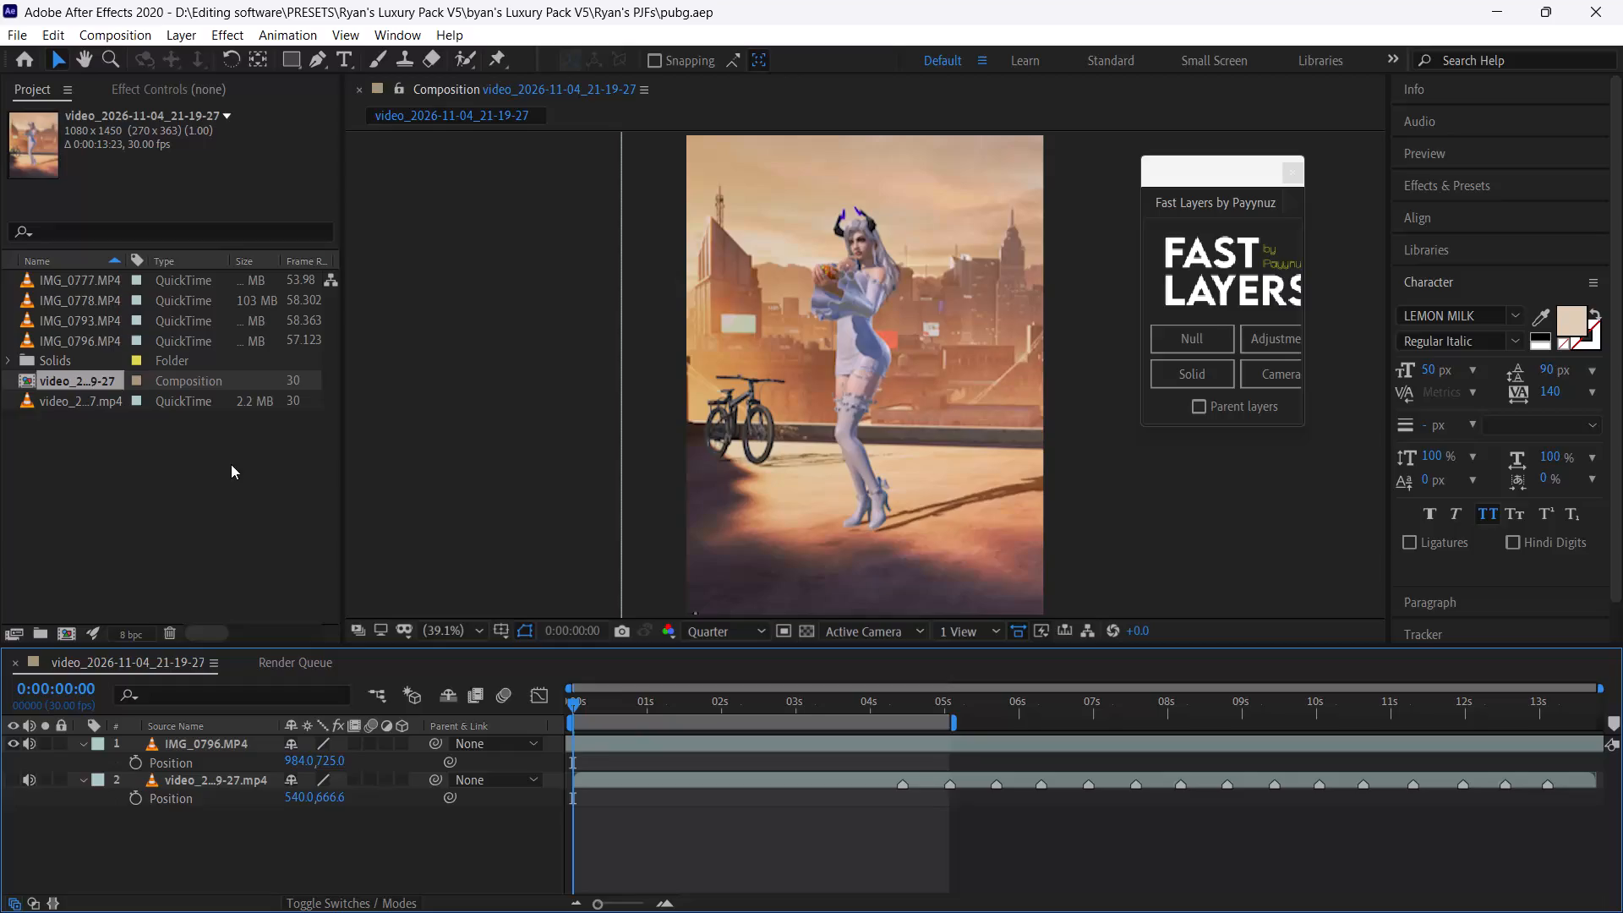
Delete the footage clips IMG_0796, IMG_0793, IMG_0778 and IMG_0777 from the project, including the one used in the composition, and save.
left_click(216, 481)
left_click(64, 342)
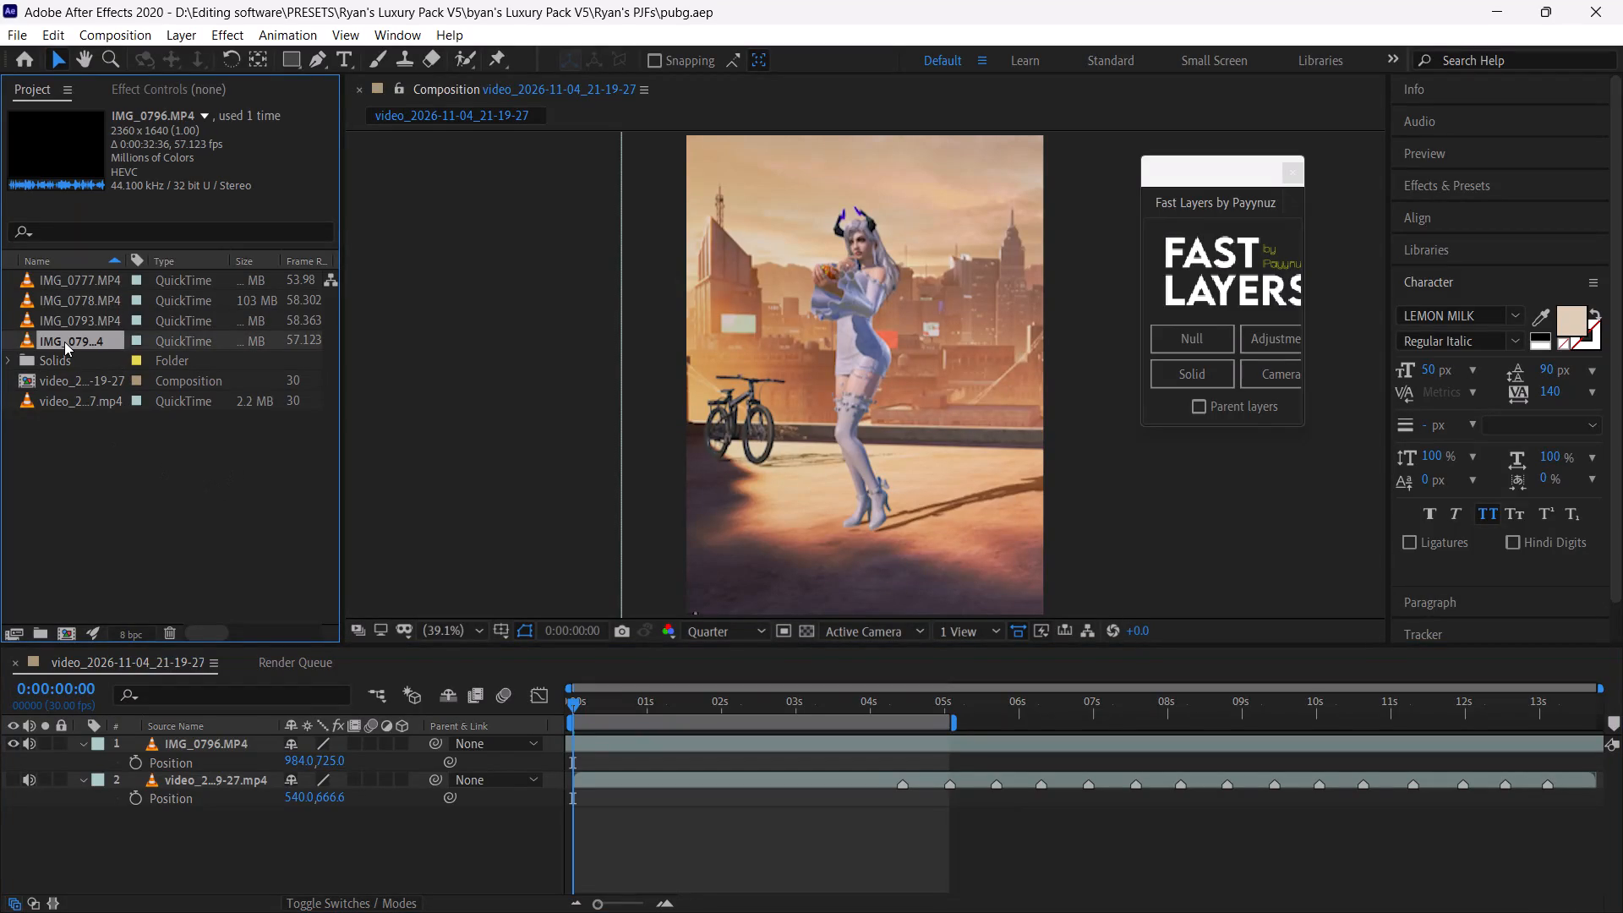
key("BackSpace")
left_click(933, 495)
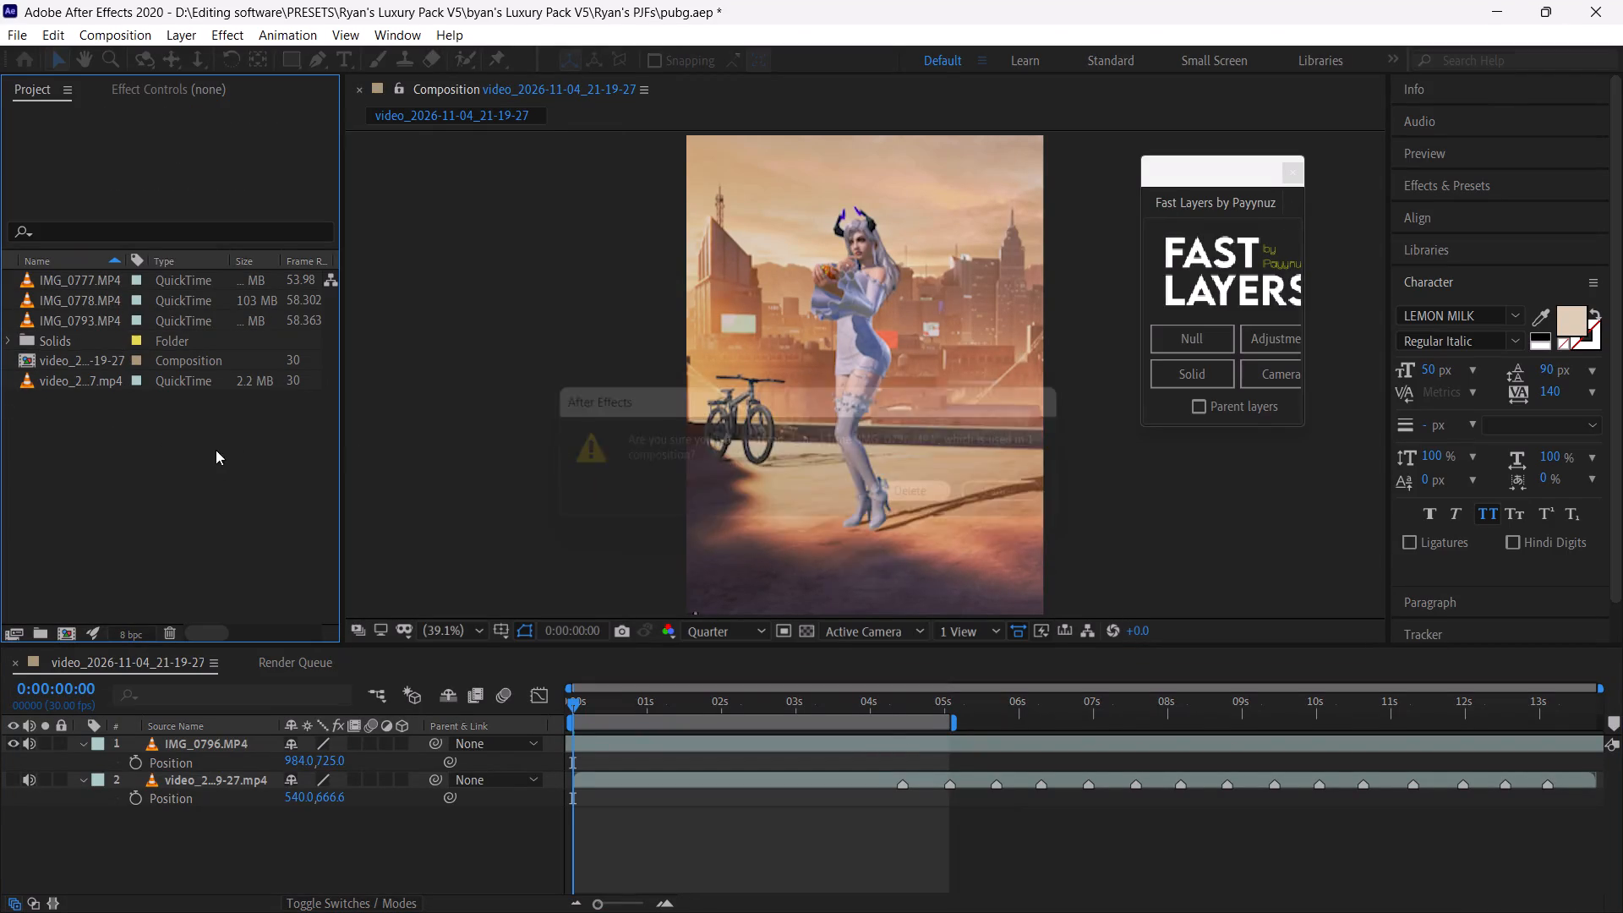
left_click(84, 312)
key("BackSpace")
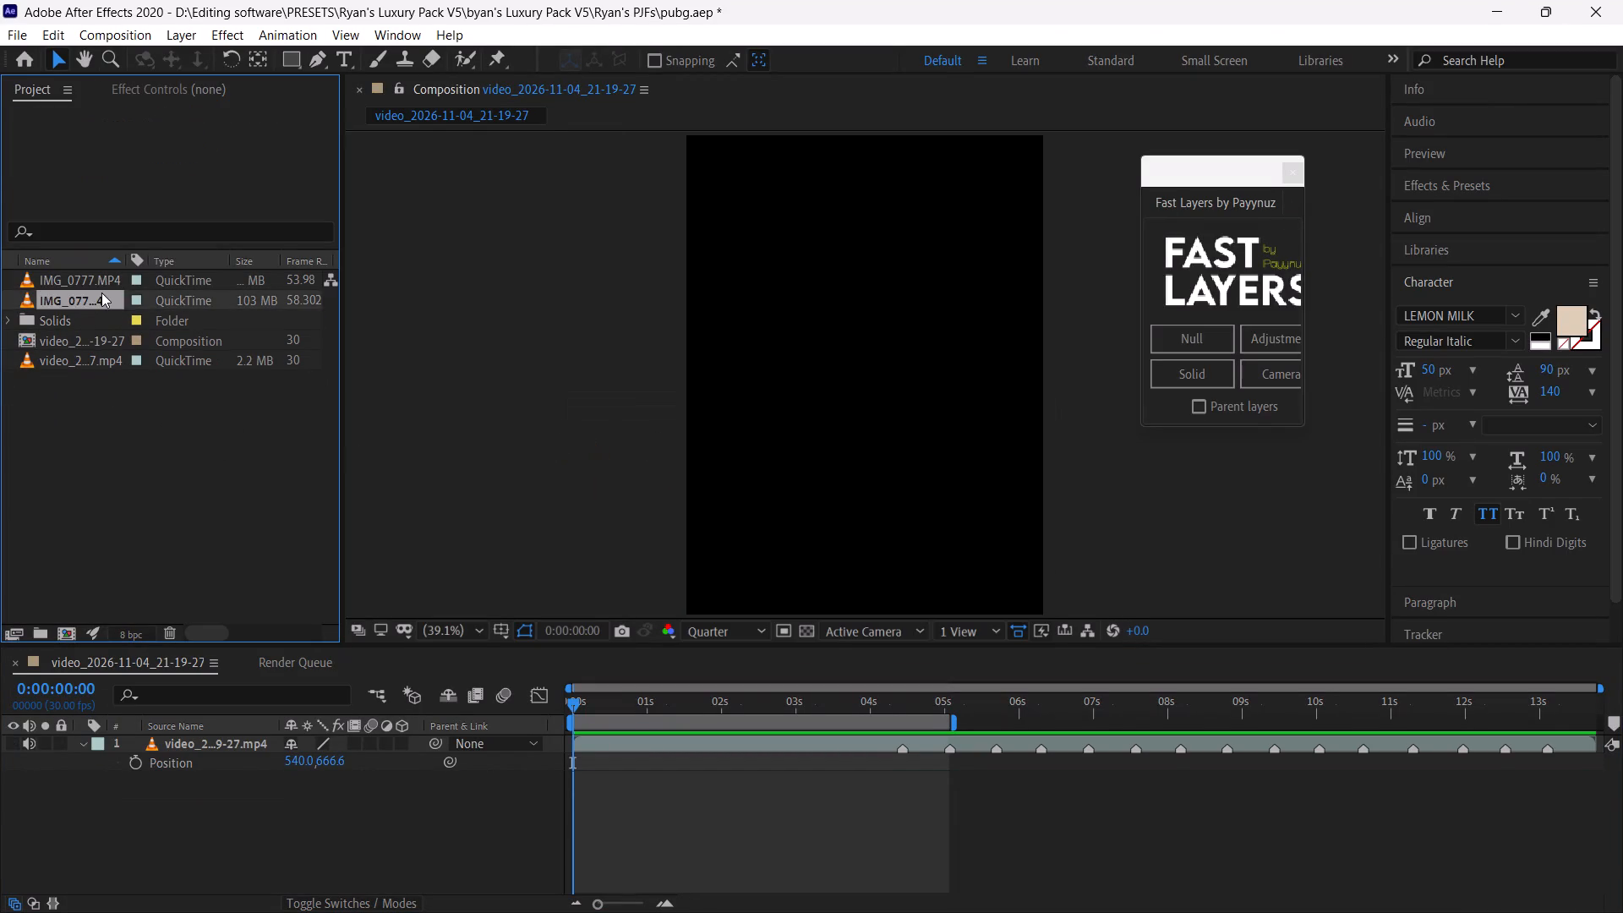
left_click(101, 292)
key("BackSpace")
left_click(104, 284)
key("BackSpace")
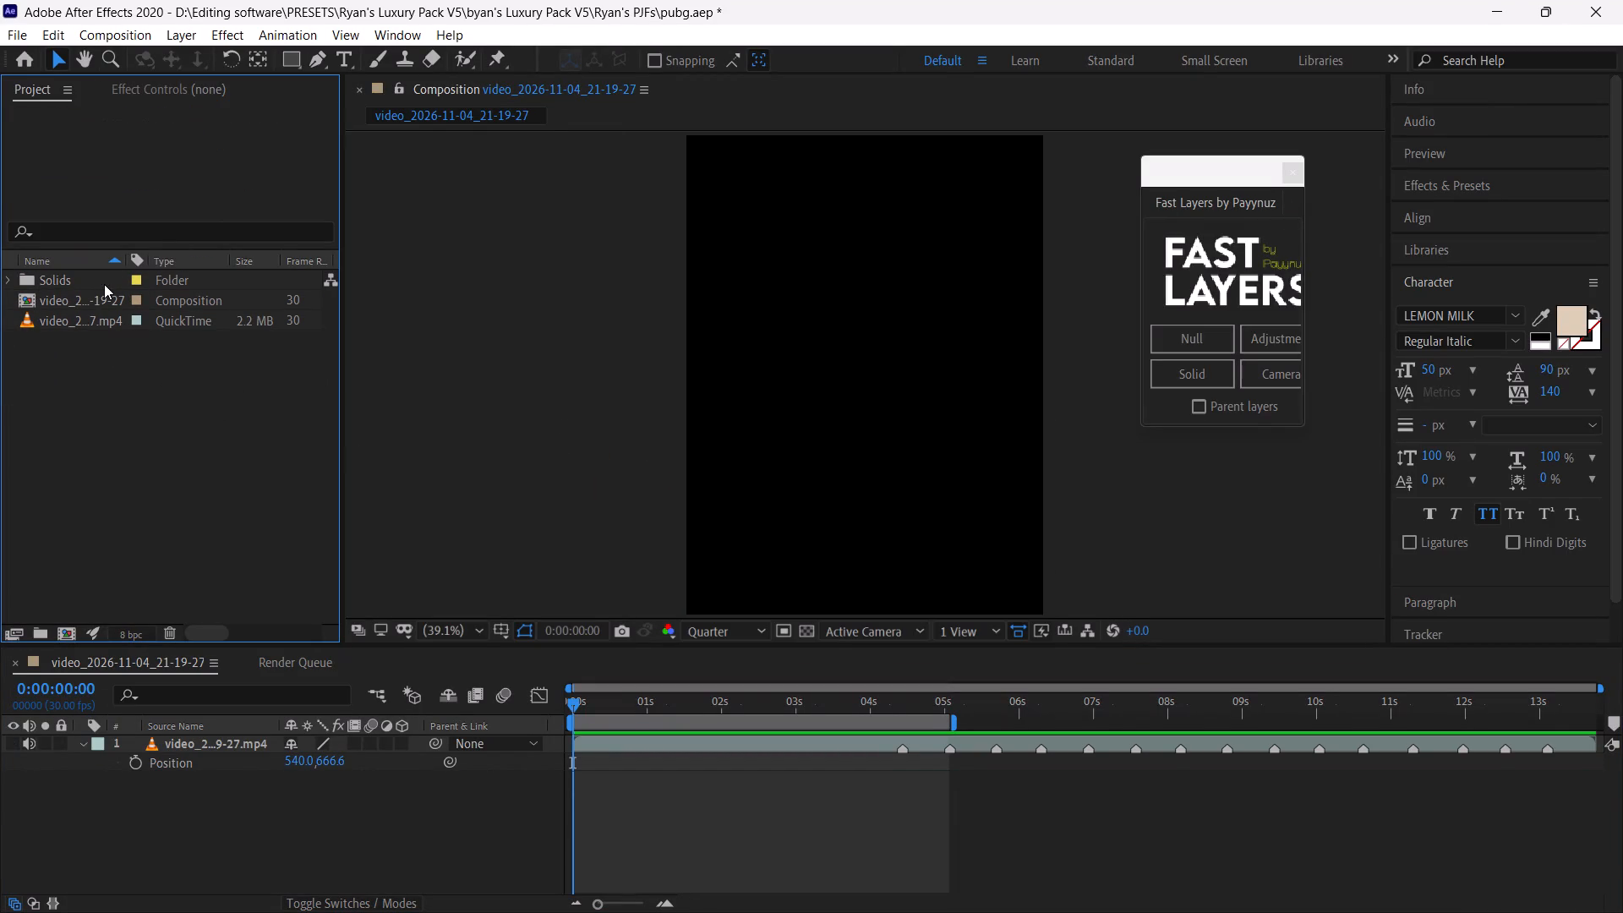
key("ctrl+s")
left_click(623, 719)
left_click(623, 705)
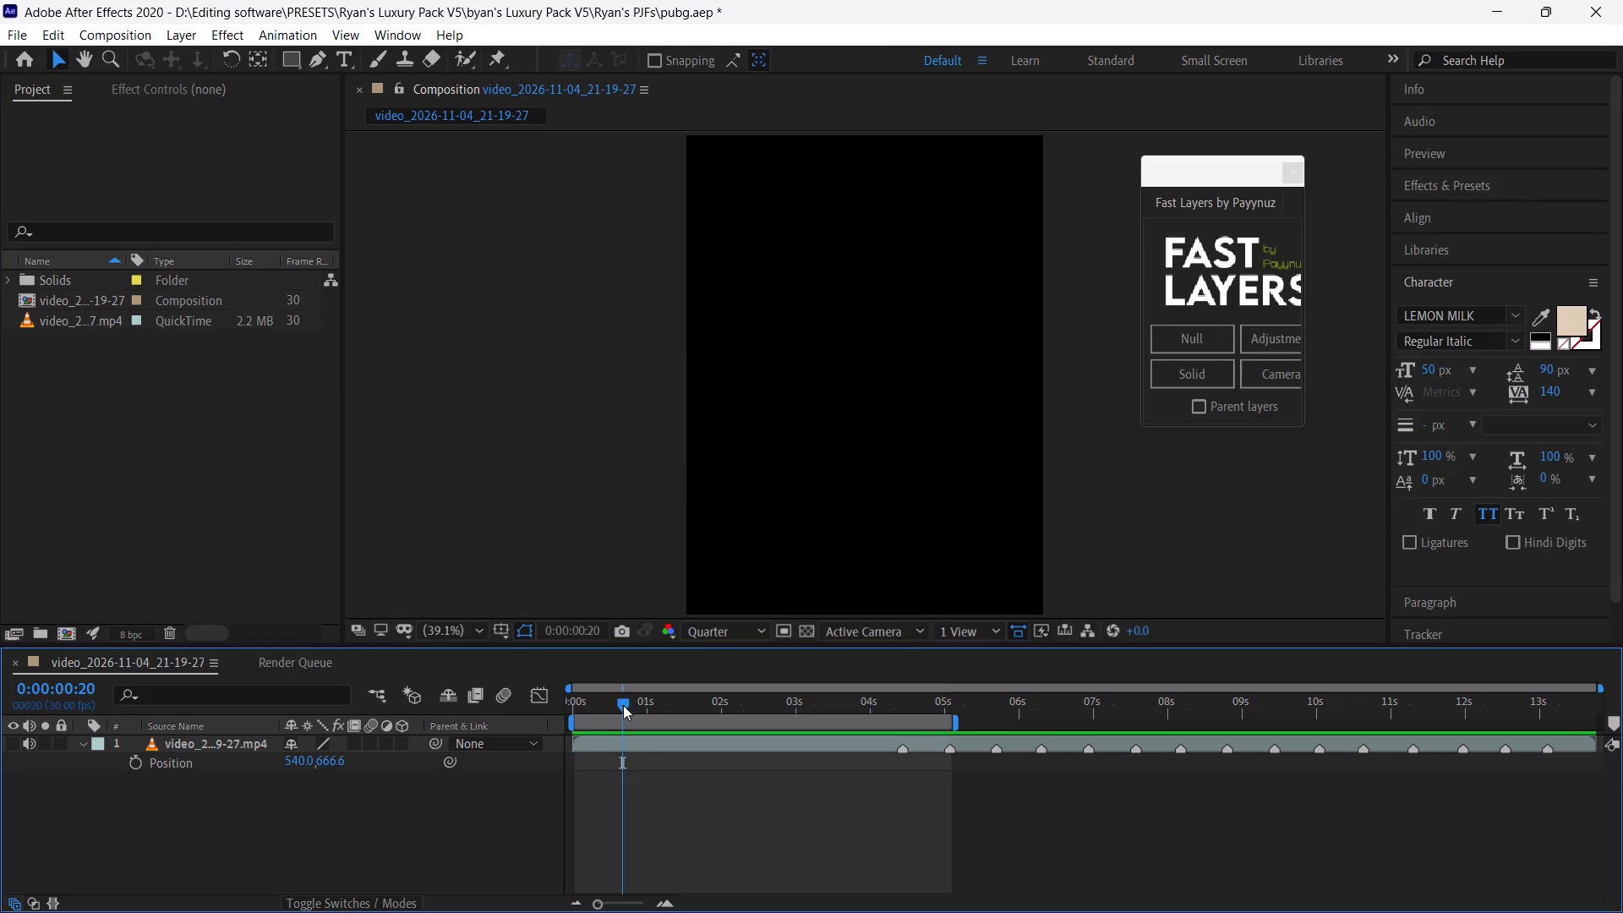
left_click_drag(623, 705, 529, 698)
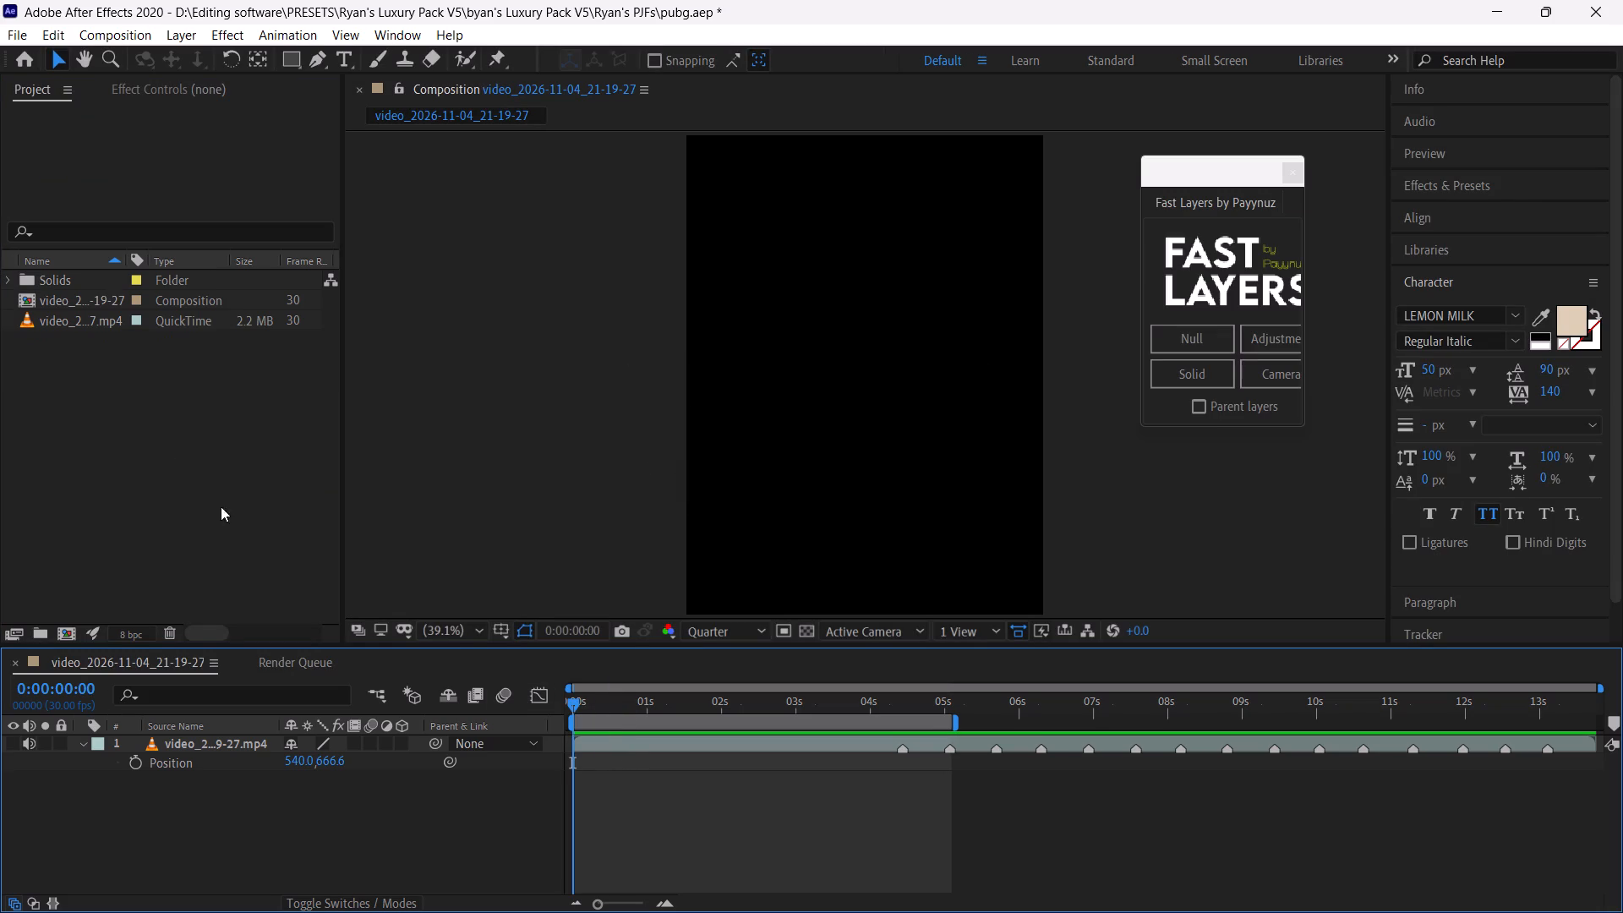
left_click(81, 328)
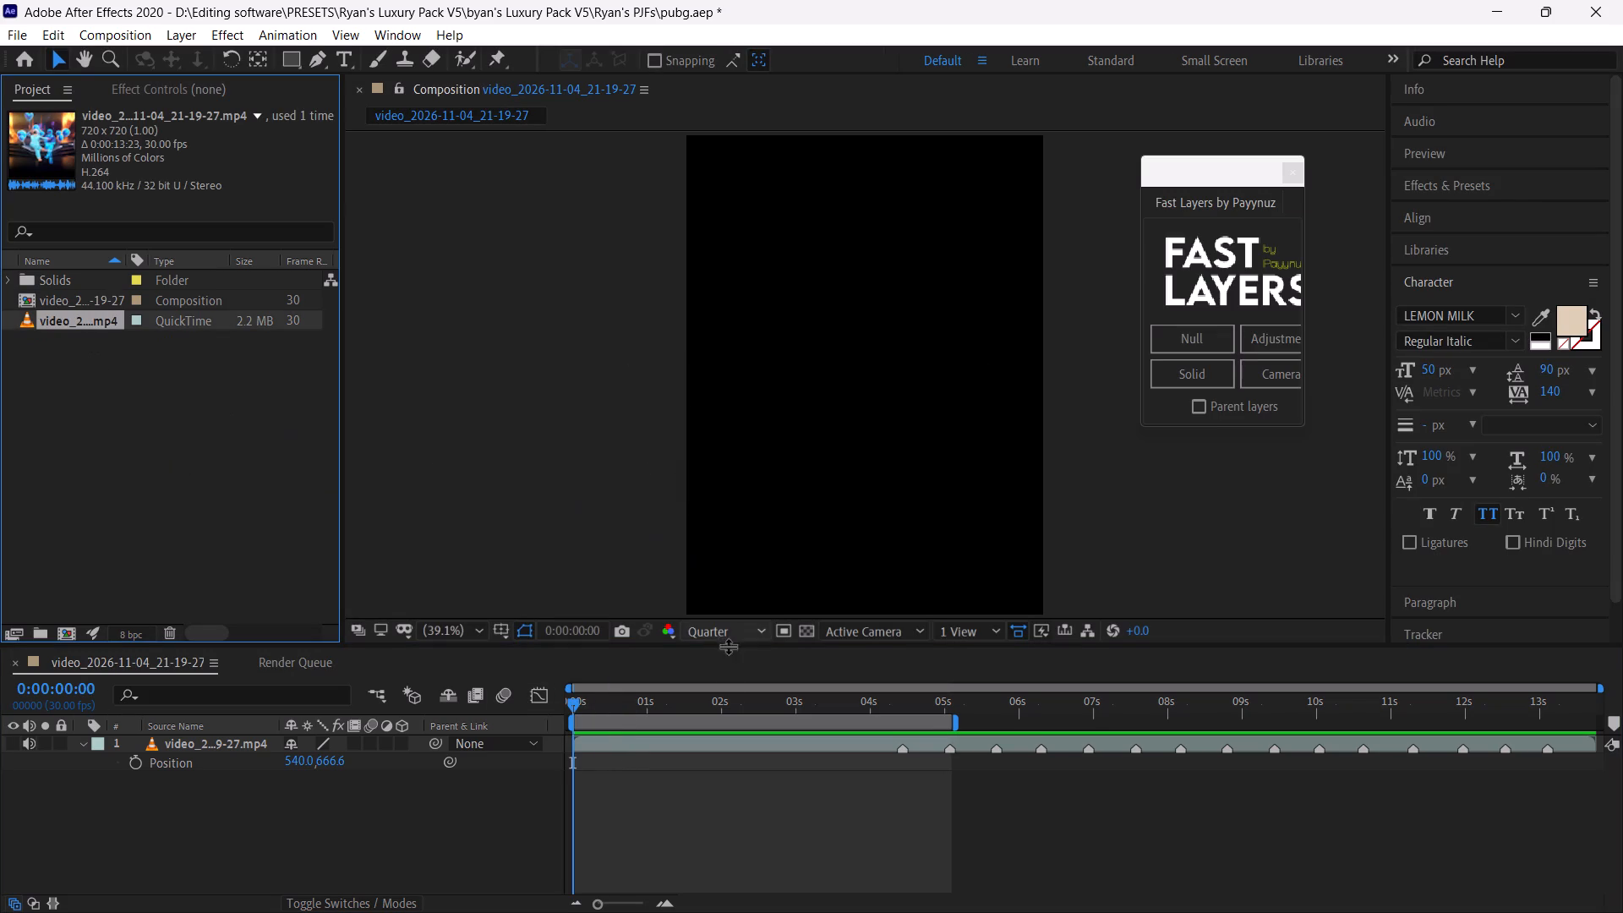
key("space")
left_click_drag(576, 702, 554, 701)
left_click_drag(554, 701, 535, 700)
Extend the end of the work area to the end of the composition and save the project.
left_click(646, 749)
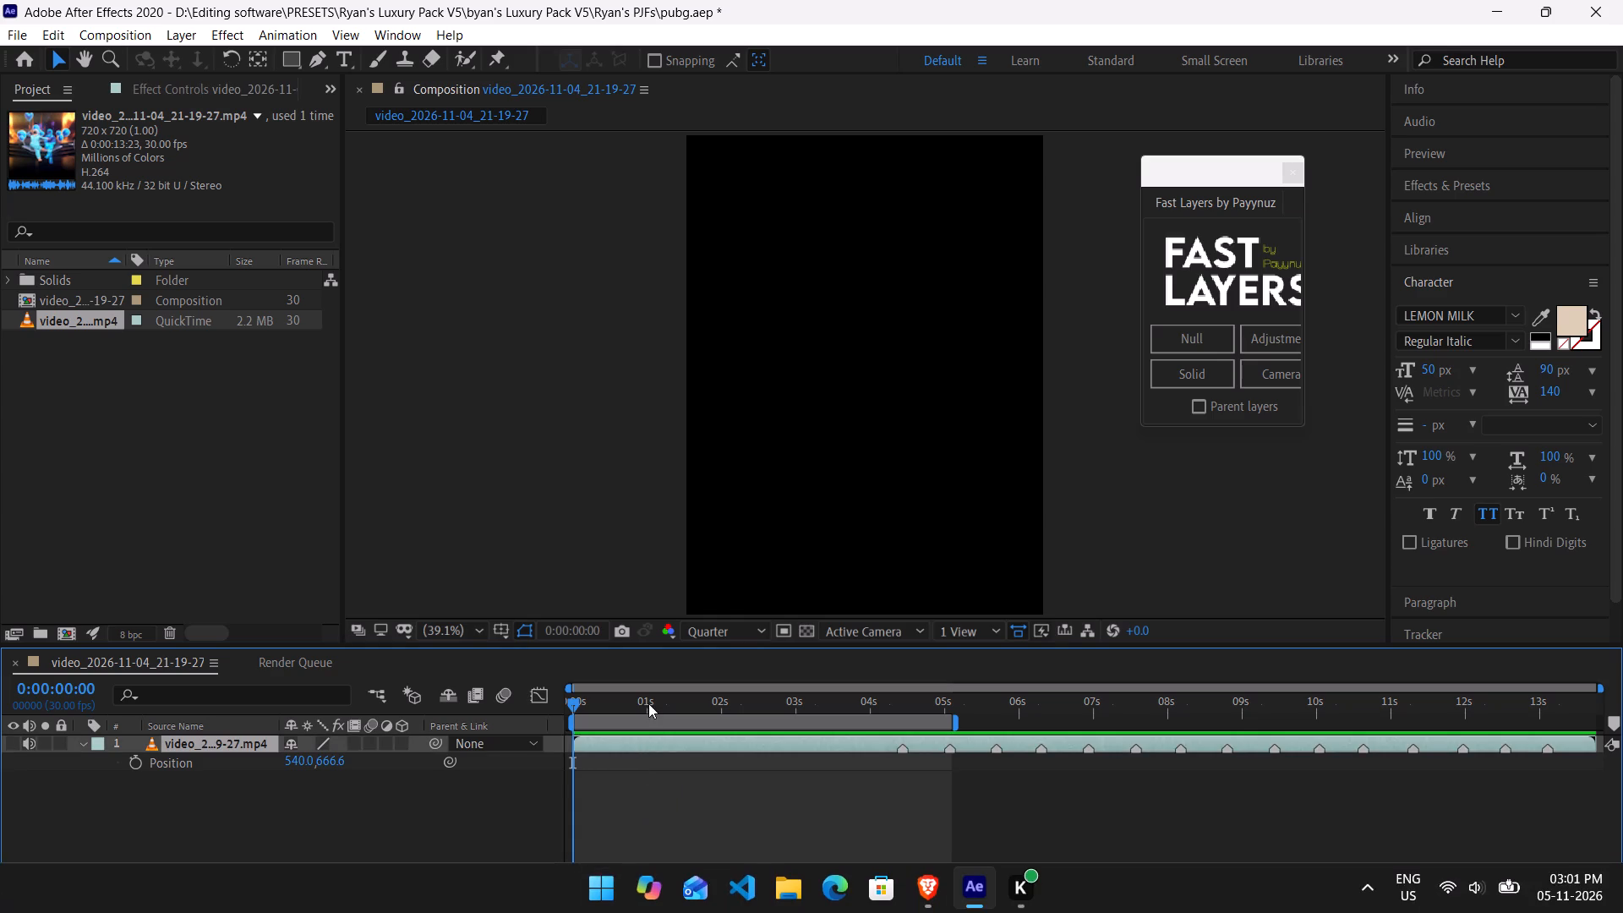
left_click_drag(613, 899, 670, 910)
left_click_drag(623, 723, 521, 719)
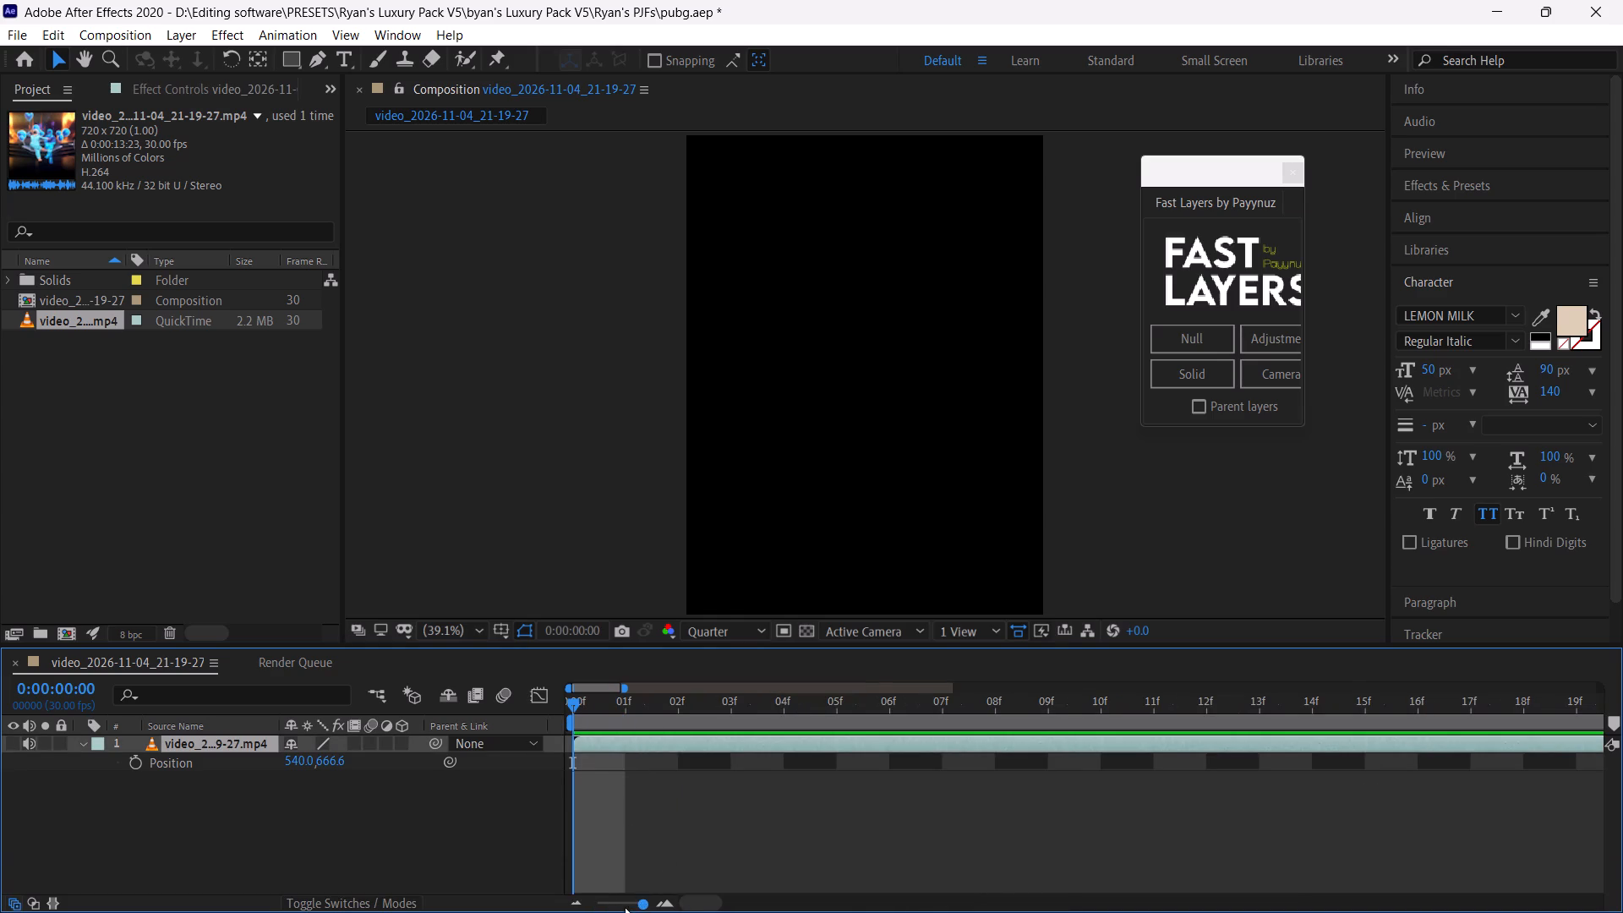
left_click_drag(621, 903, 571, 899)
left_click_drag(955, 726, 1008, 735)
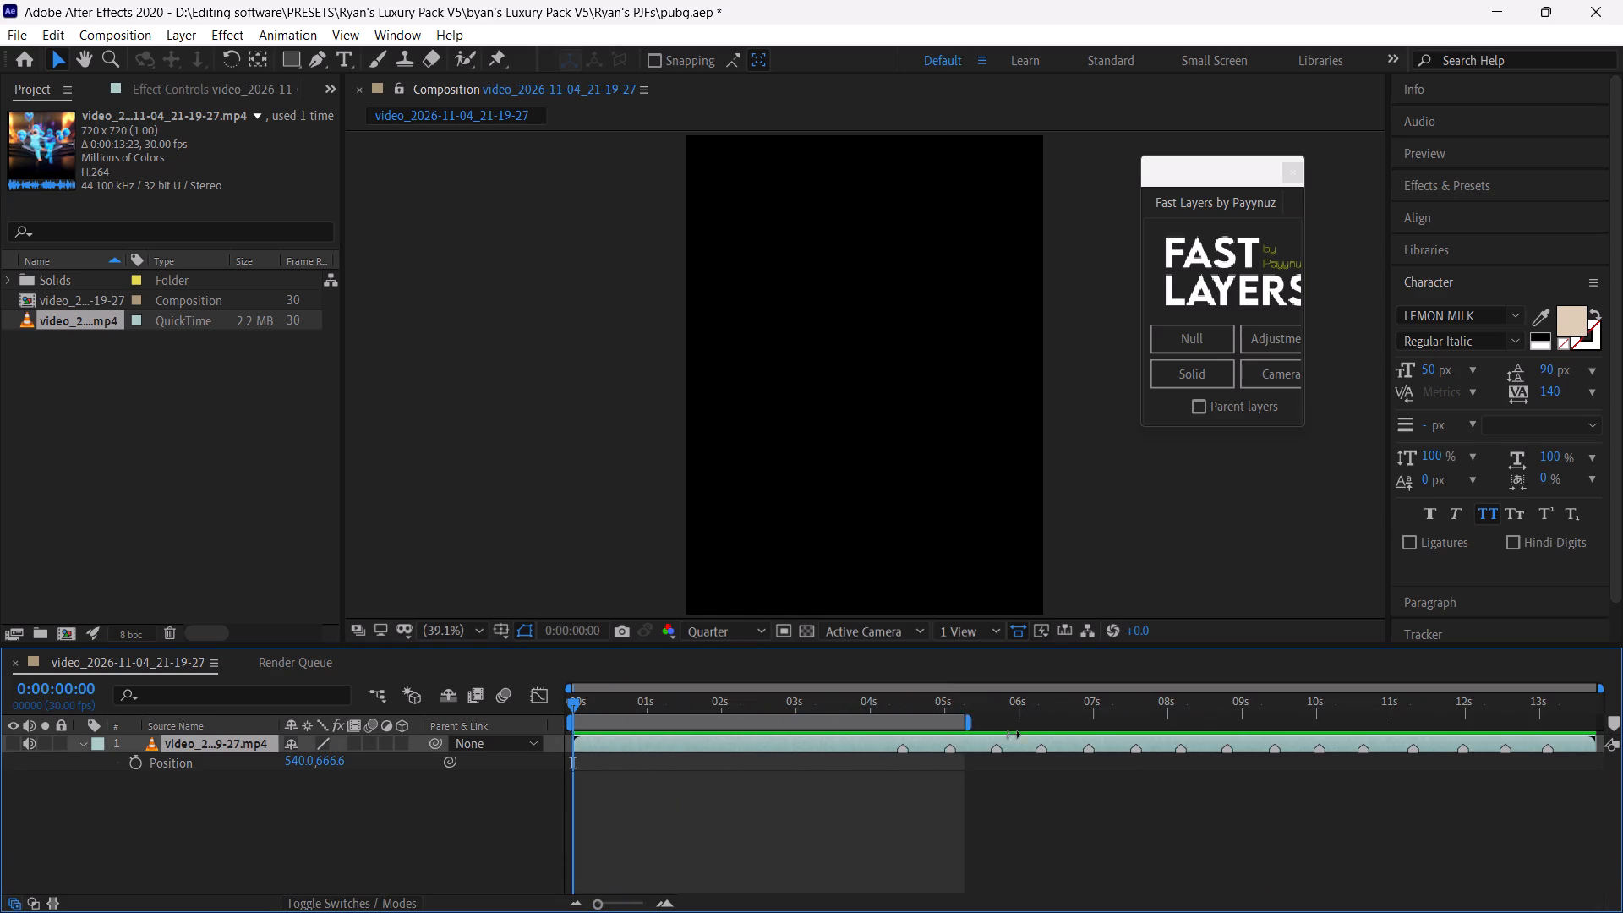
left_click_drag(1008, 735, 1622, 718)
key("ctrl+s")
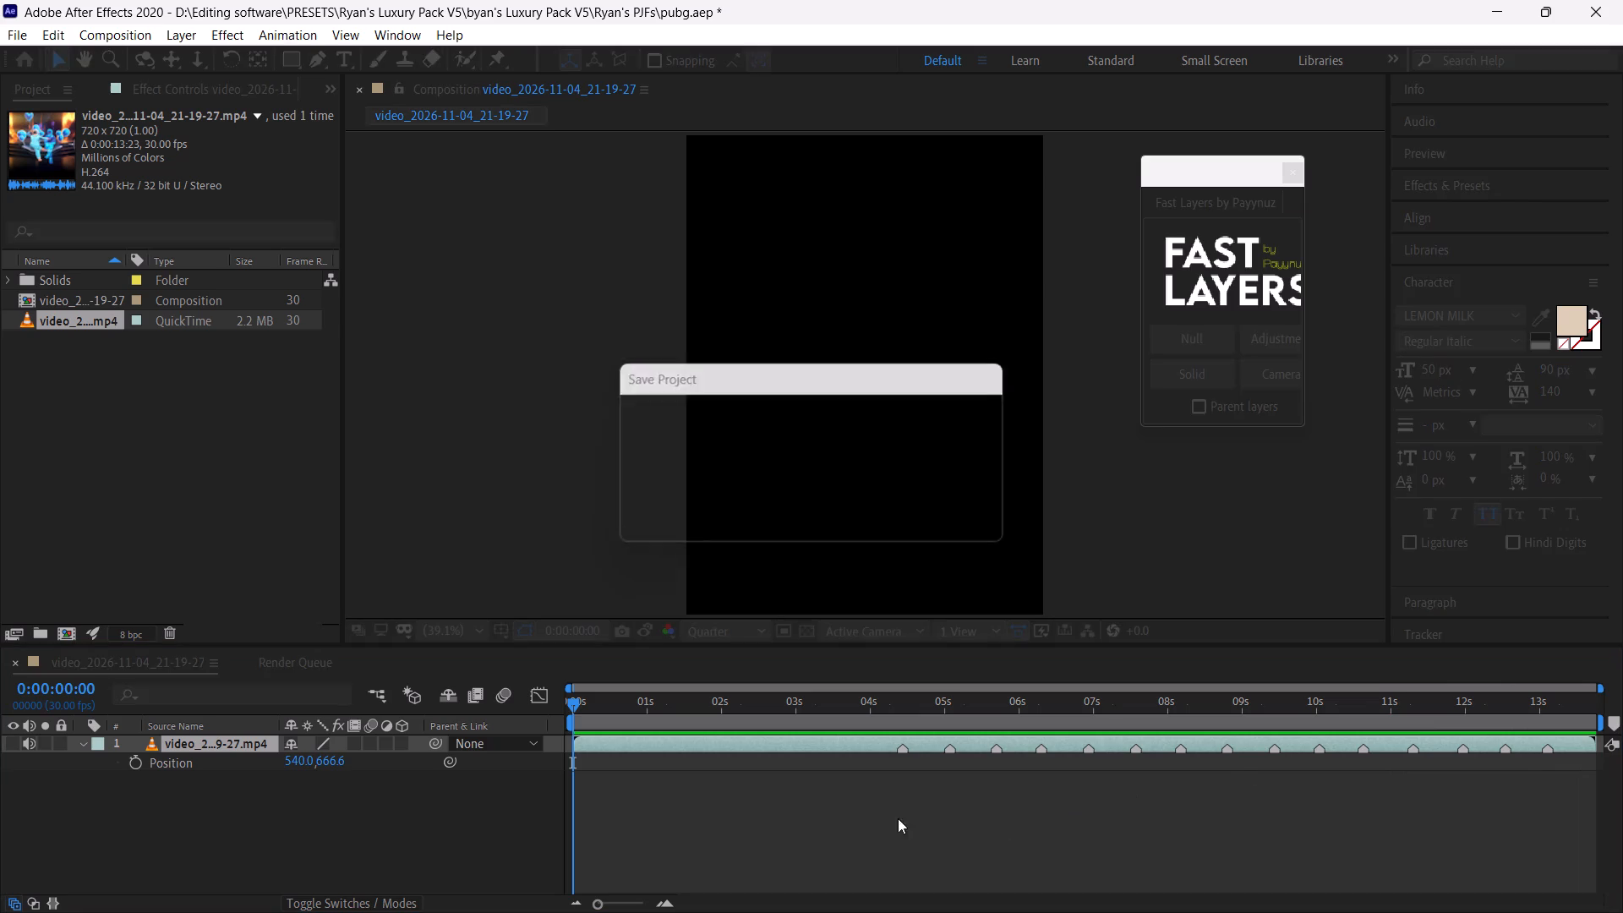
left_click(505, 824)
Create a new empty project.
left_click(10, 36)
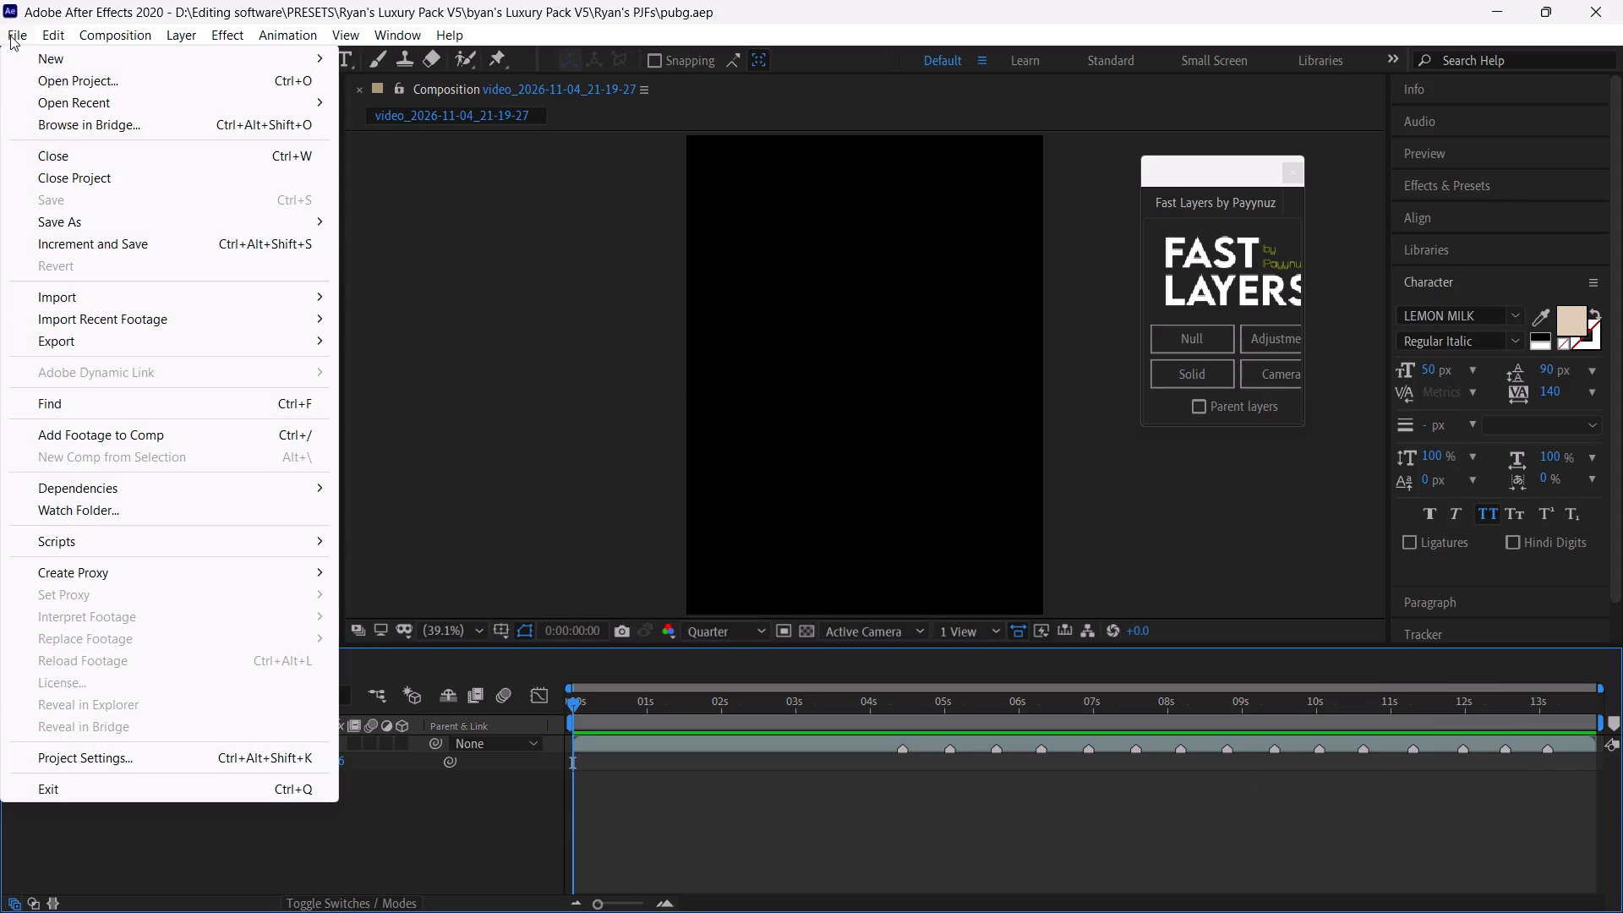
left_click(98, 54)
left_click(439, 56)
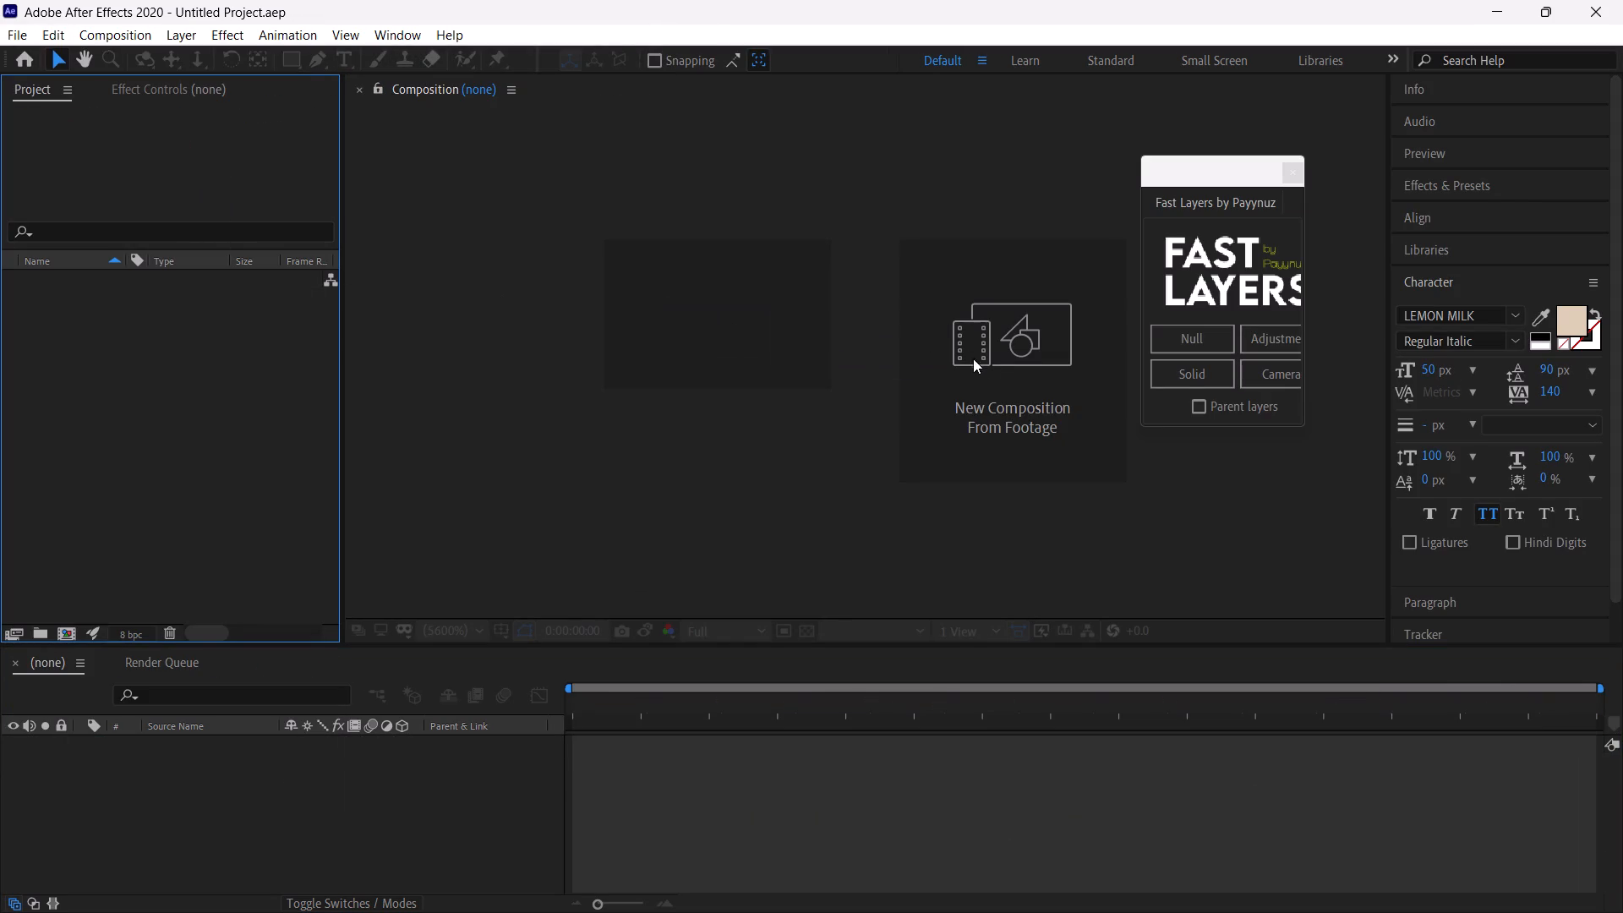
Create a new composition from the footage Video-51410 in the D: folder Editing software > CLIPS > PUBG.
left_click(994, 380)
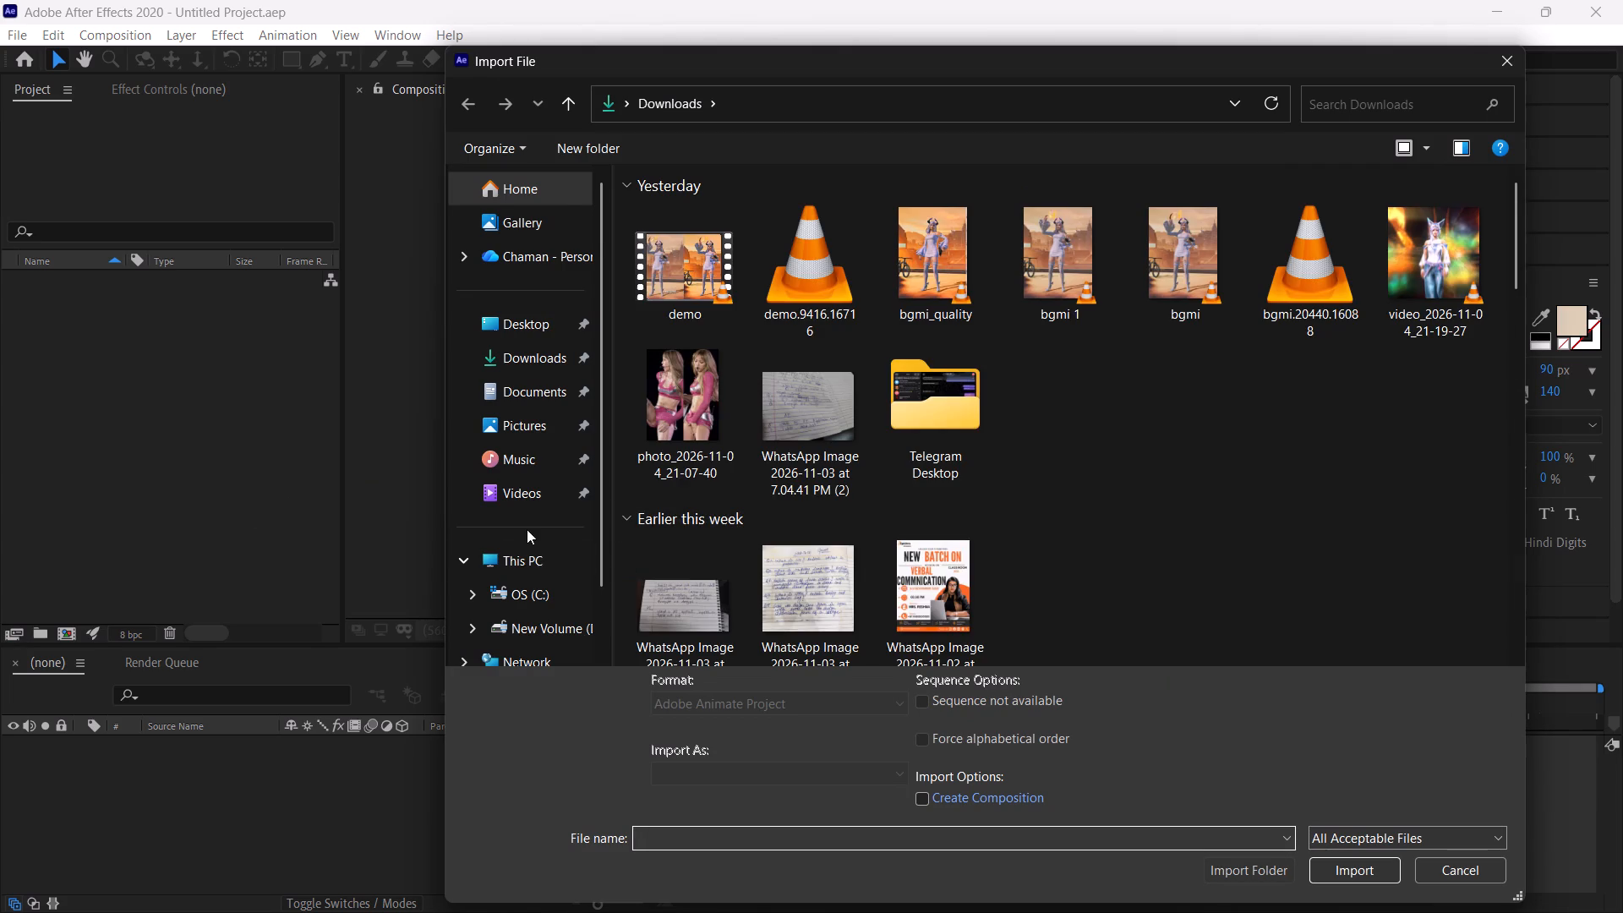
scroll(527, 529, "down", 1)
left_click(539, 555)
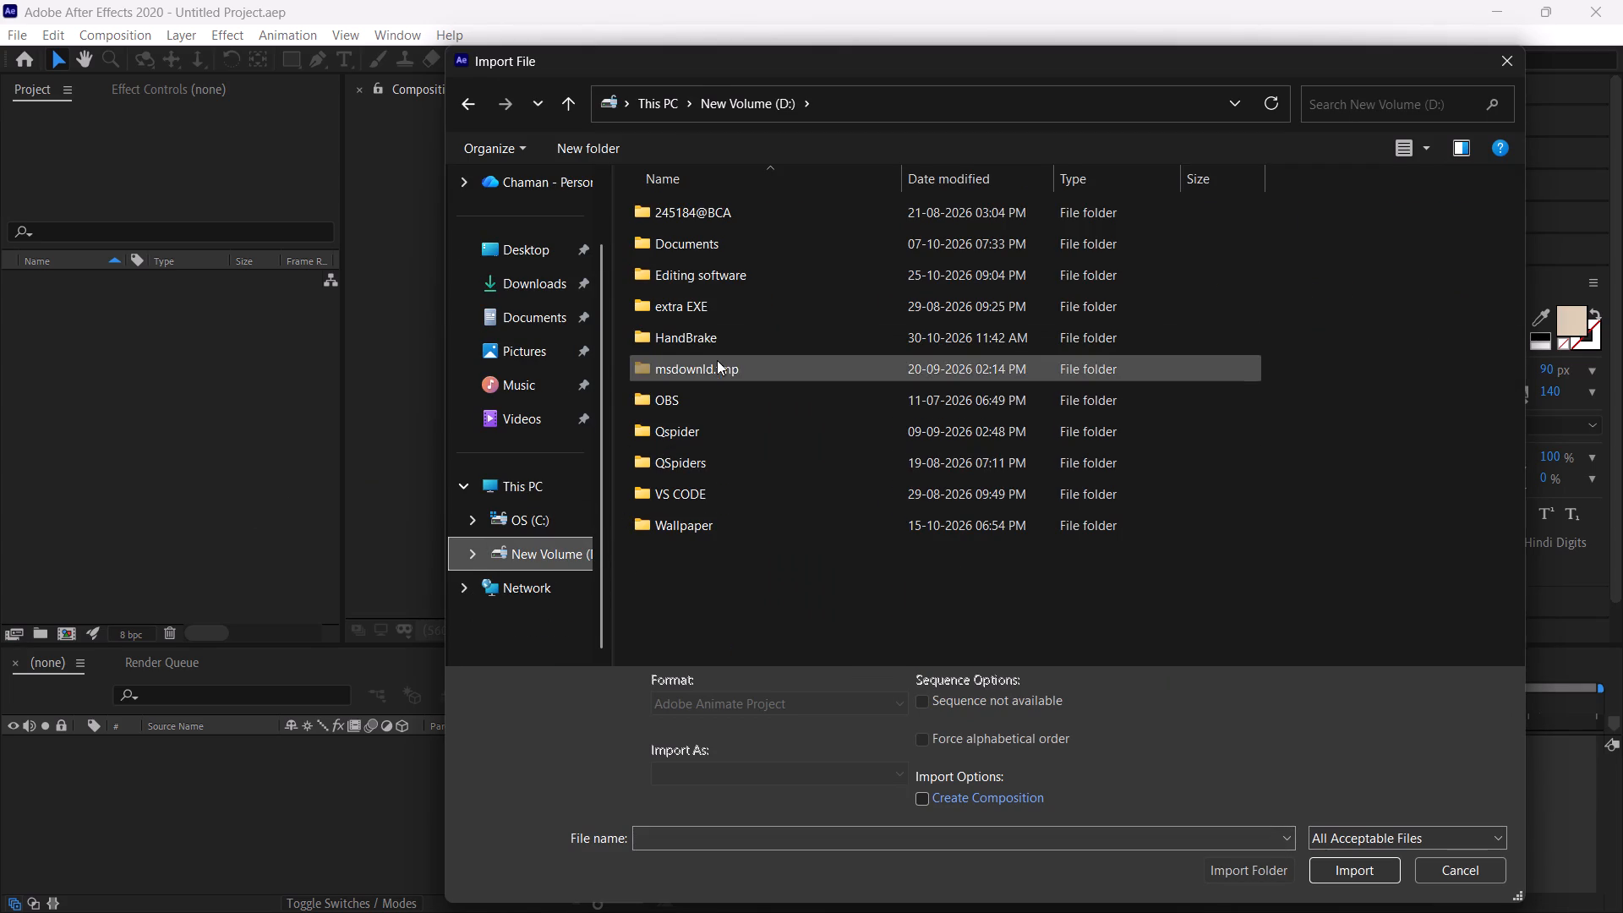
double_click(724, 278)
double_click(727, 300)
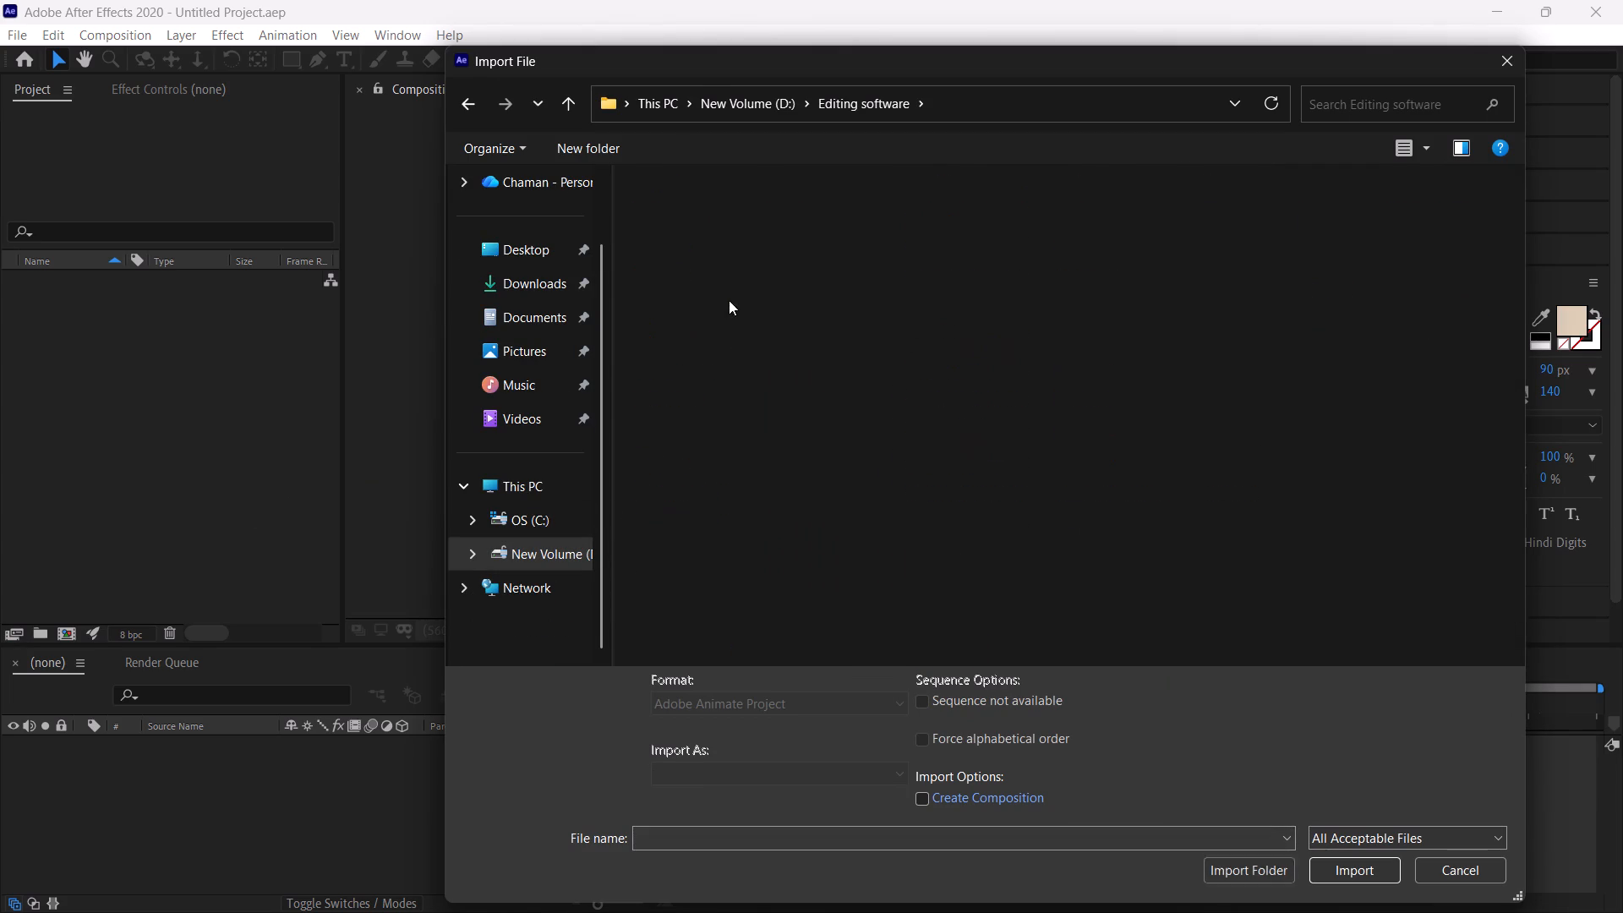
double_click(1194, 260)
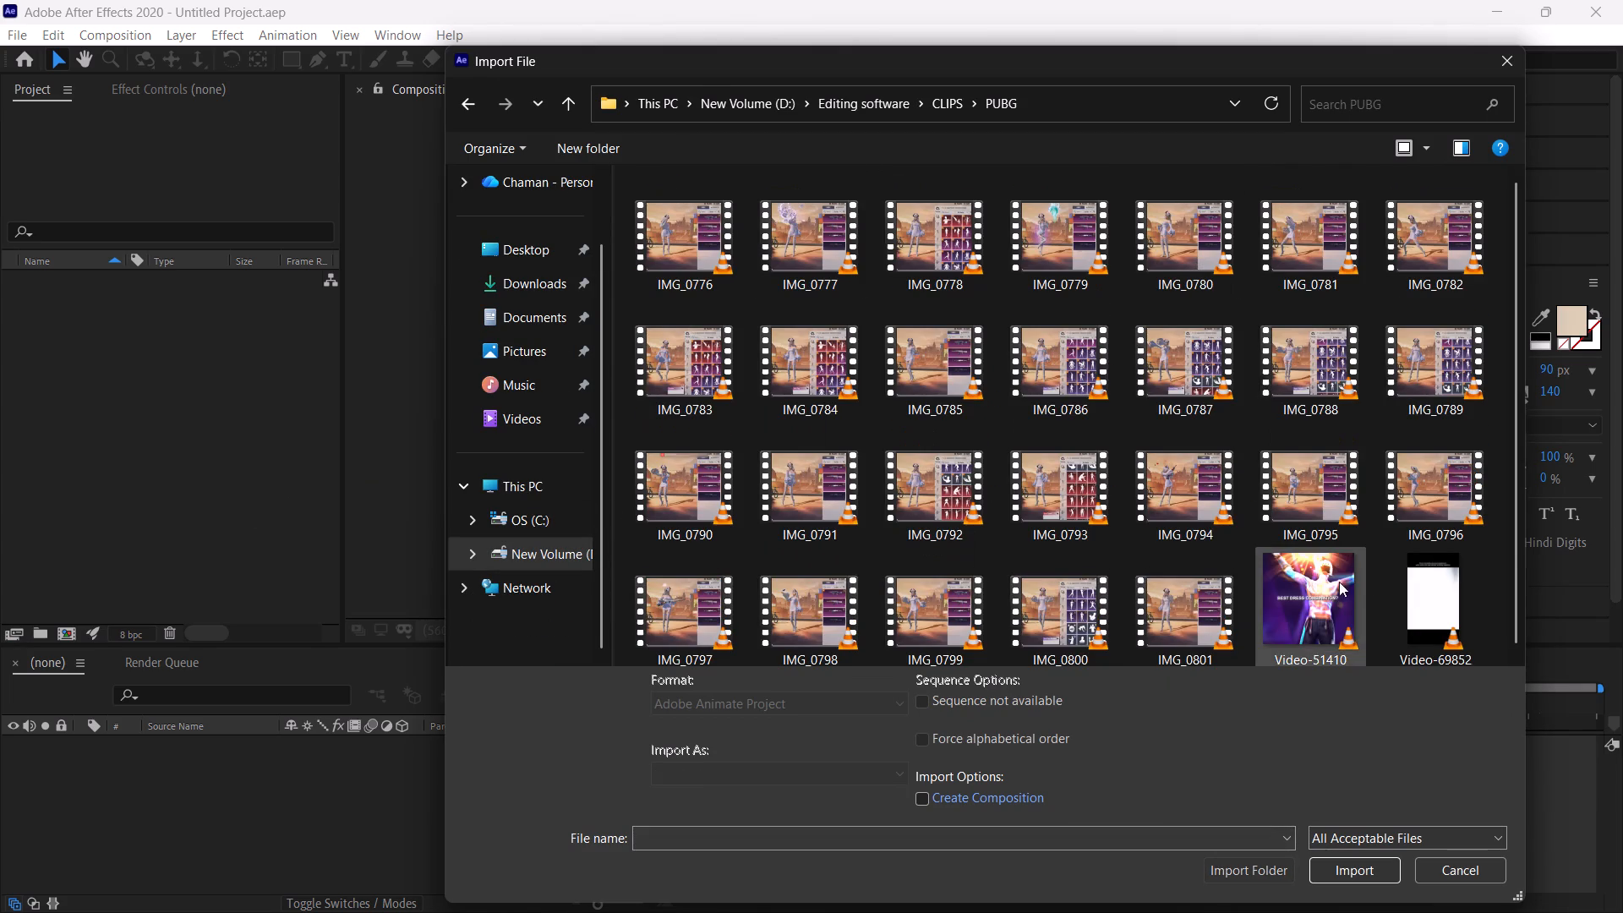
left_click(1329, 626)
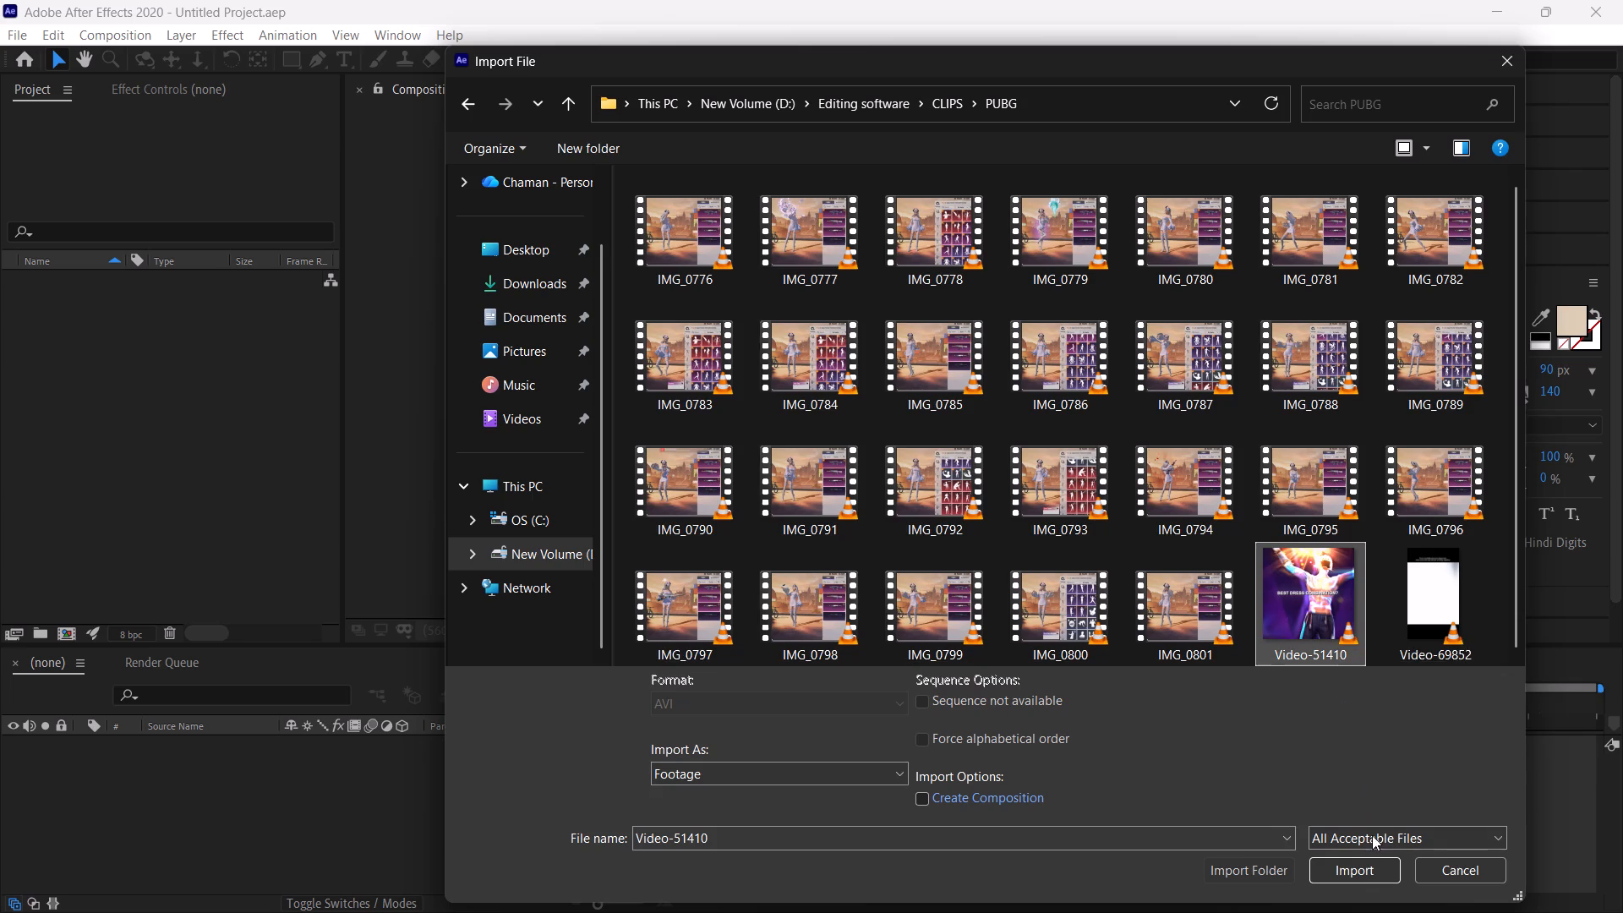
left_click(1368, 870)
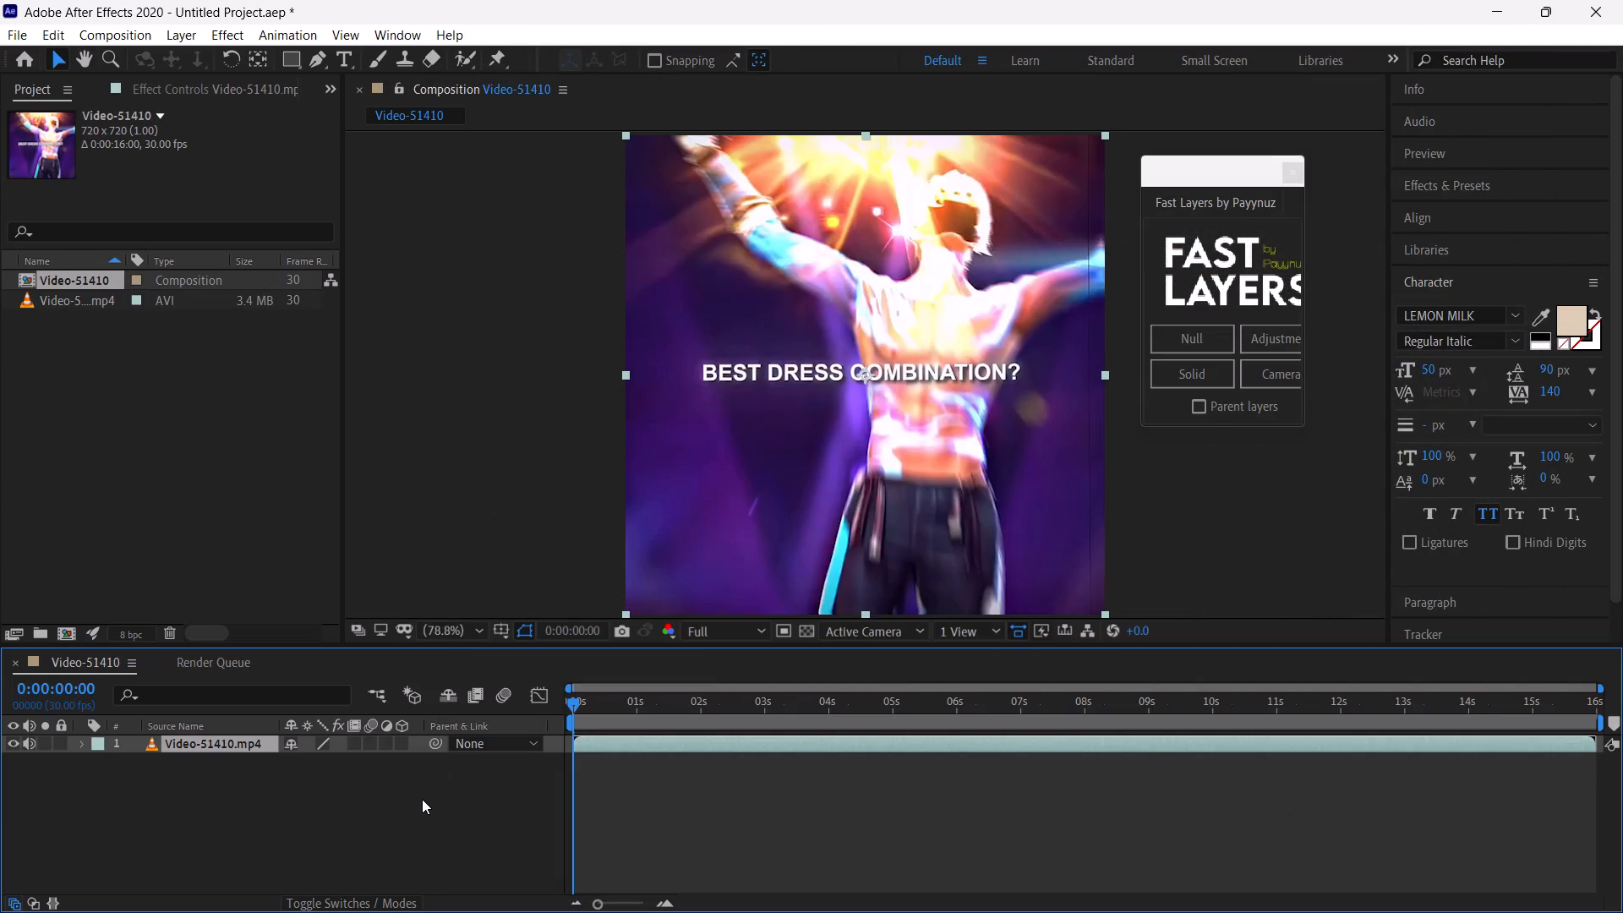
Set the composition's size to 1080 x 1350 px and its frame rate to 60 fps.
right_click(418, 827)
left_click(523, 631)
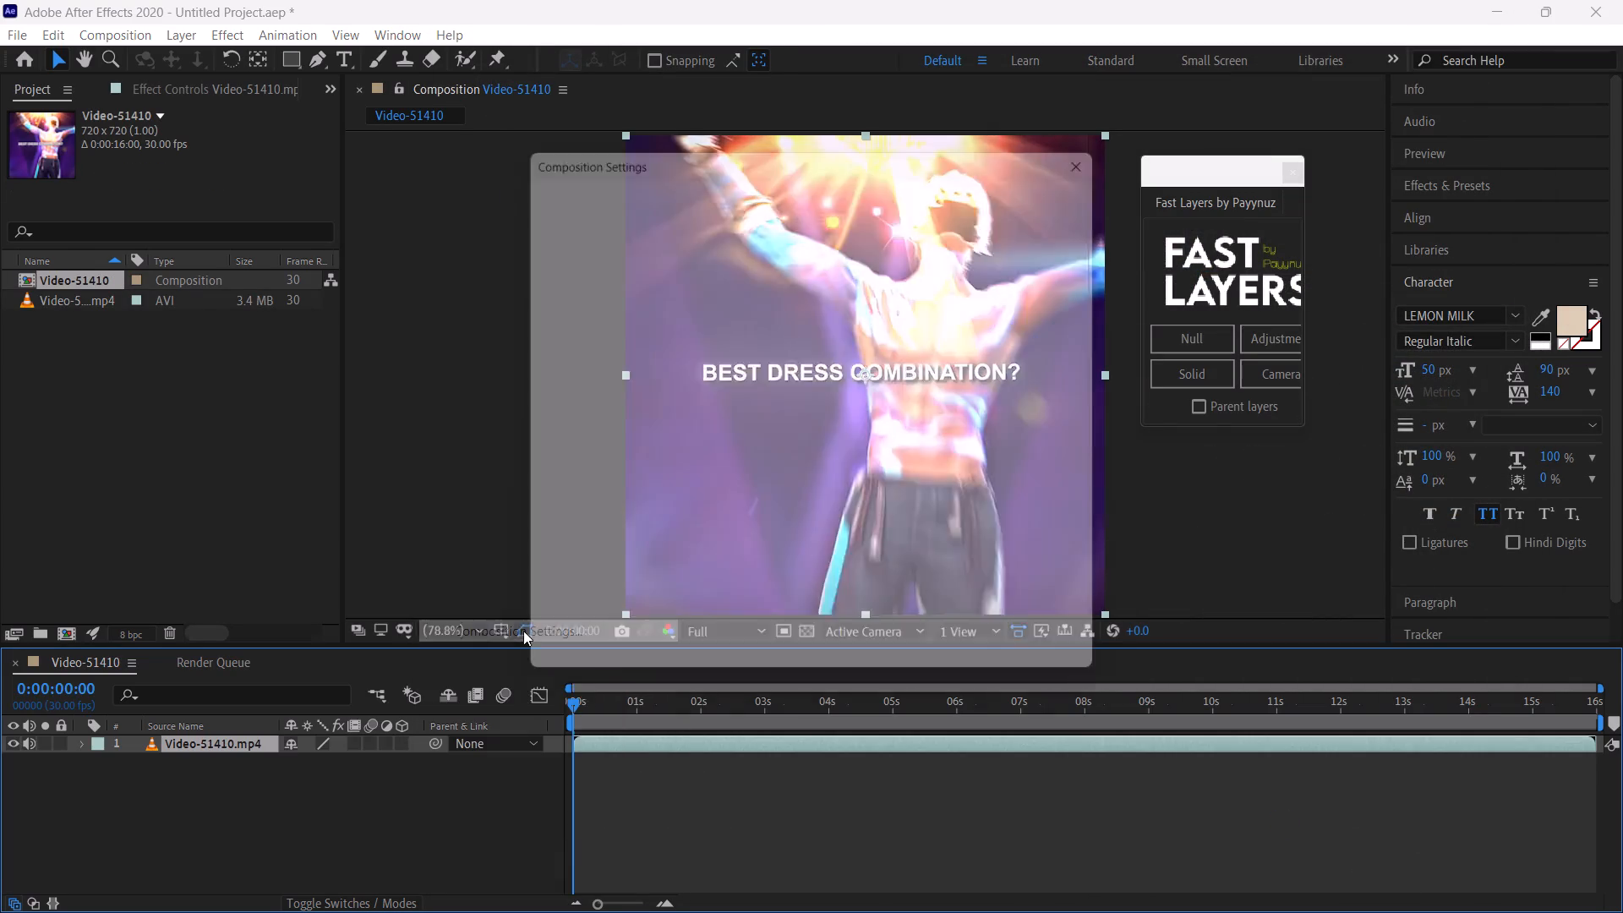
left_click(647, 286)
type("1080")
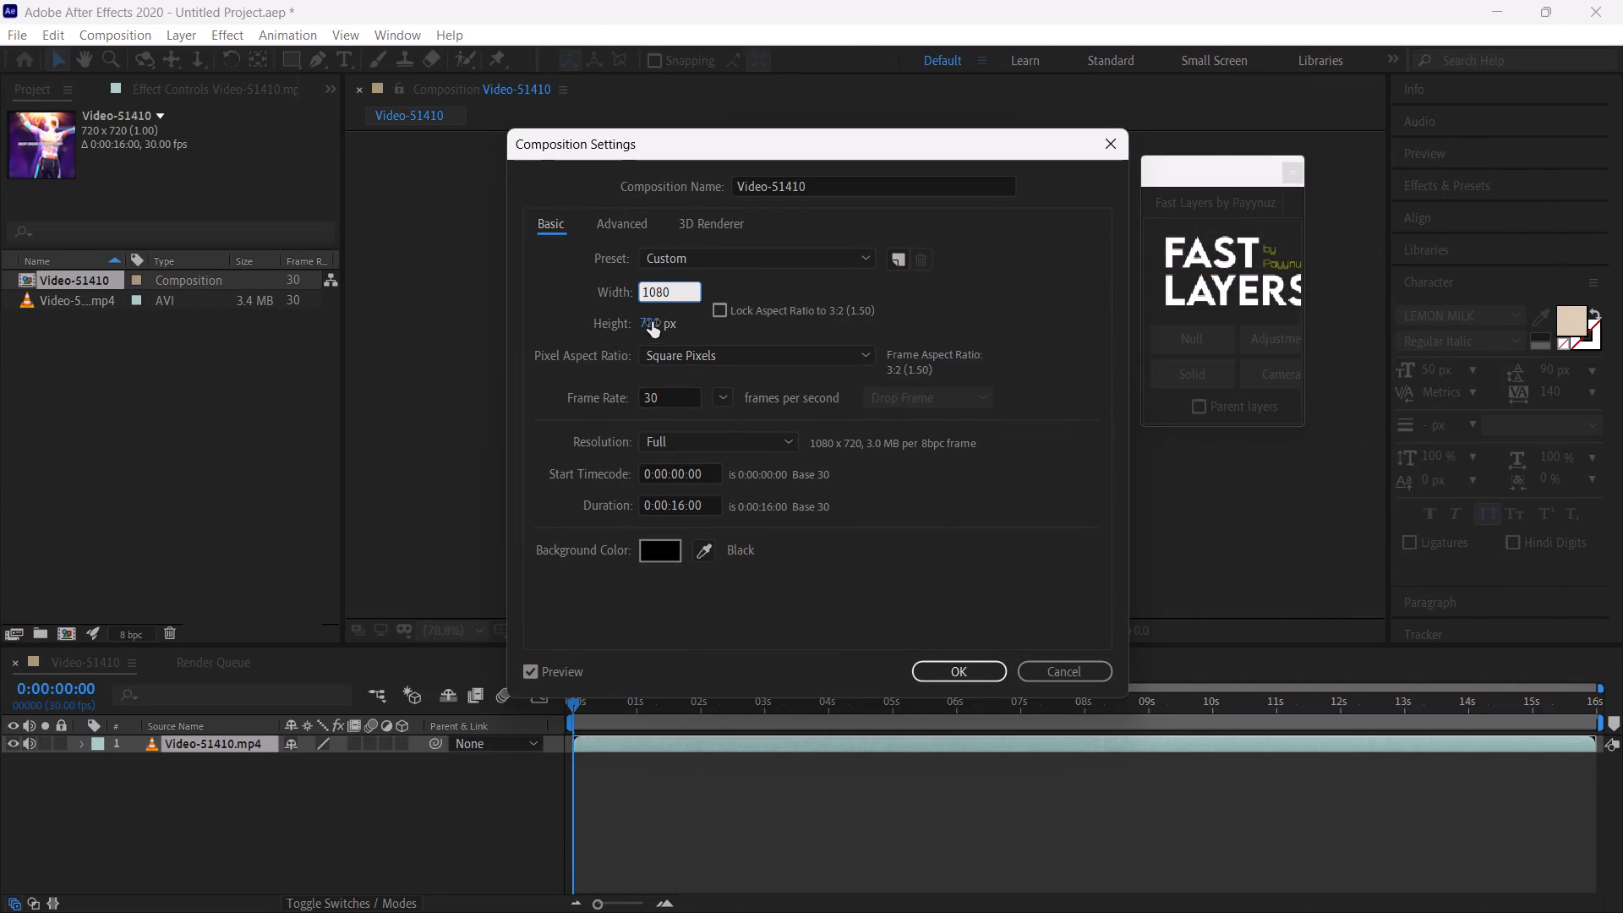
left_click(652, 322)
type("1350")
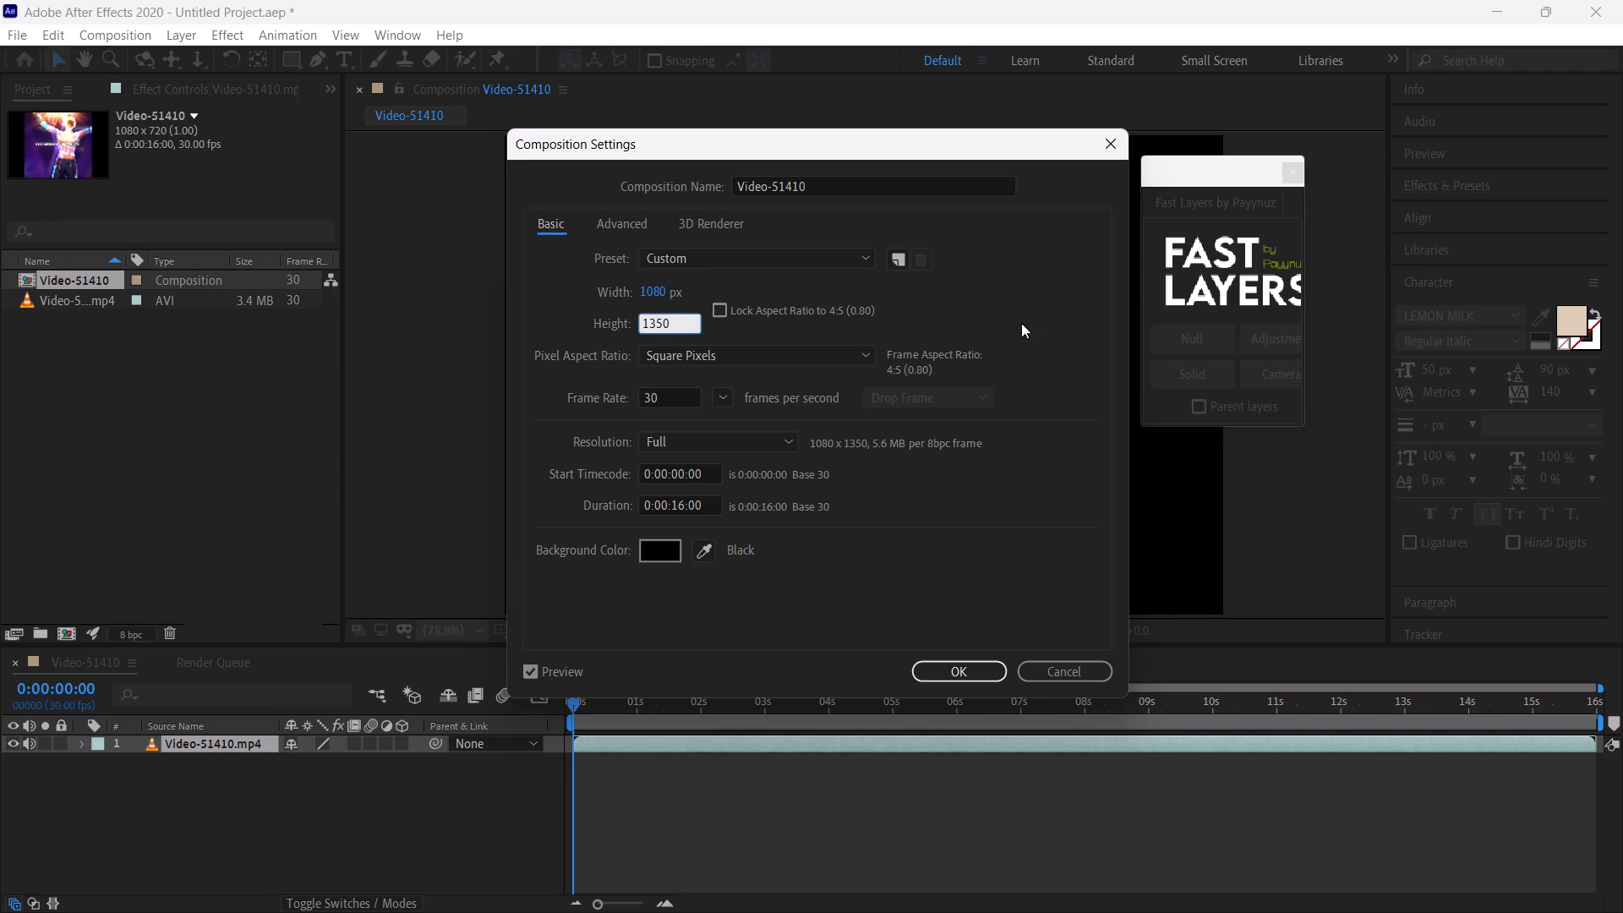
left_click(1063, 325)
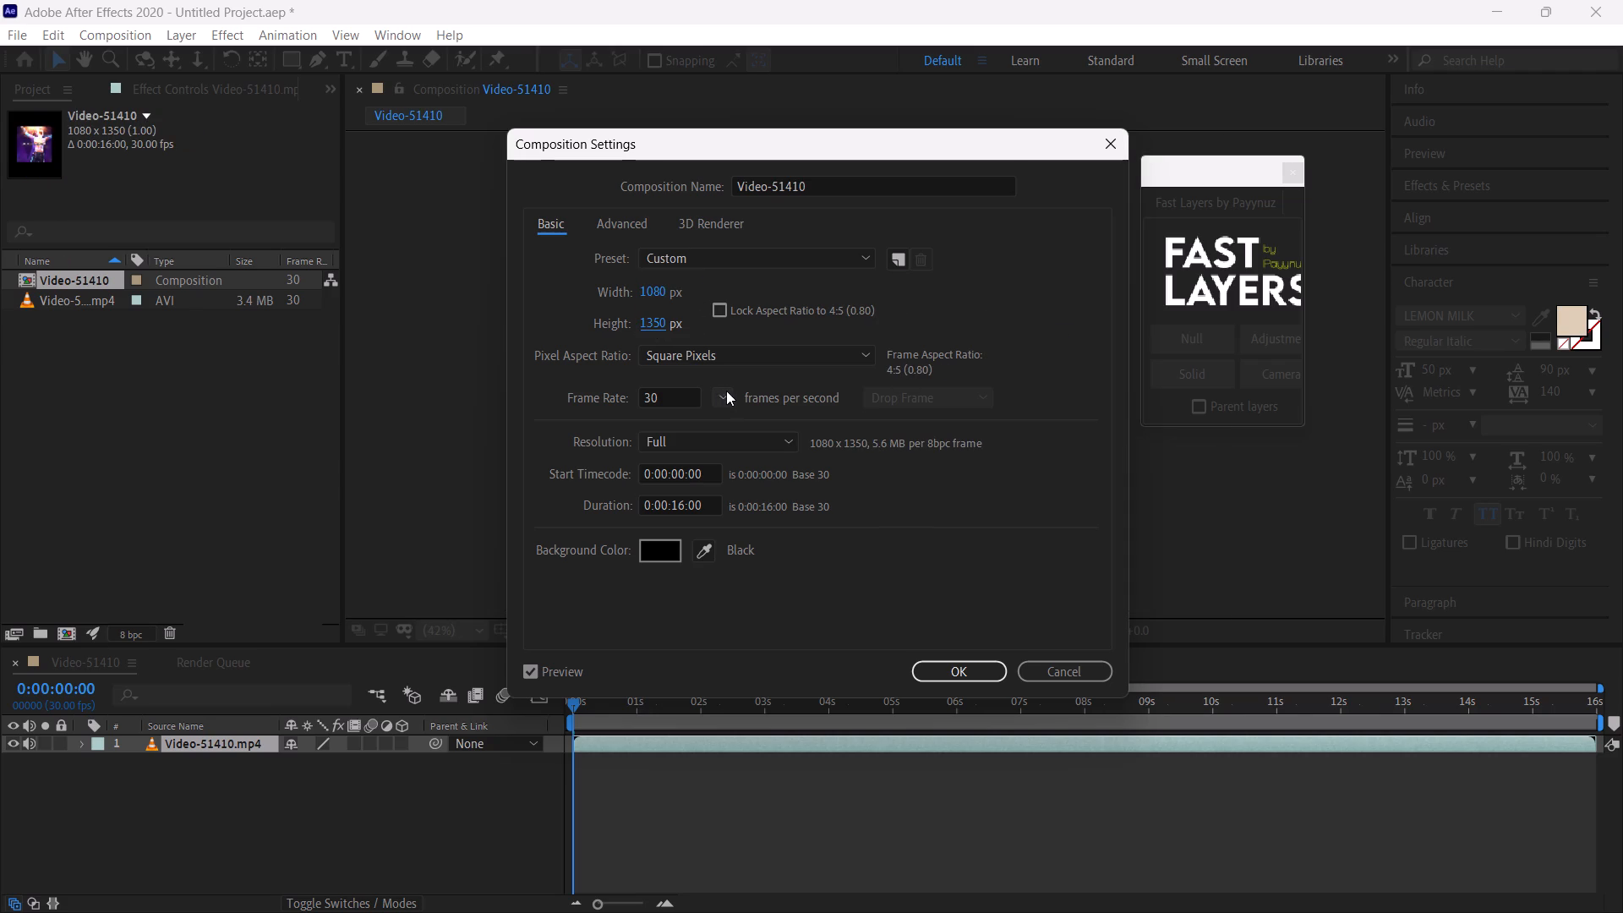
left_click(719, 398)
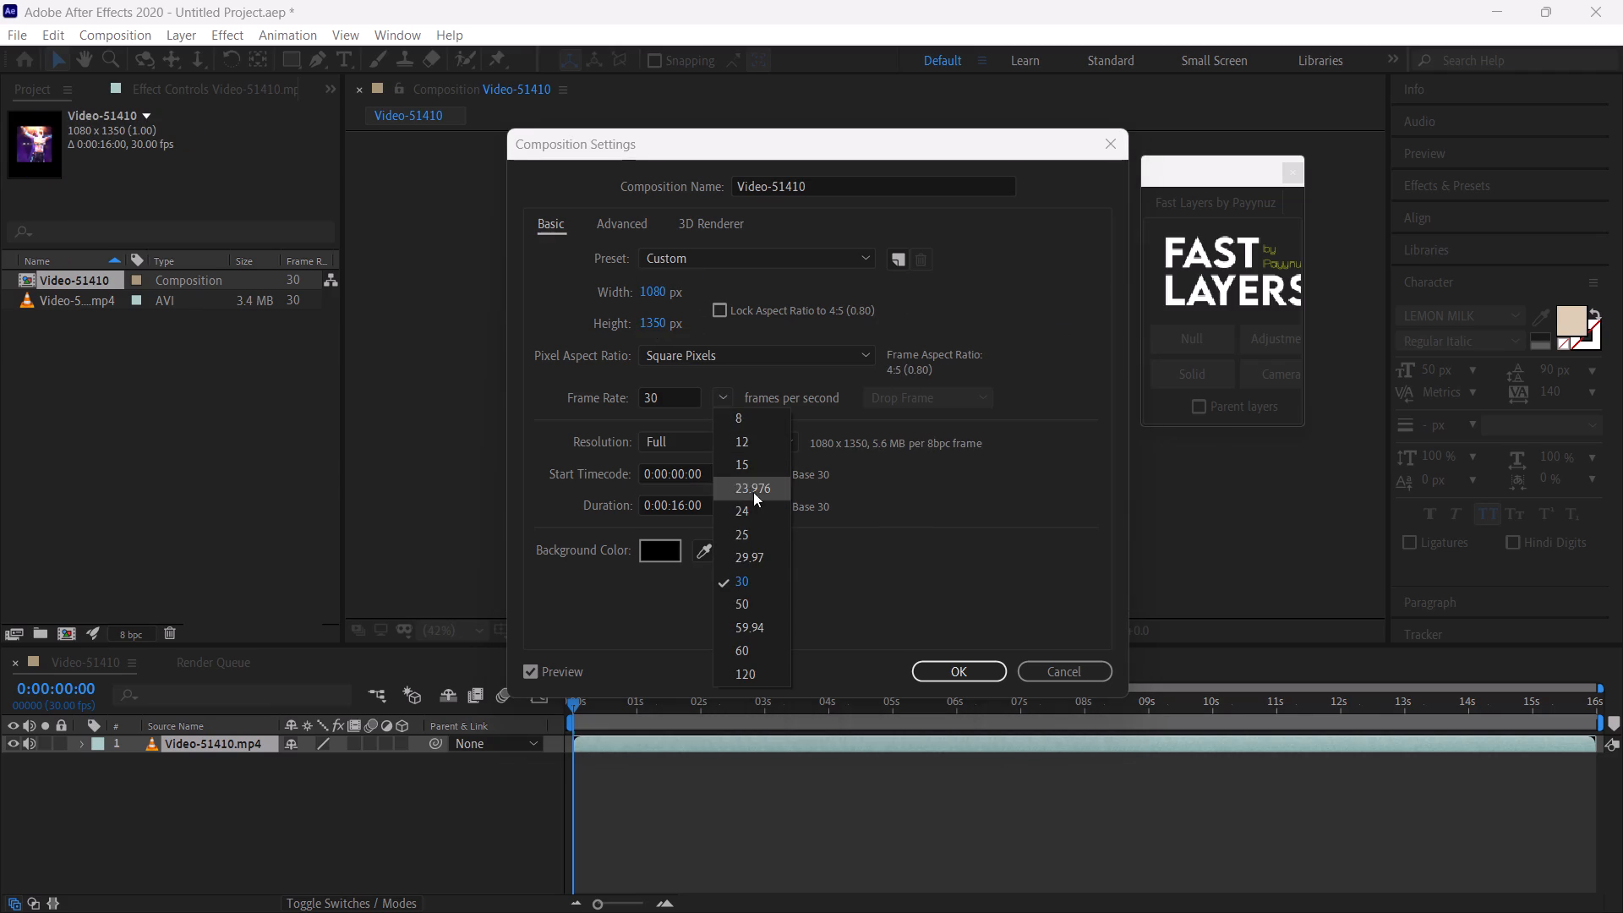
left_click(751, 645)
left_click(901, 575)
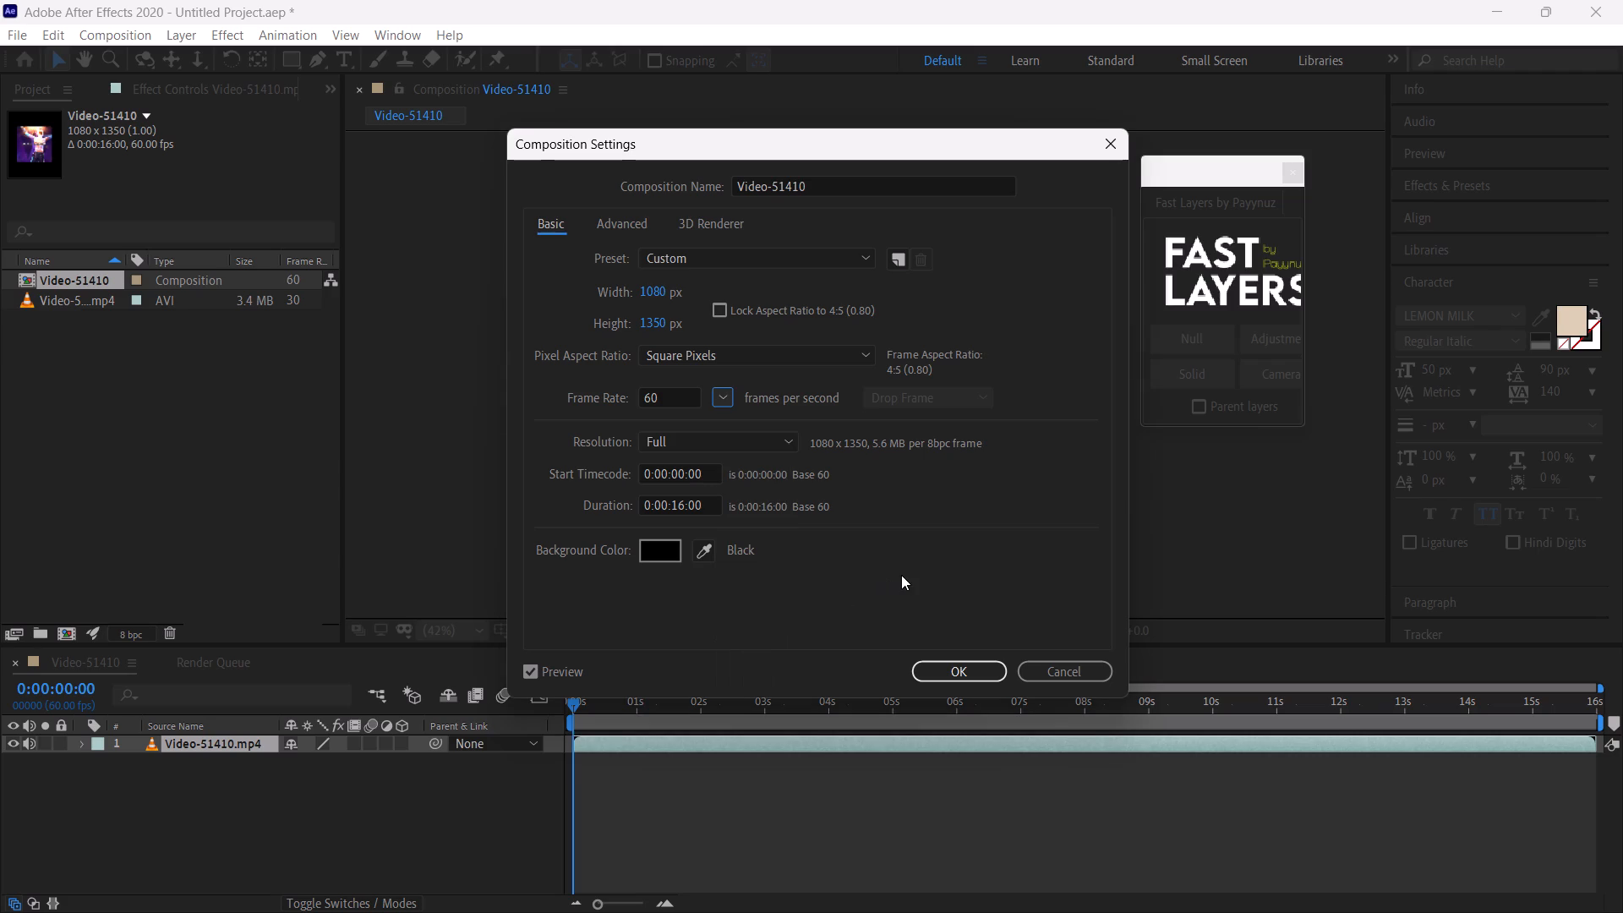
left_click(981, 681)
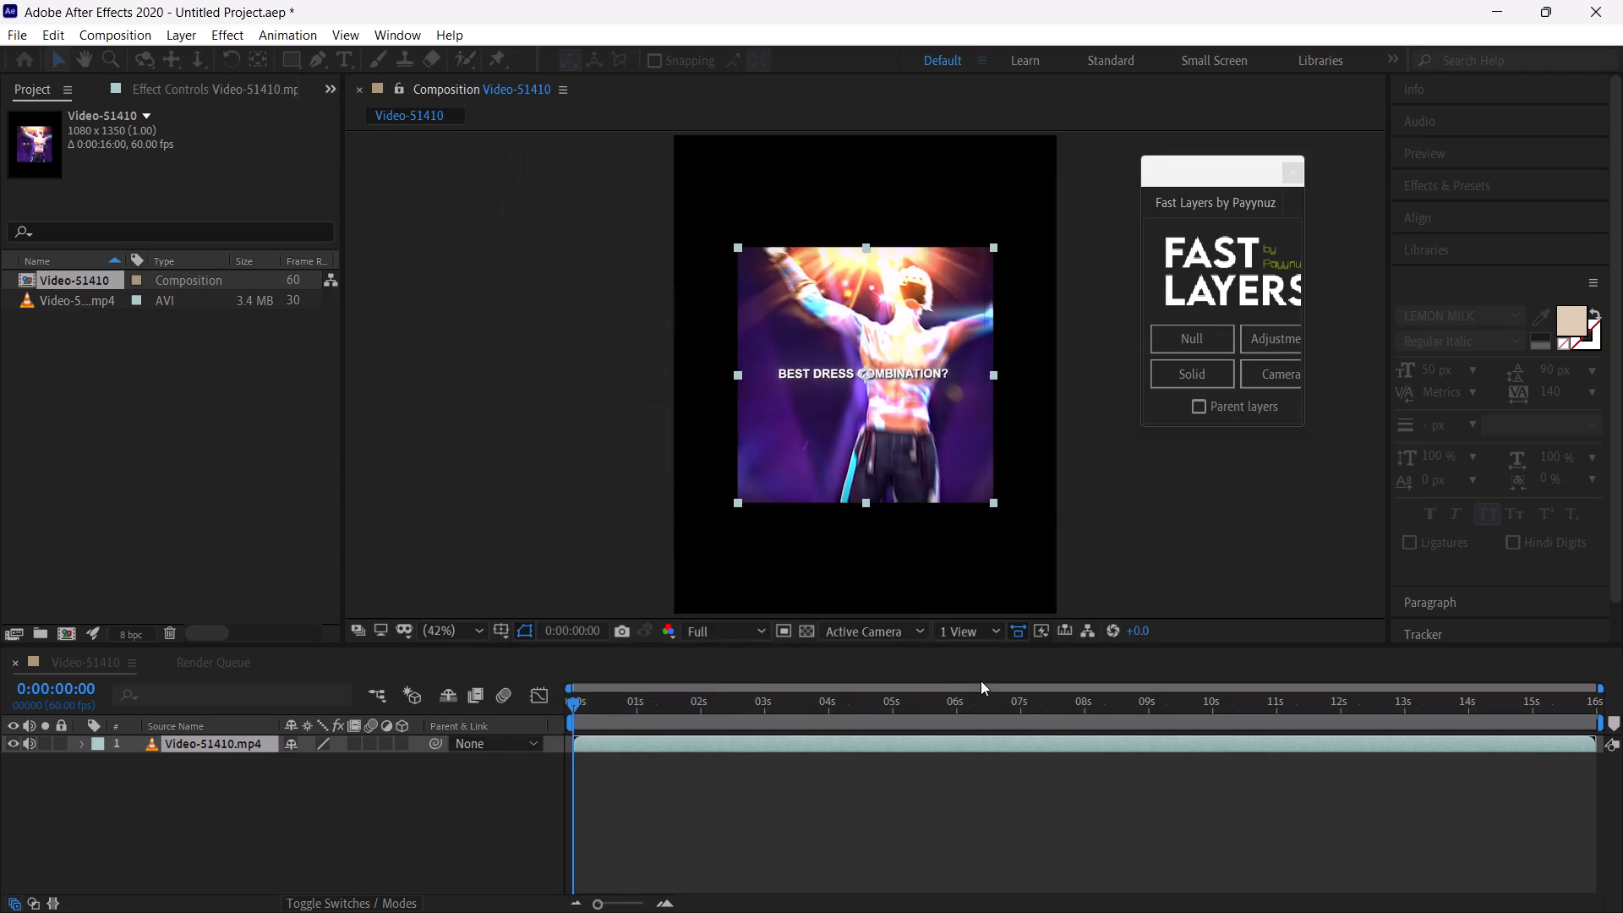
Save the new project as pubg1 in the Ryan's PJFs folder.
key("ctrl+s")
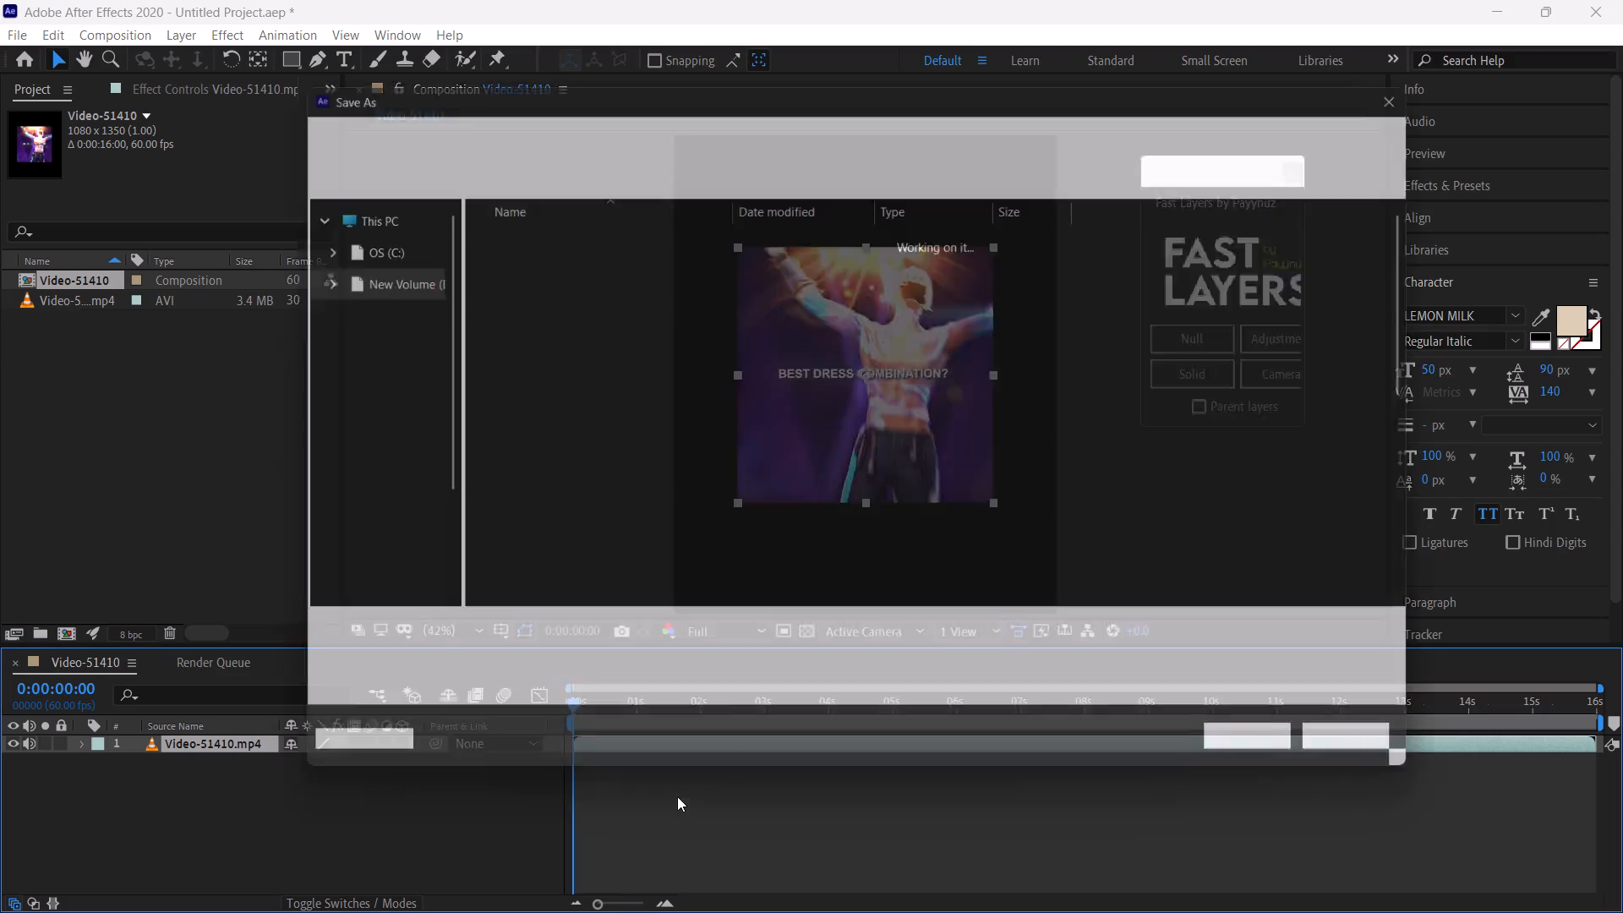
type("pub")
key("g")
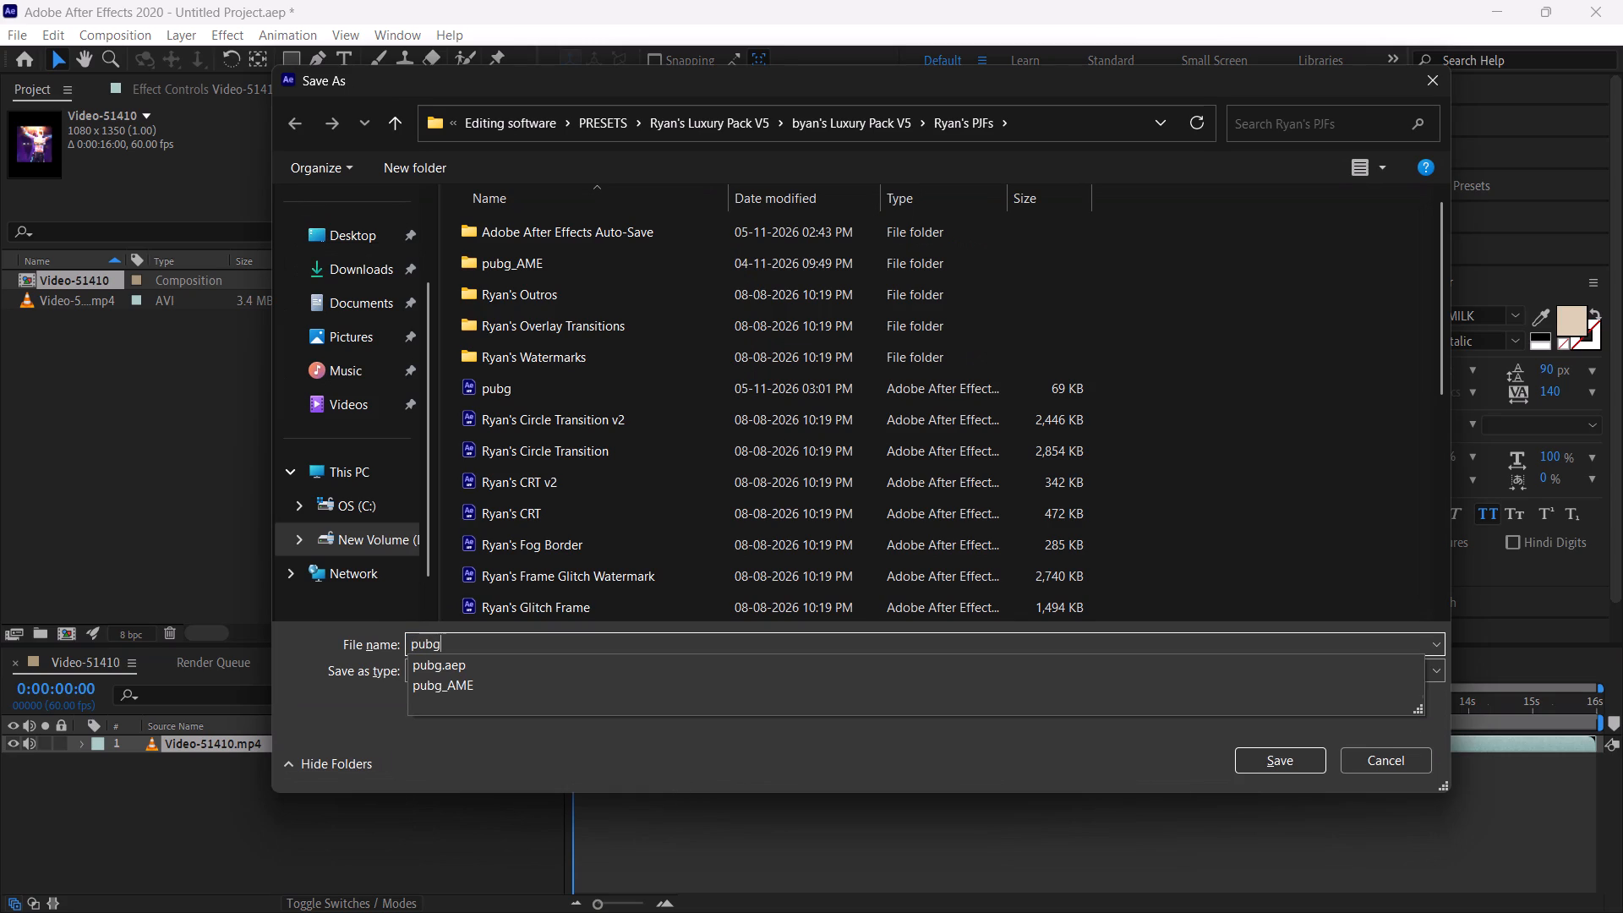
key("shift+exclam")
key("BackSpace")
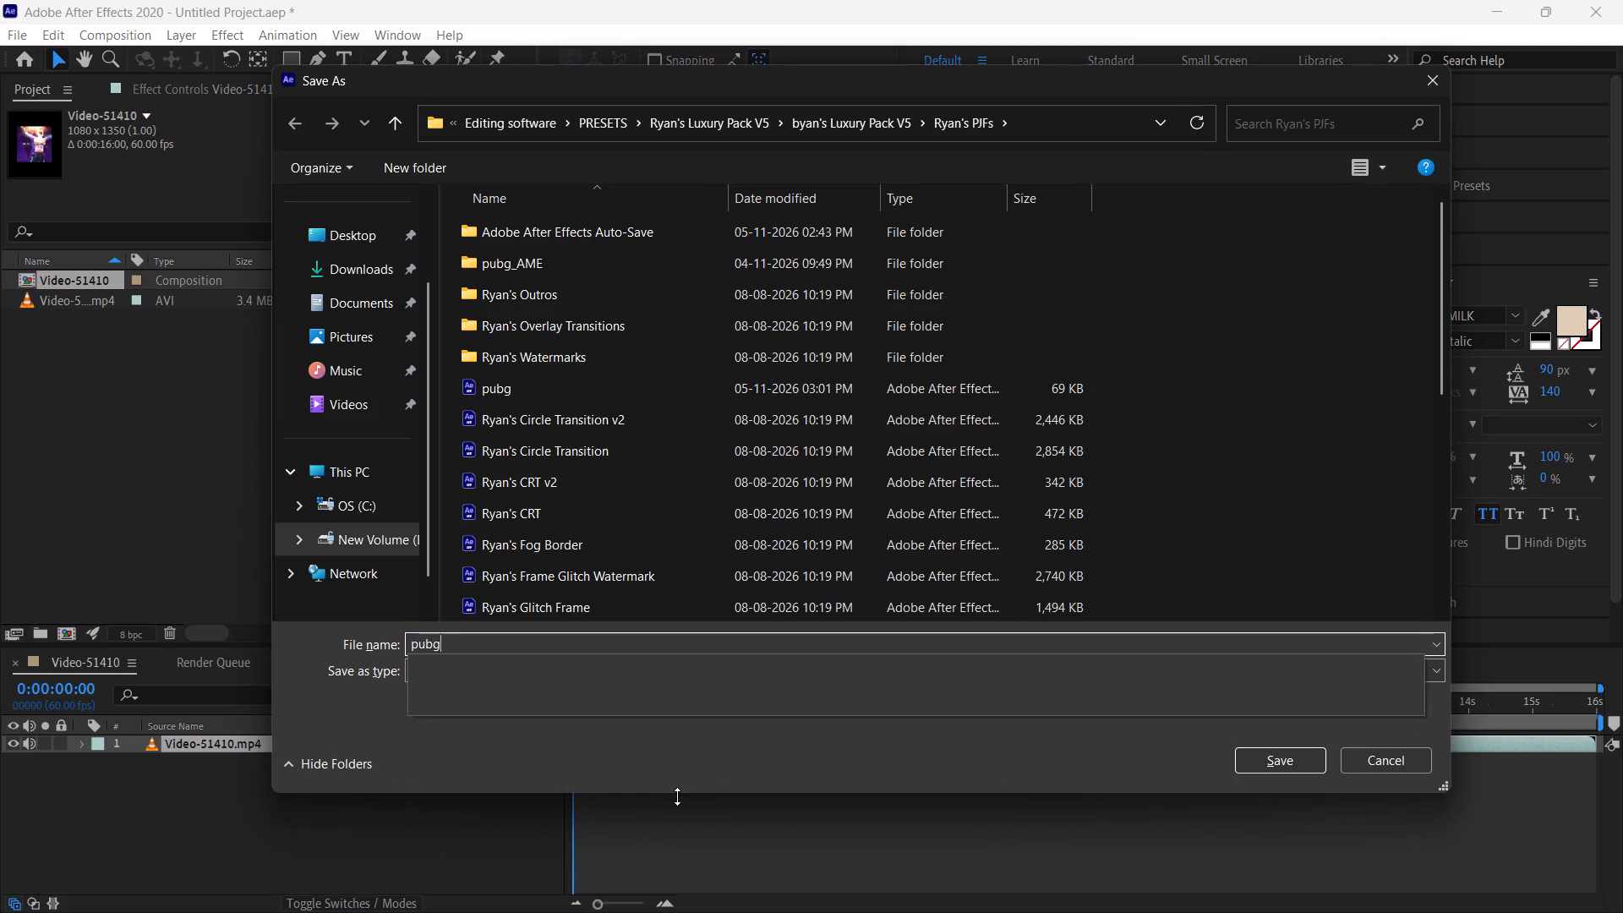
key("1")
key("Return")
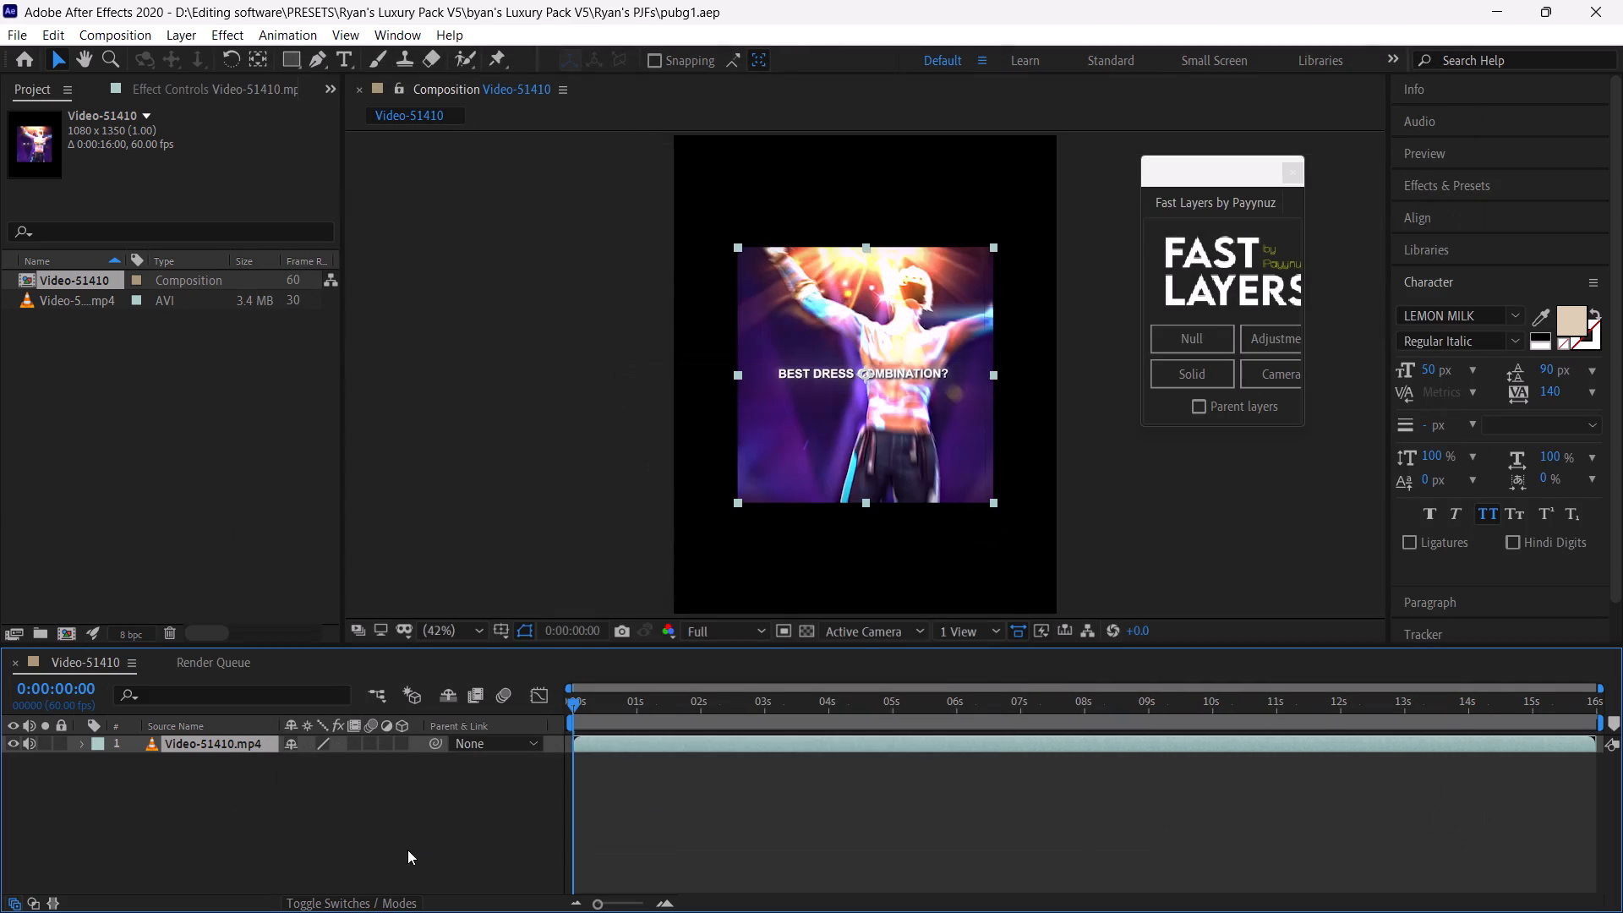
Preview the Video-51410 composition from its beginning.
key("space")
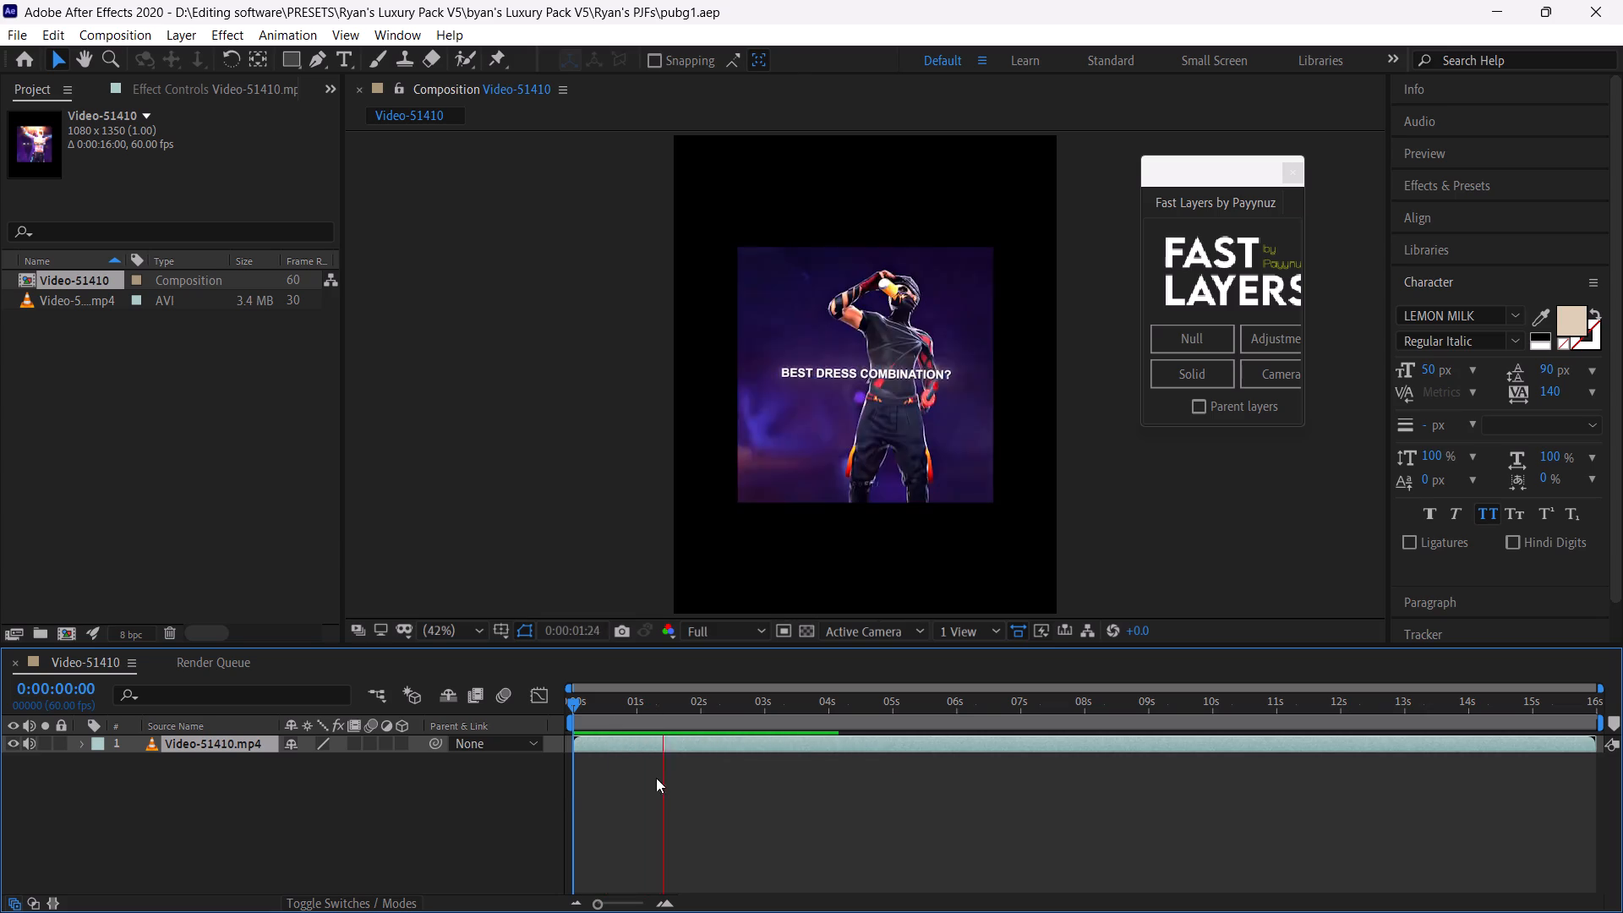
right_click(539, 789)
left_click(855, 839)
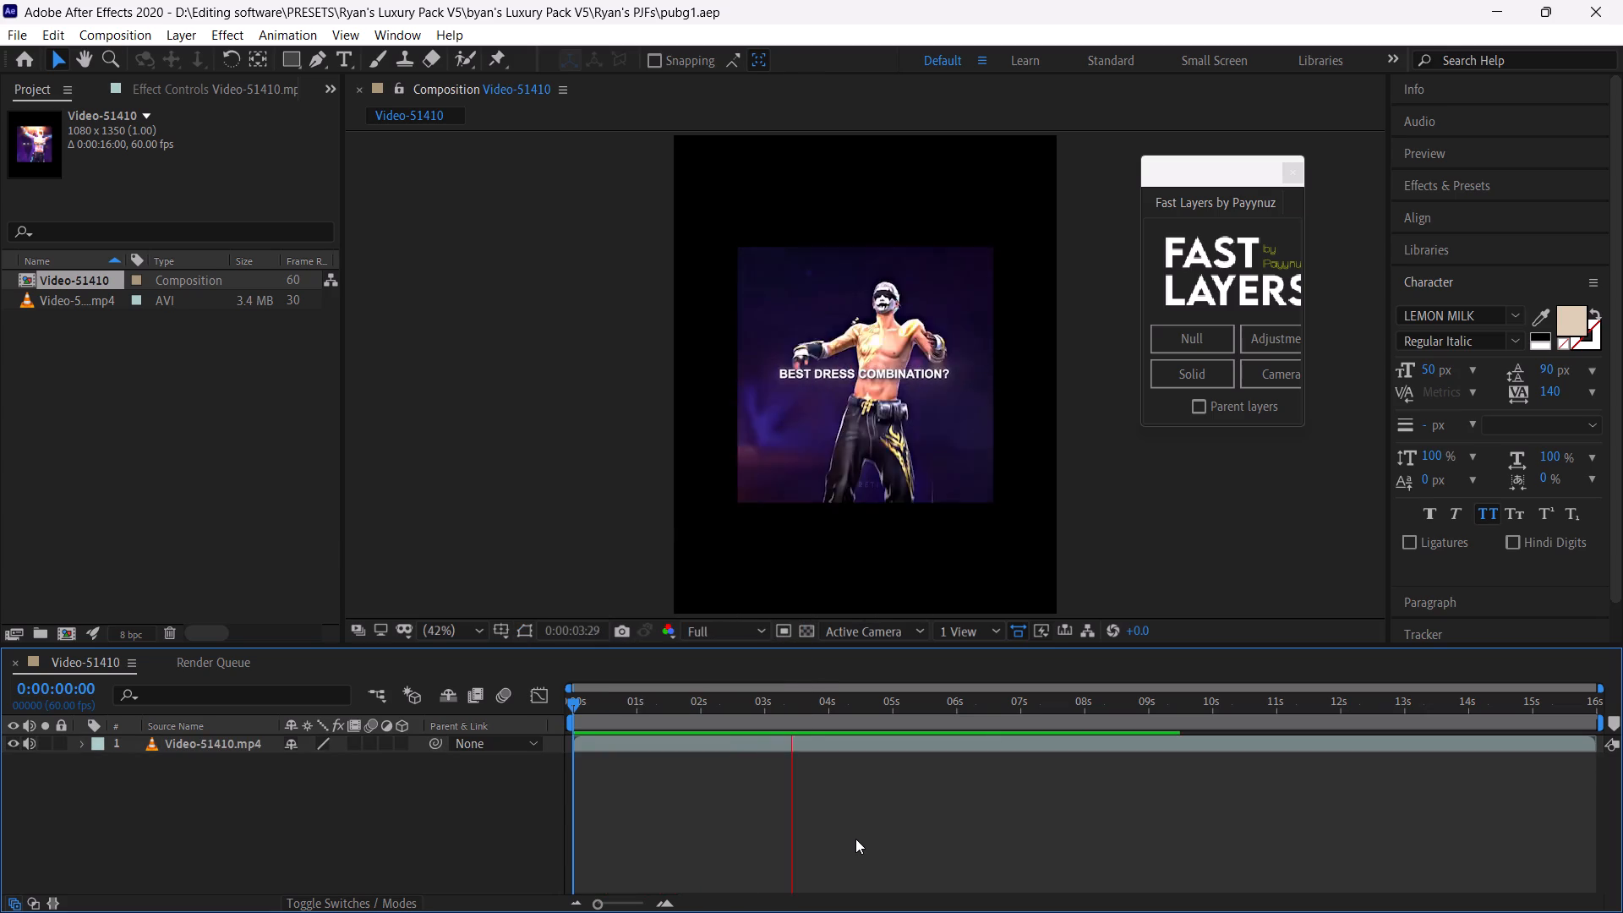
key("ctrl+s")
Convert the audio of the Video-51410.mp4 layer to keyframes with the Keyframe Assistant.
left_click(822, 747)
right_click(822, 747)
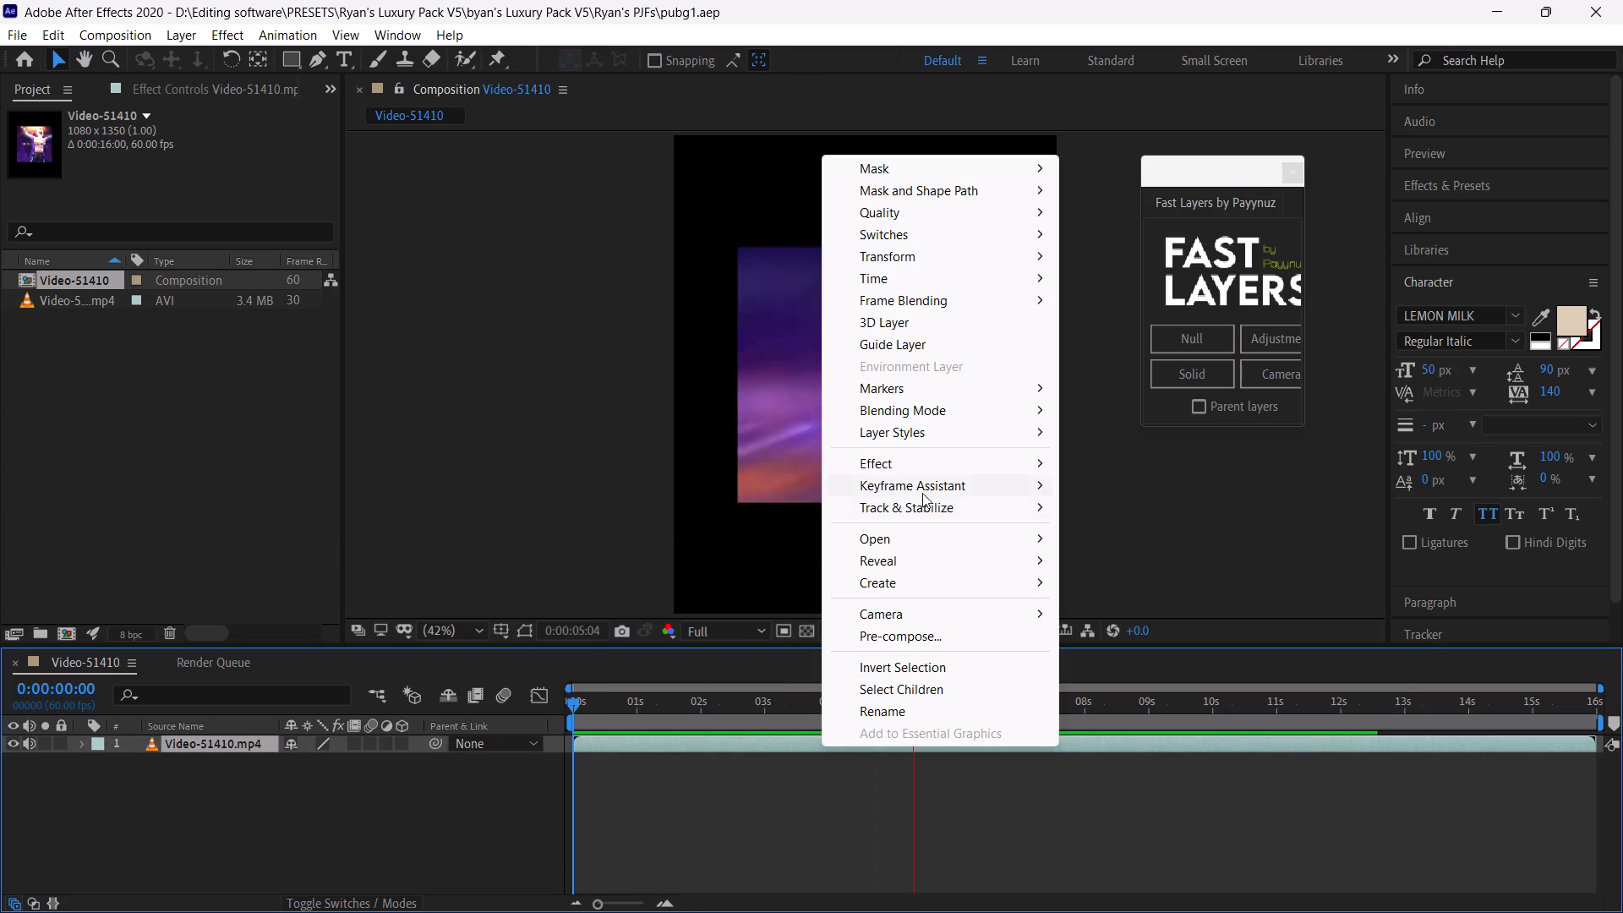
left_click(926, 488)
left_click(1207, 487)
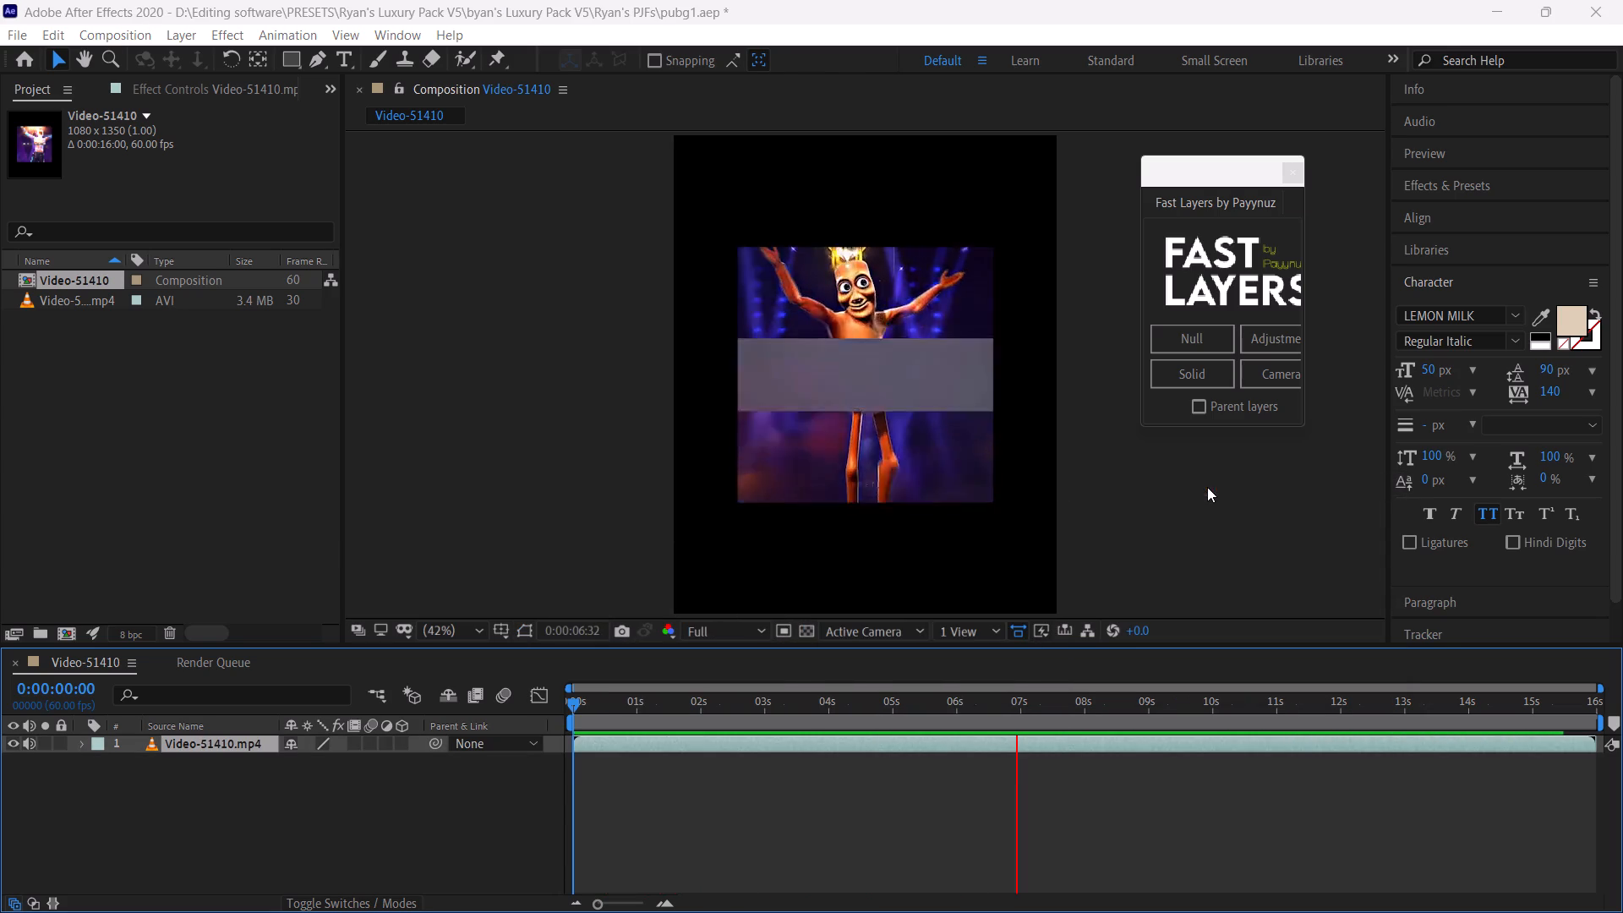
Delete the Left Channel and Right Channel effects from the Audio Amplitude layer.
left_click(688, 738)
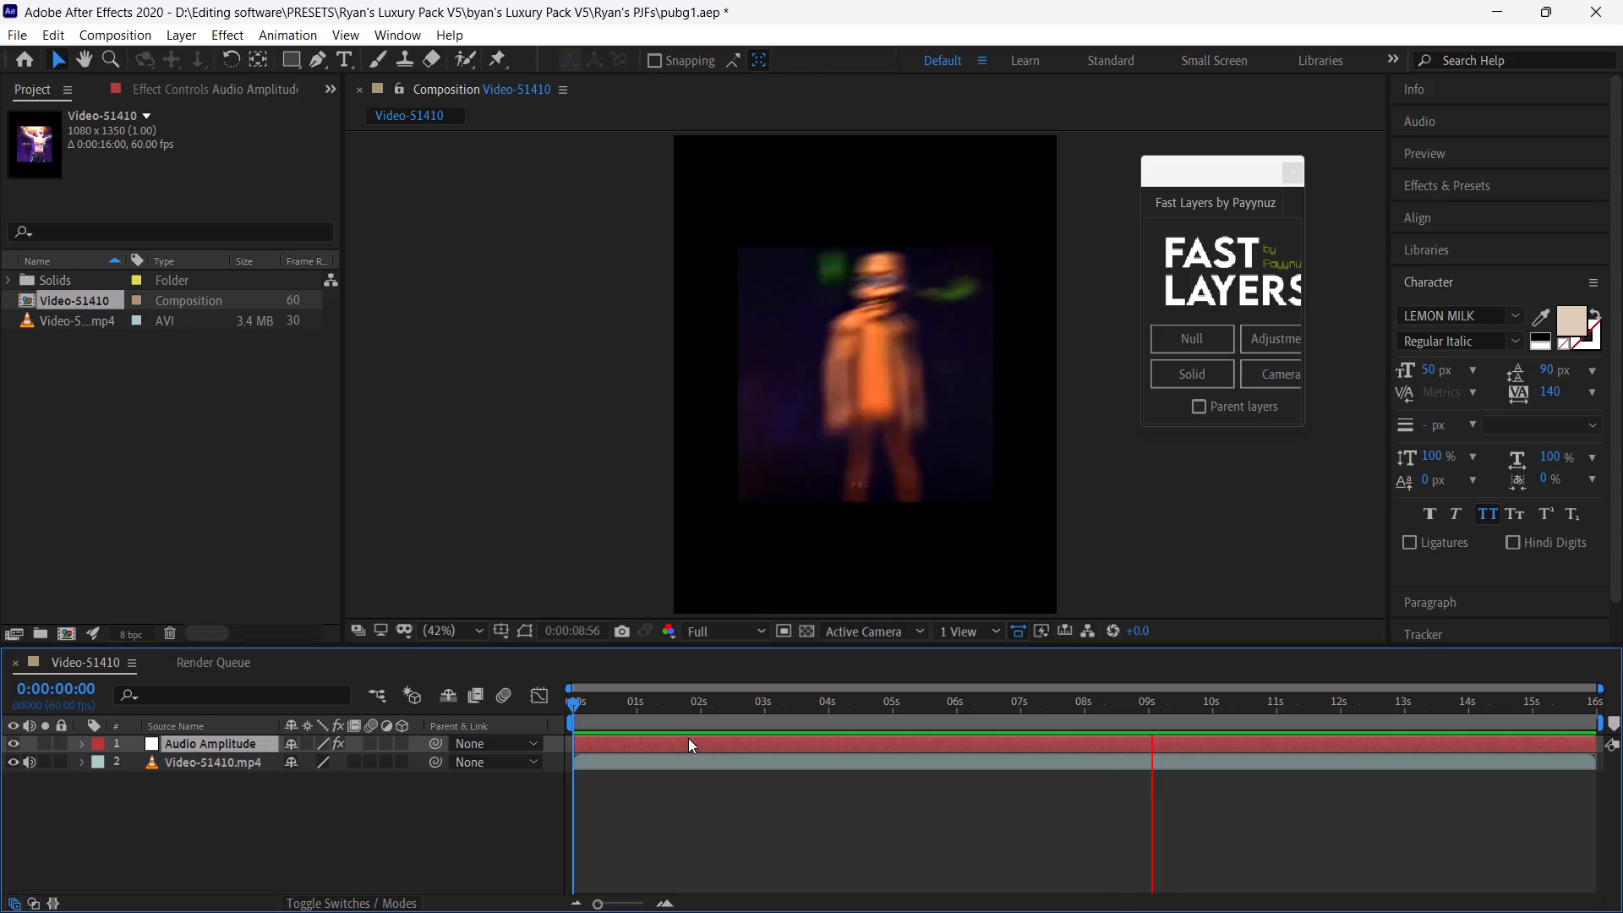
left_click(541, 692)
left_click(541, 692)
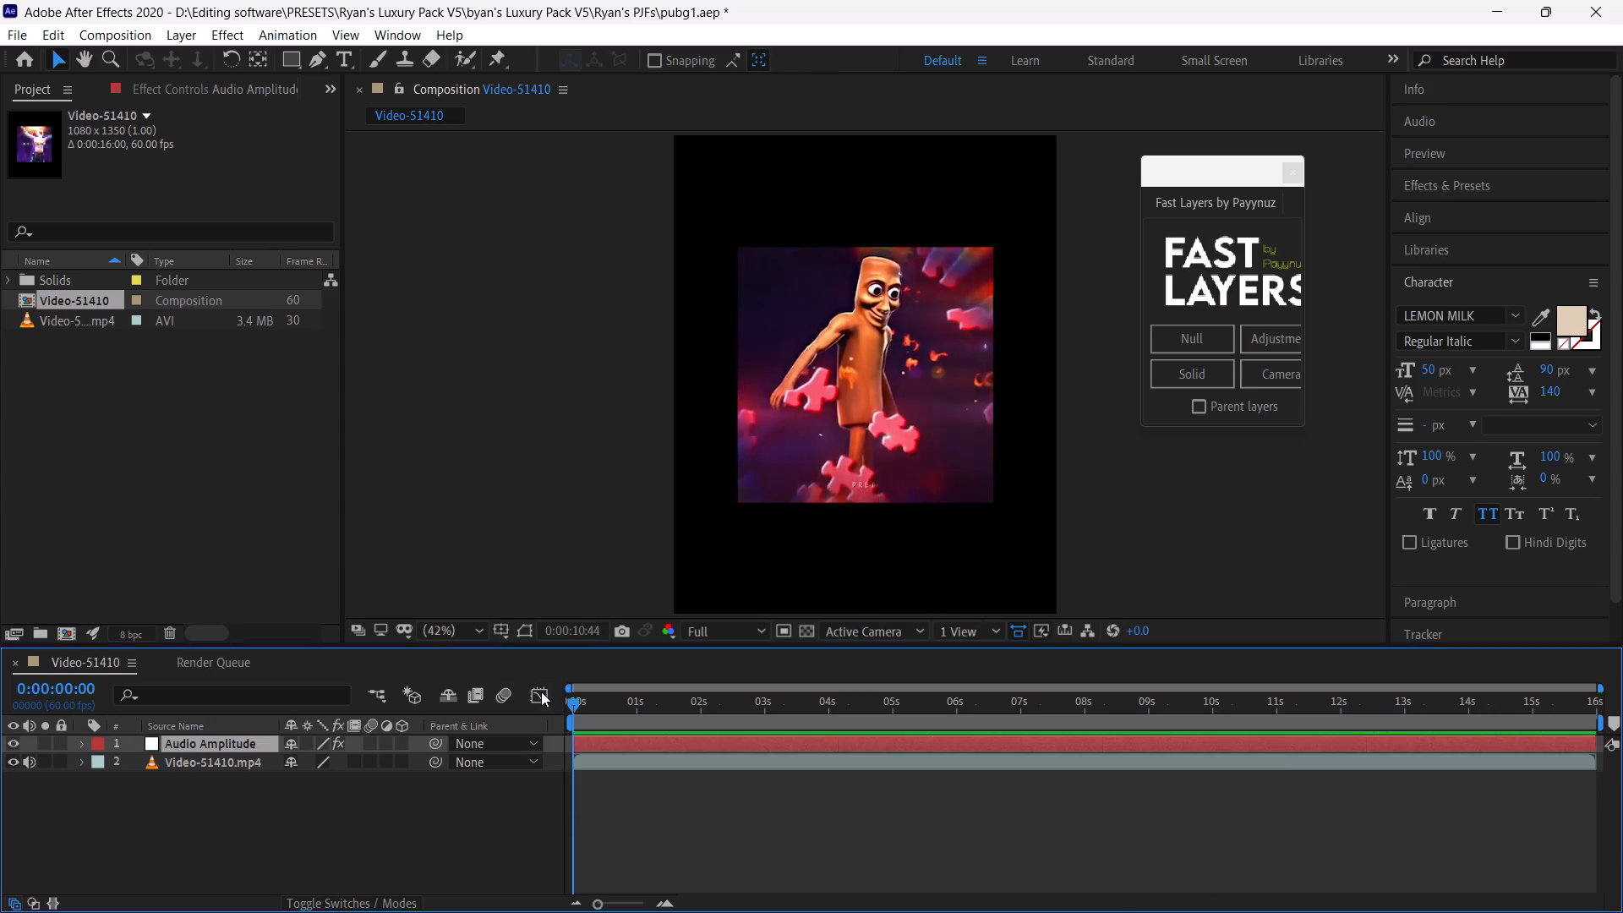
left_click(85, 742)
left_click(100, 762)
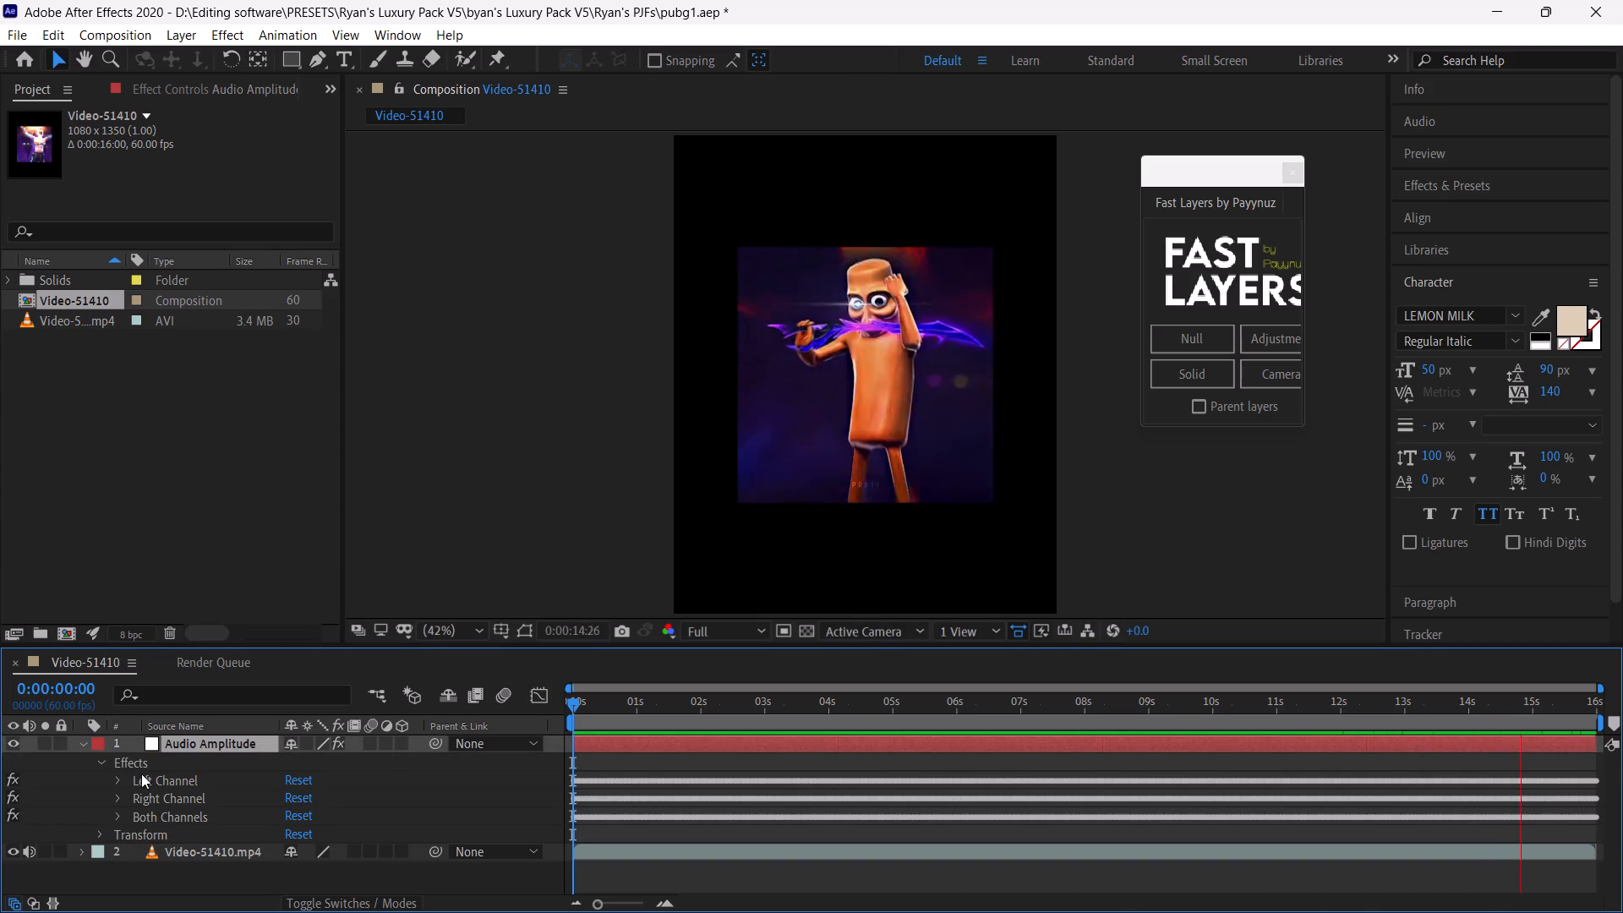
left_click(131, 782)
key("BackSpace")
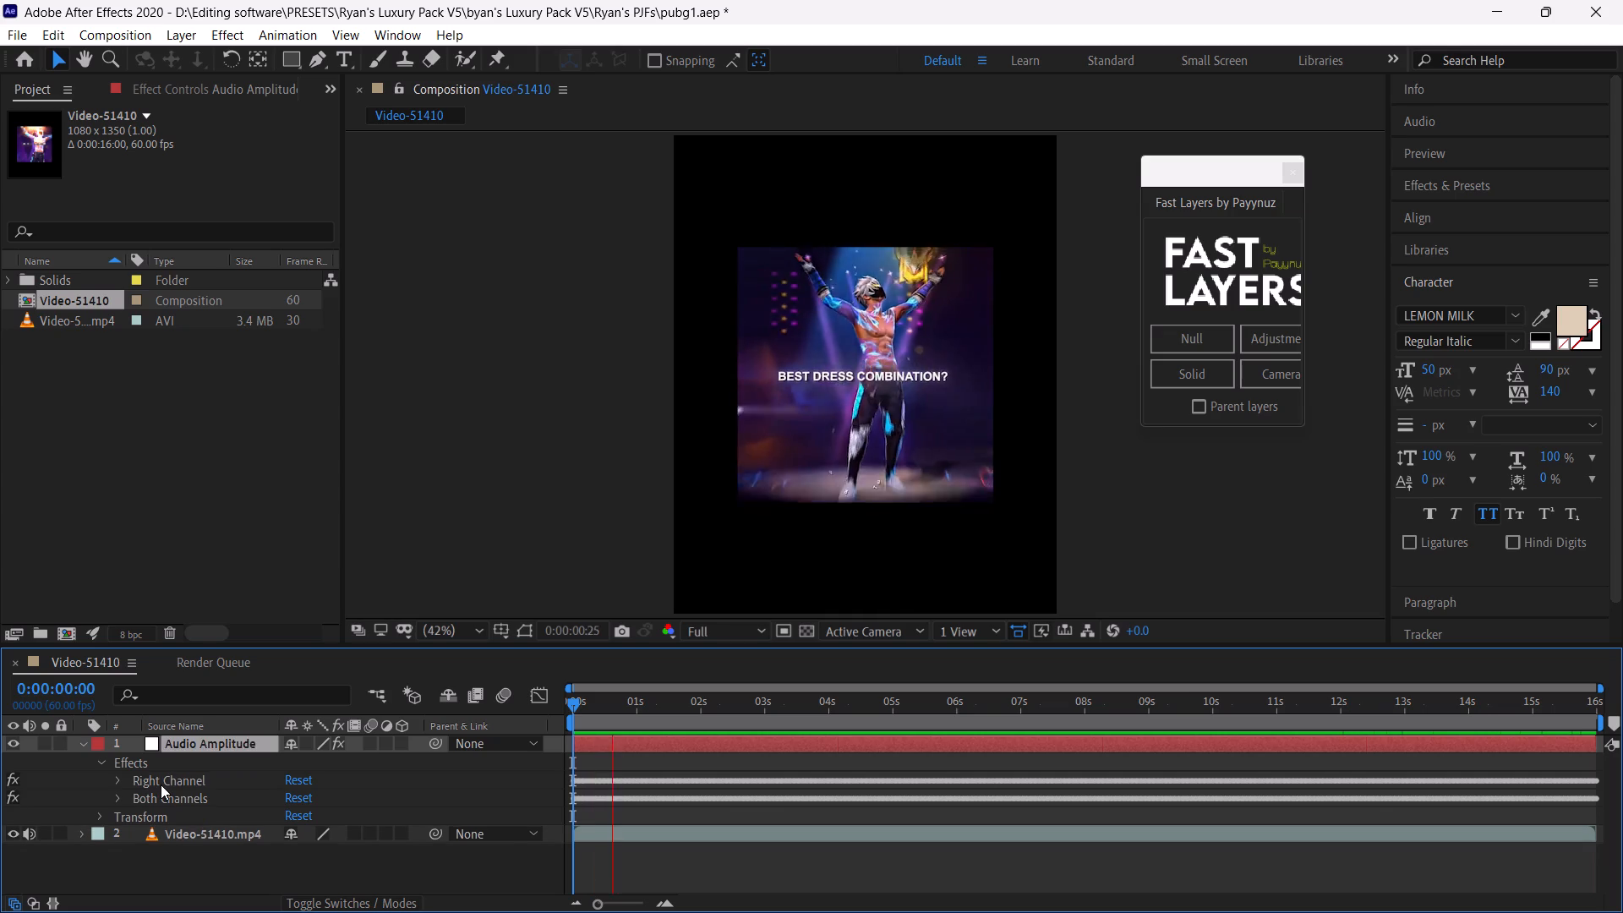
left_click(161, 785)
key("BackSpace")
Display the Both Channels slider's curve in the Graph Editor.
left_click(118, 782)
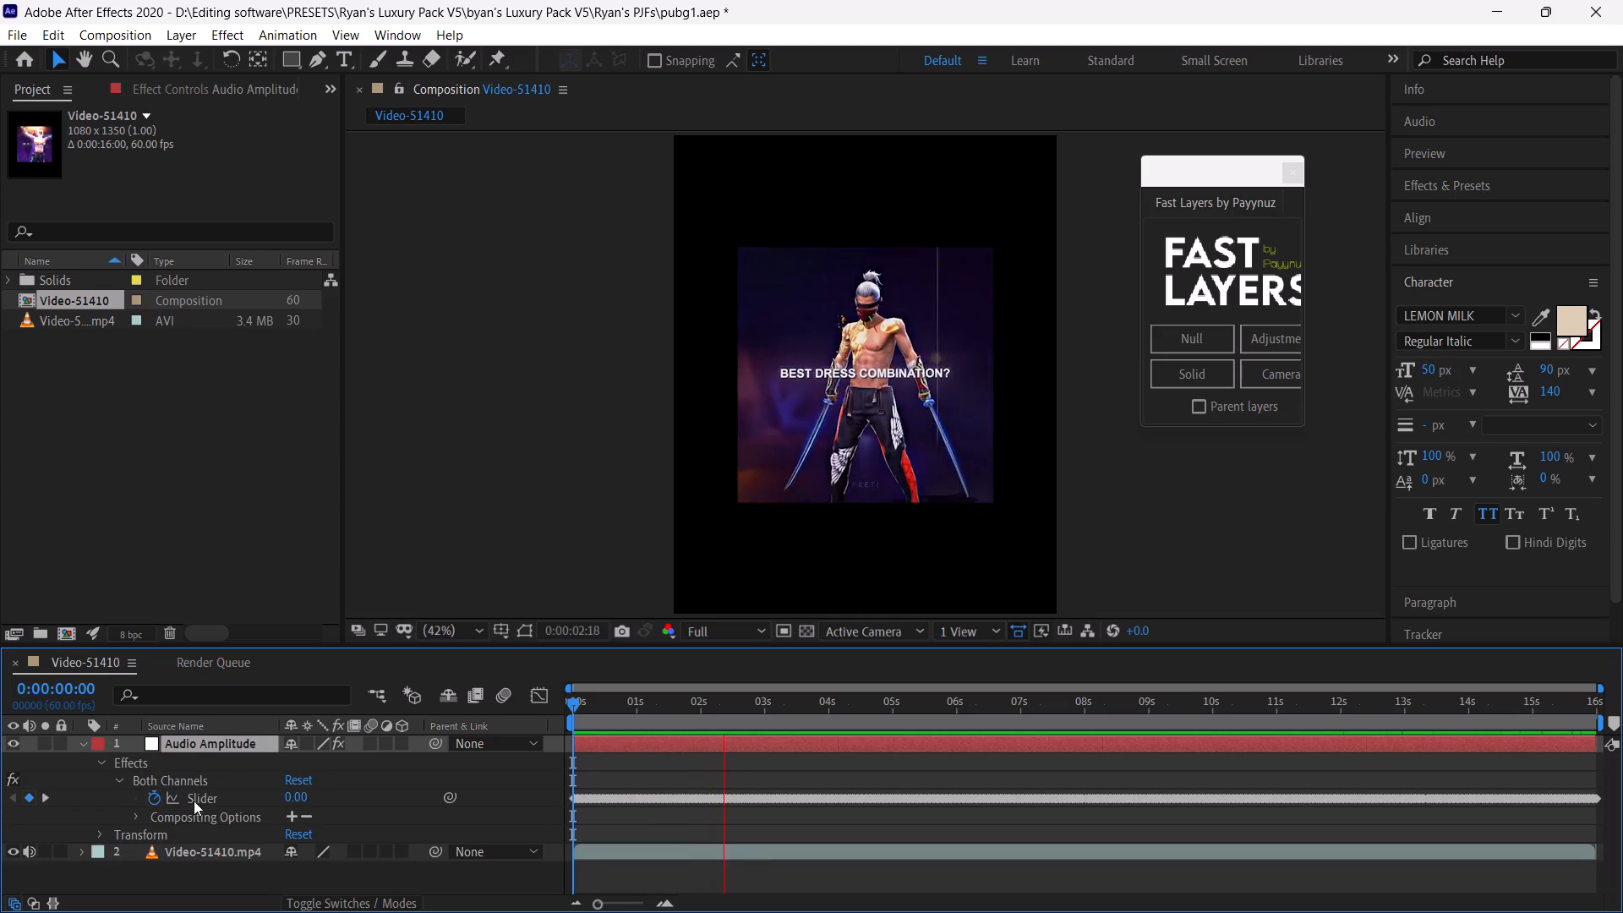
left_click(203, 800)
left_click(533, 700)
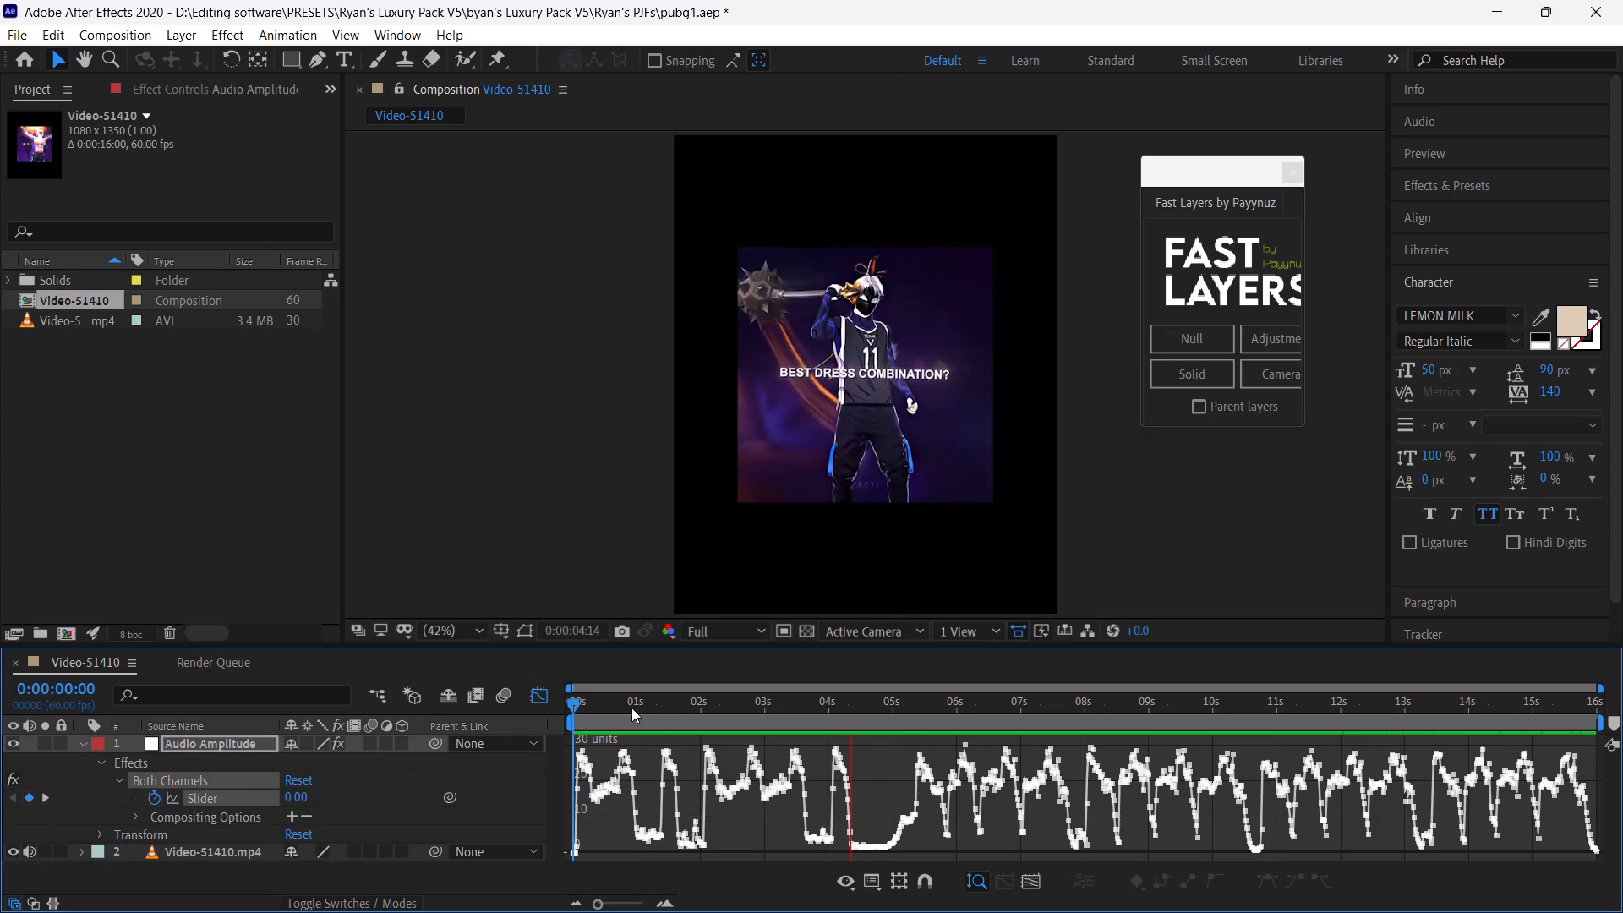
Add a composition marker at 0:00:05:20, just before the sharp rise in the audio amplitude curve.
left_click(918, 707)
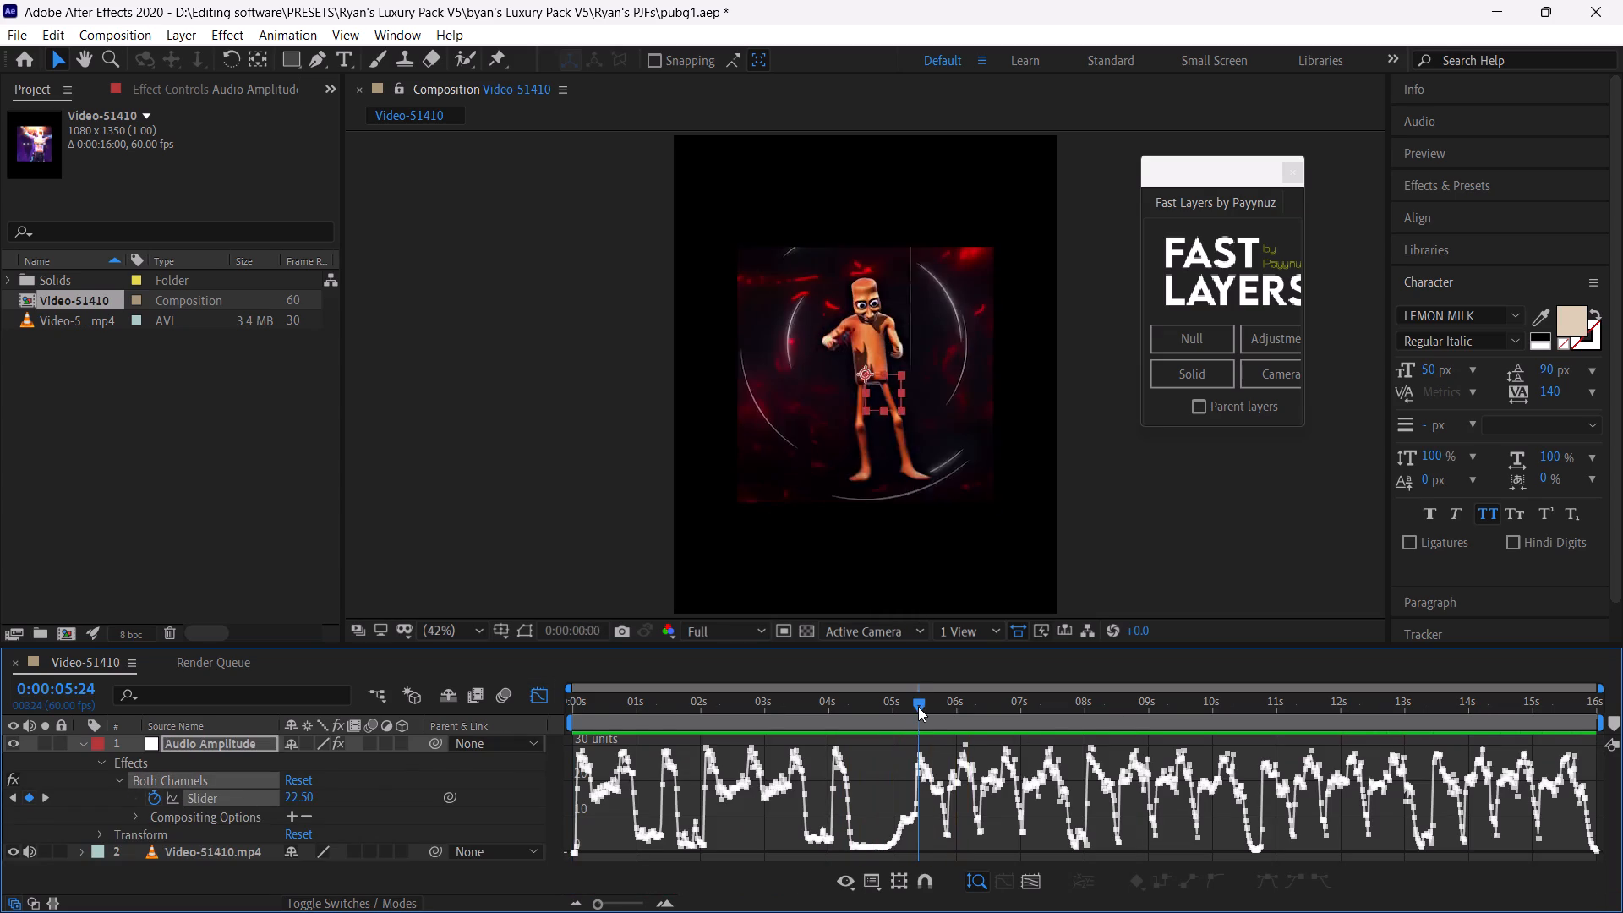
left_click_drag(609, 904, 642, 905)
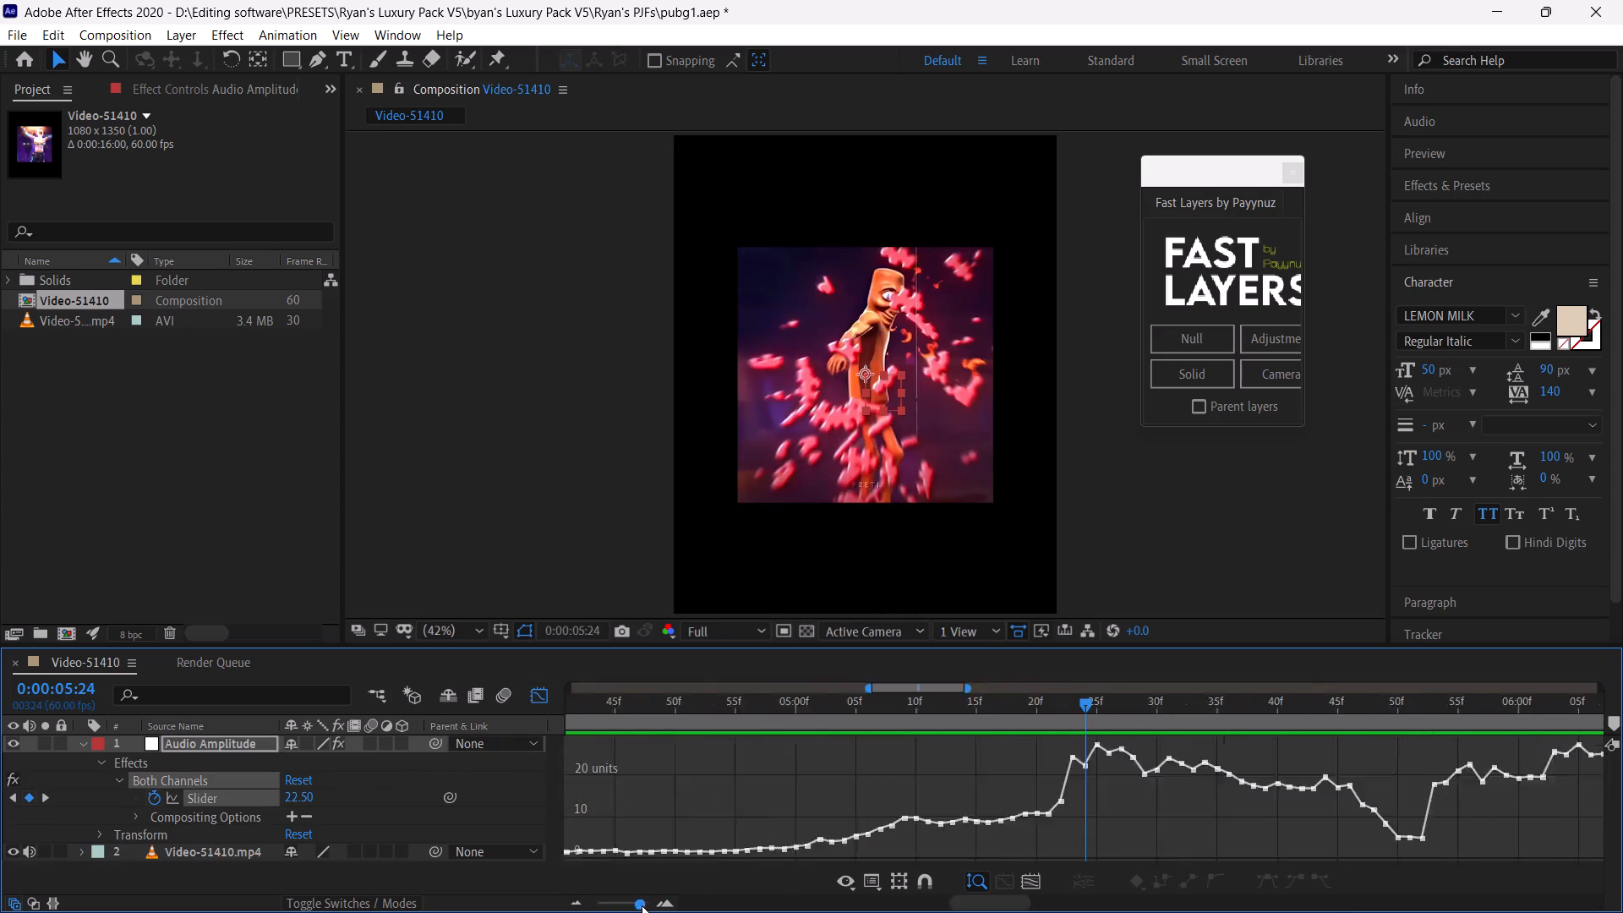
left_click_drag(642, 905, 640, 909)
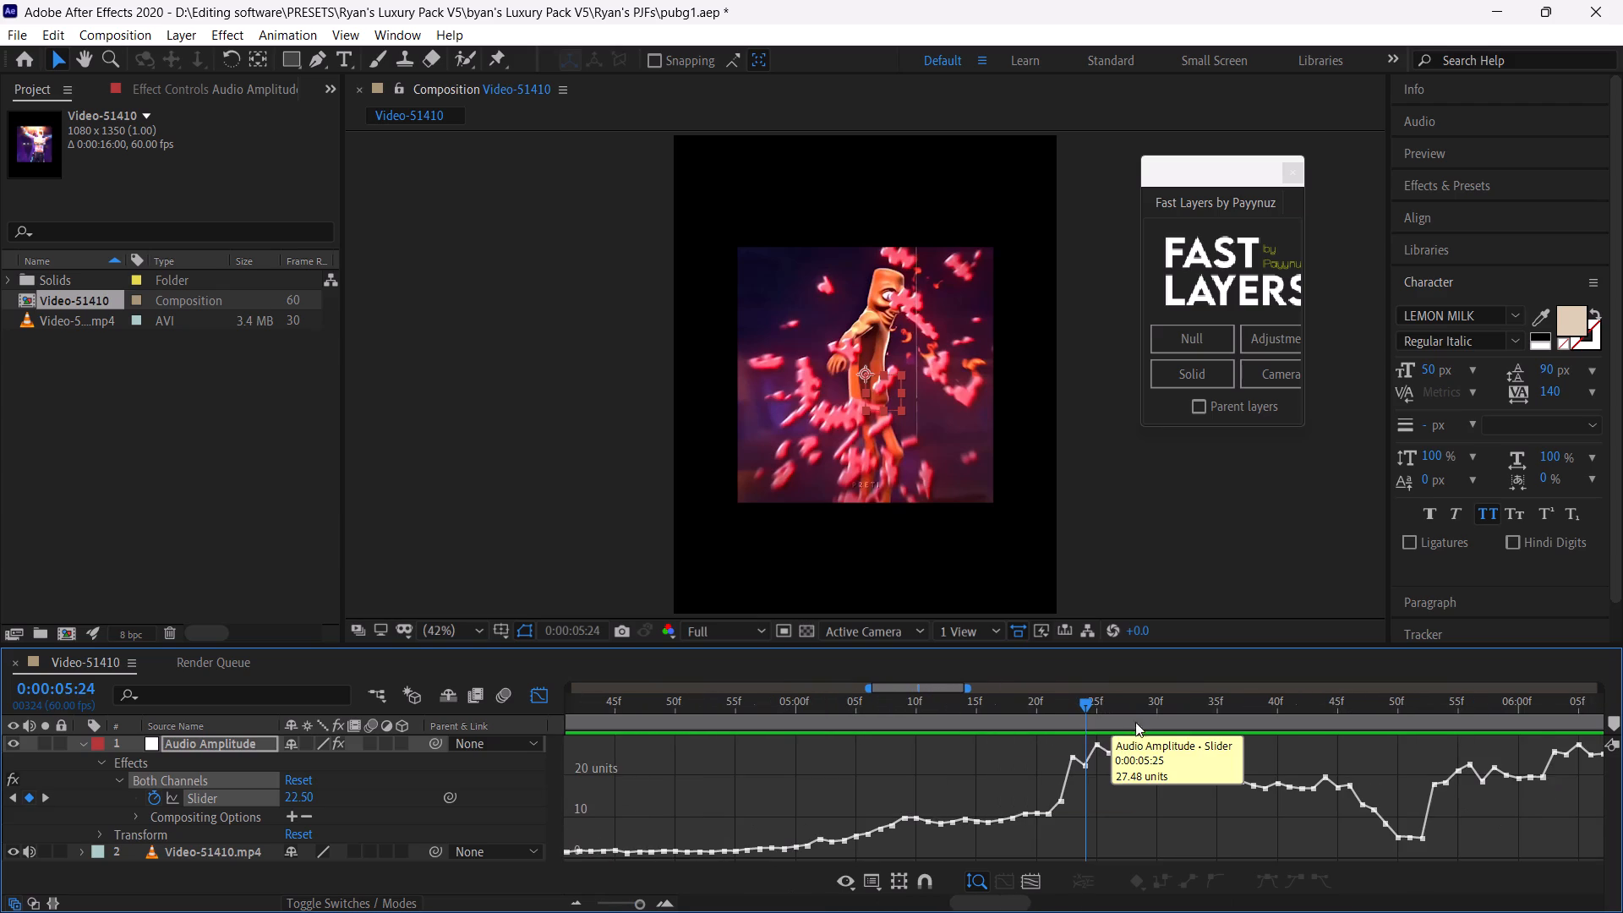
left_click_drag(1051, 708, 1026, 741)
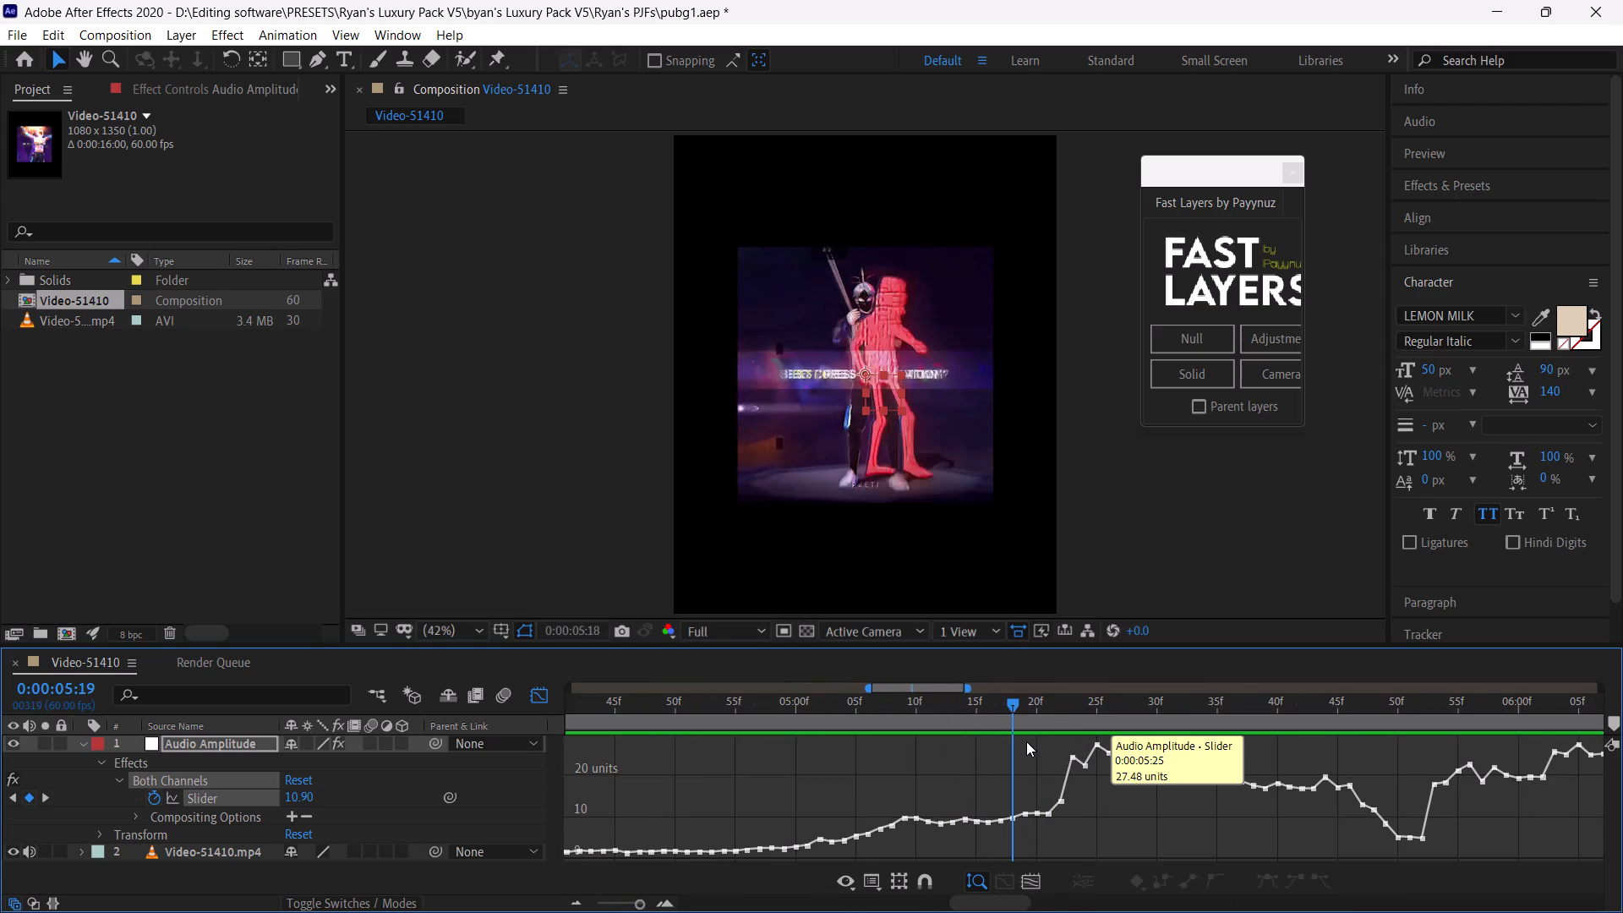
left_click_drag(1026, 741, 1035, 750)
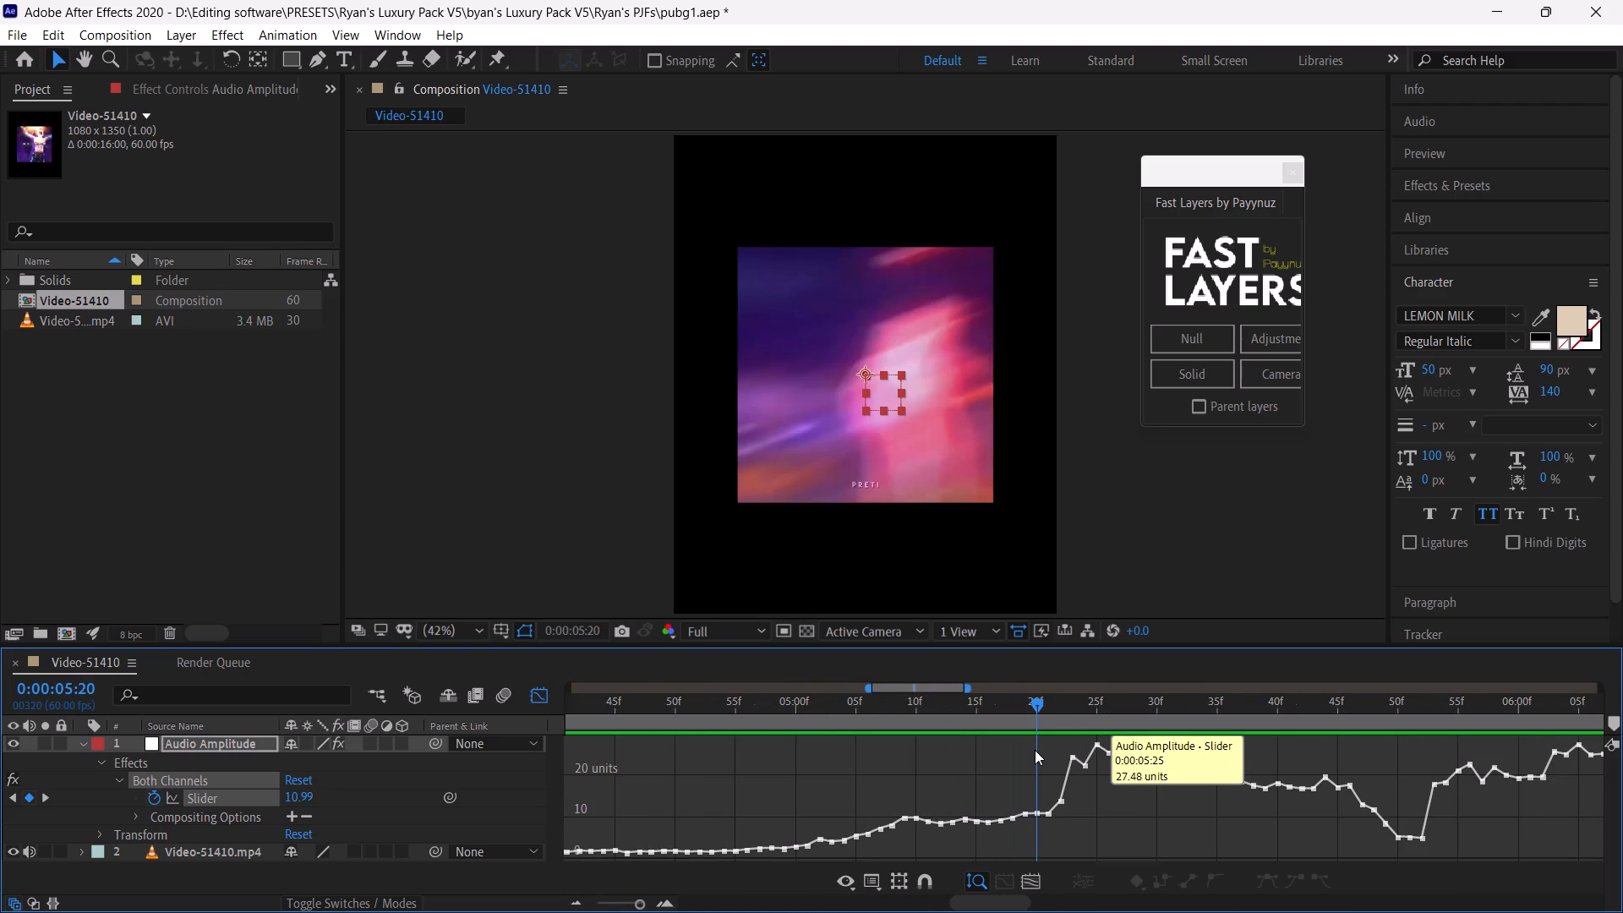
left_click_drag(1035, 750, 917, 755)
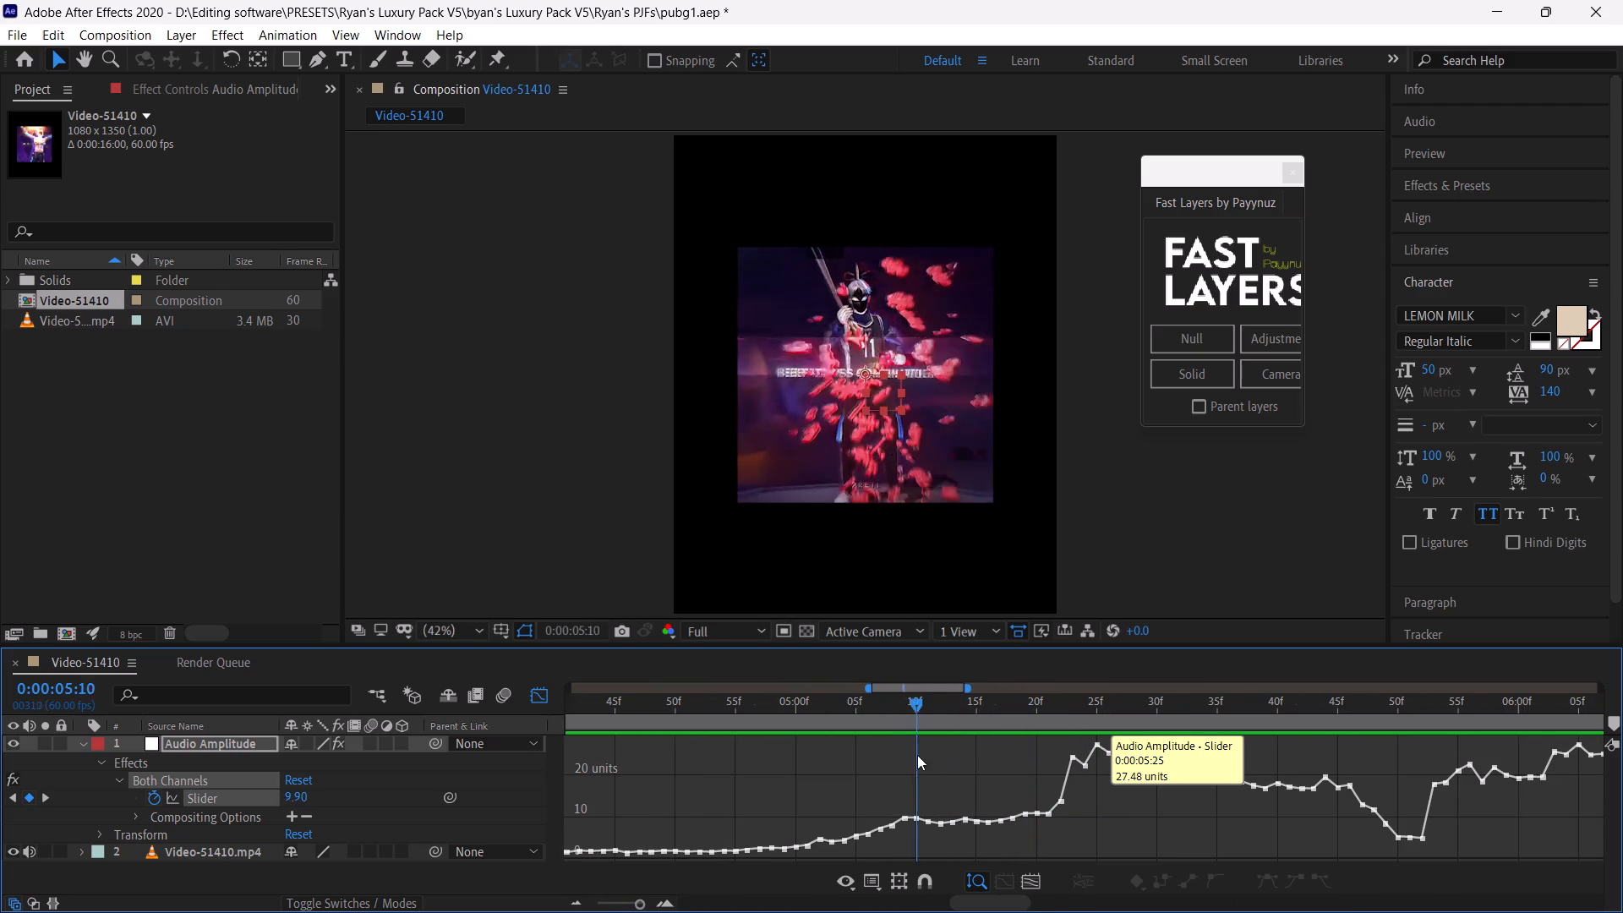
left_click_drag(917, 755, 1029, 784)
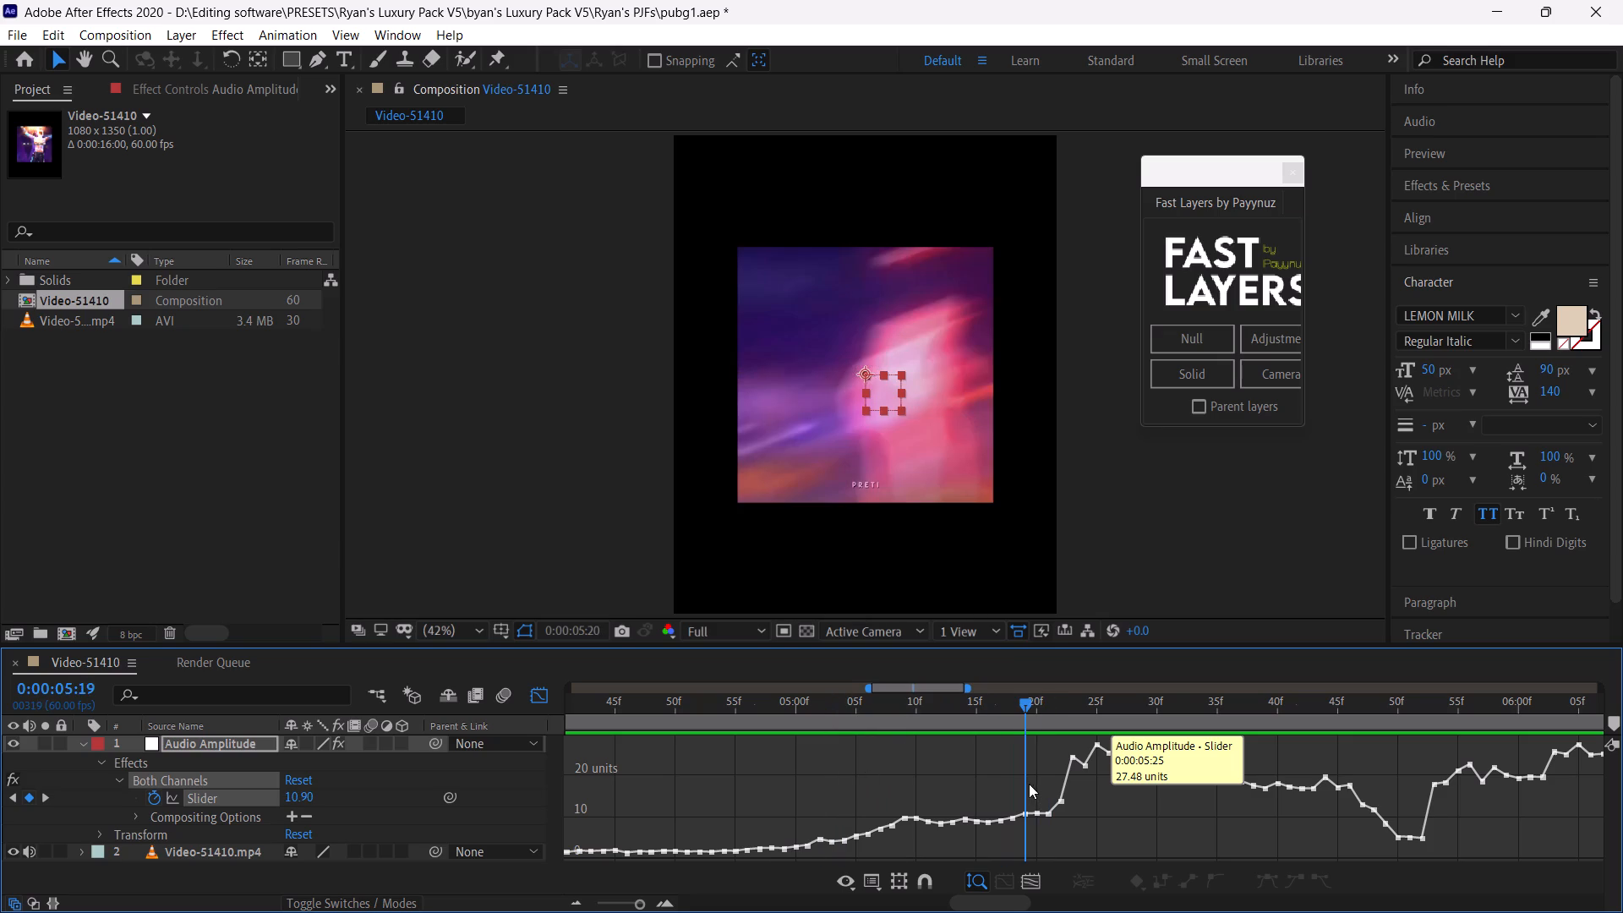
left_click_drag(1029, 784, 1021, 792)
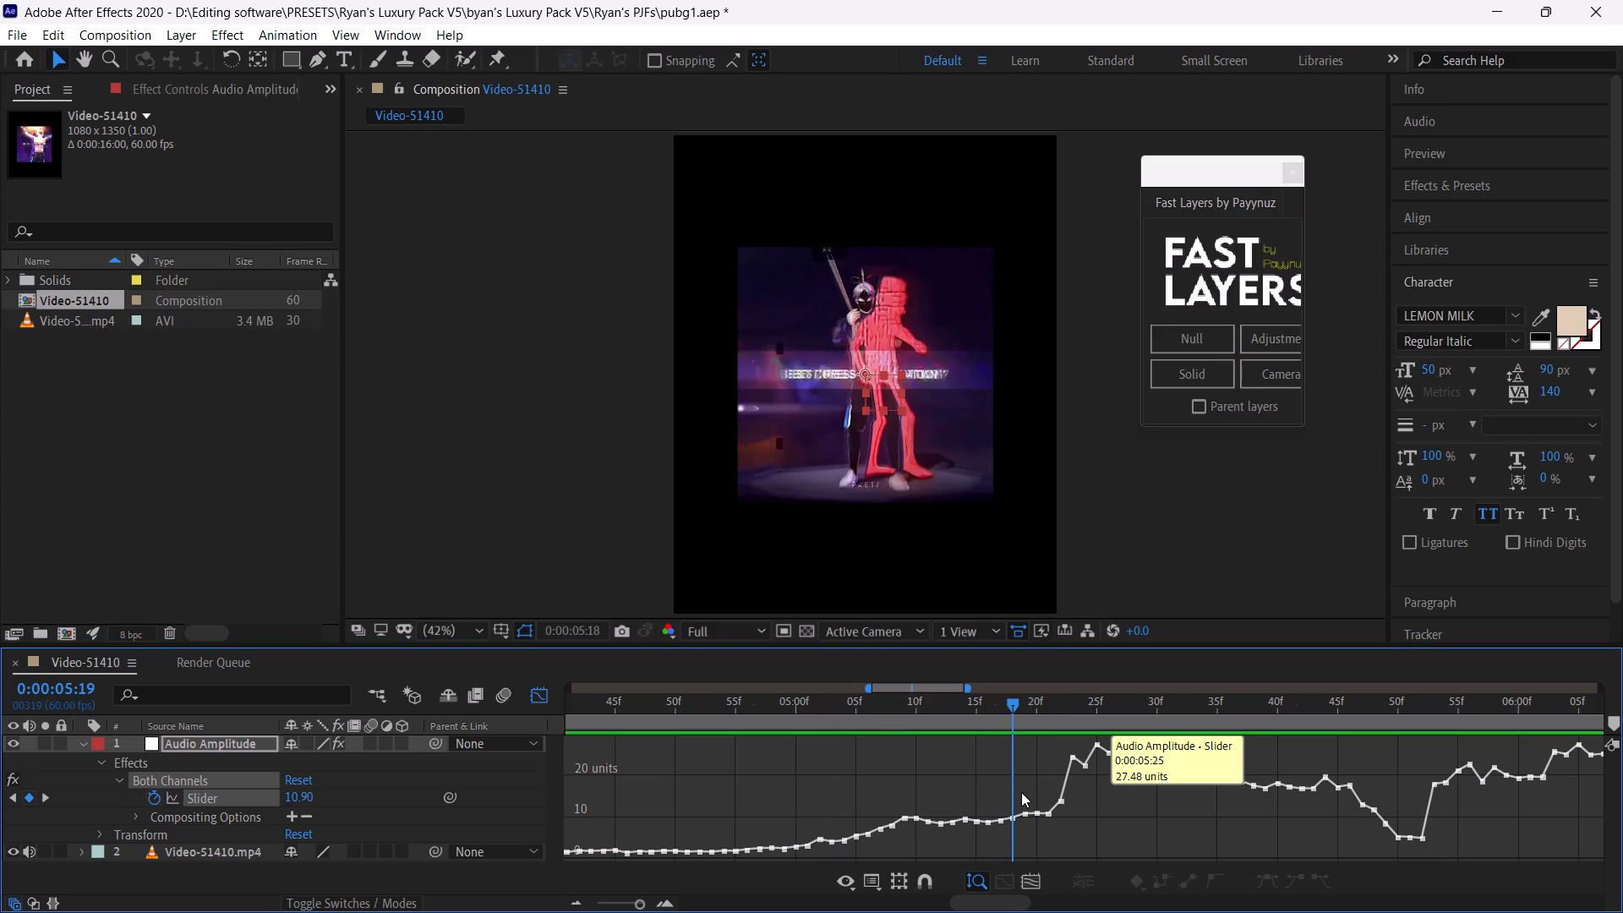
left_click_drag(1021, 792, 1021, 790)
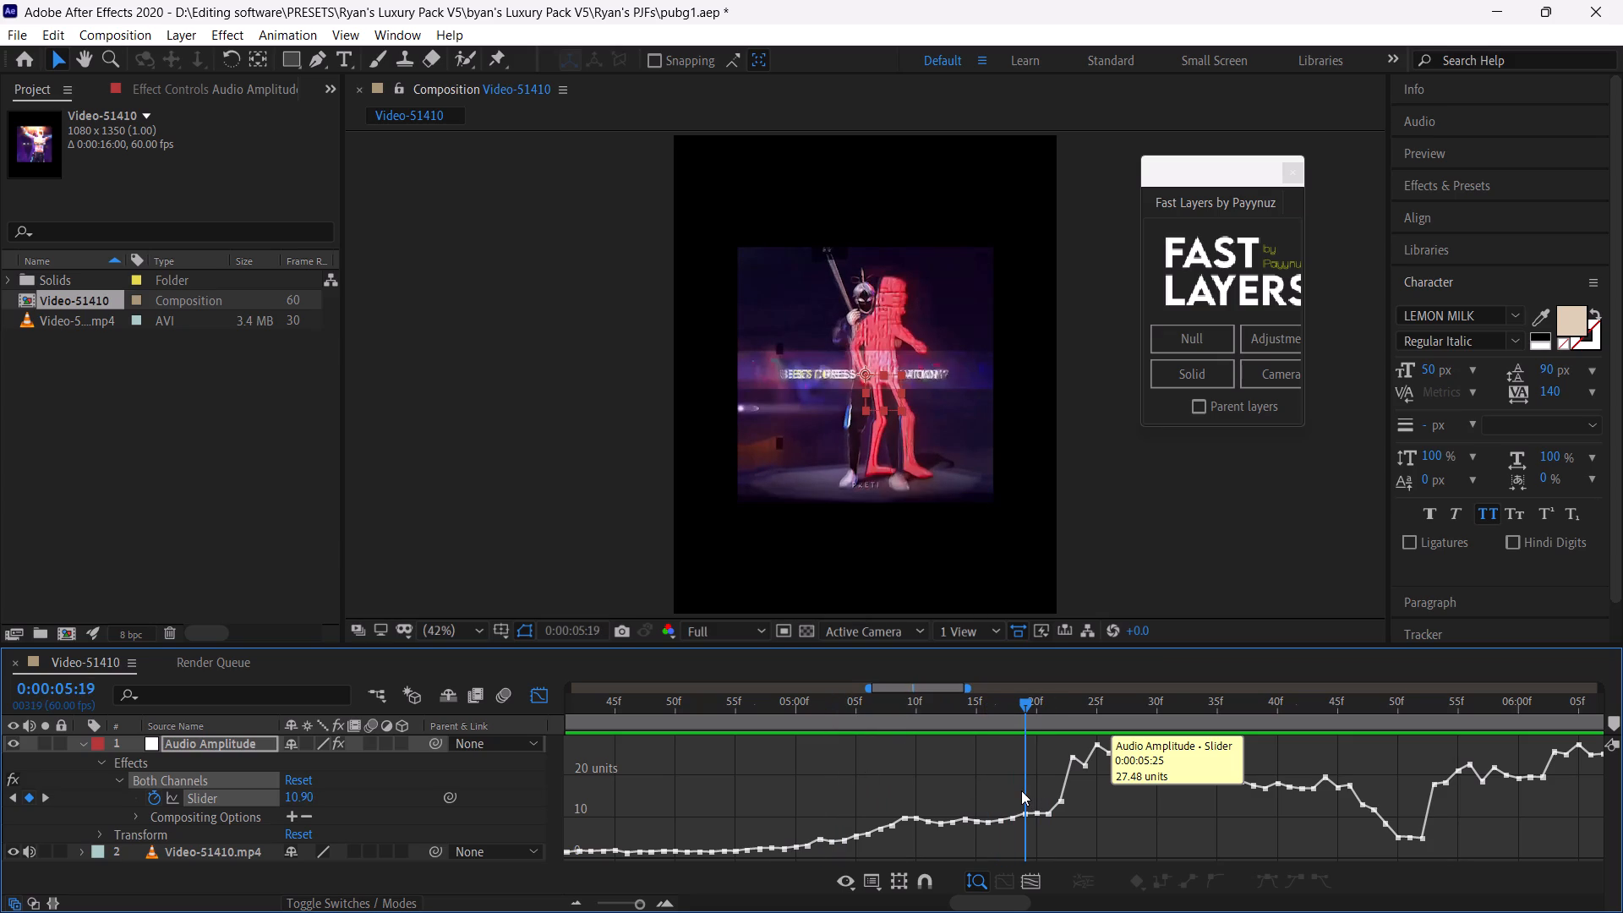
left_click_drag(1021, 790, 1023, 790)
key("ctrl+Left")
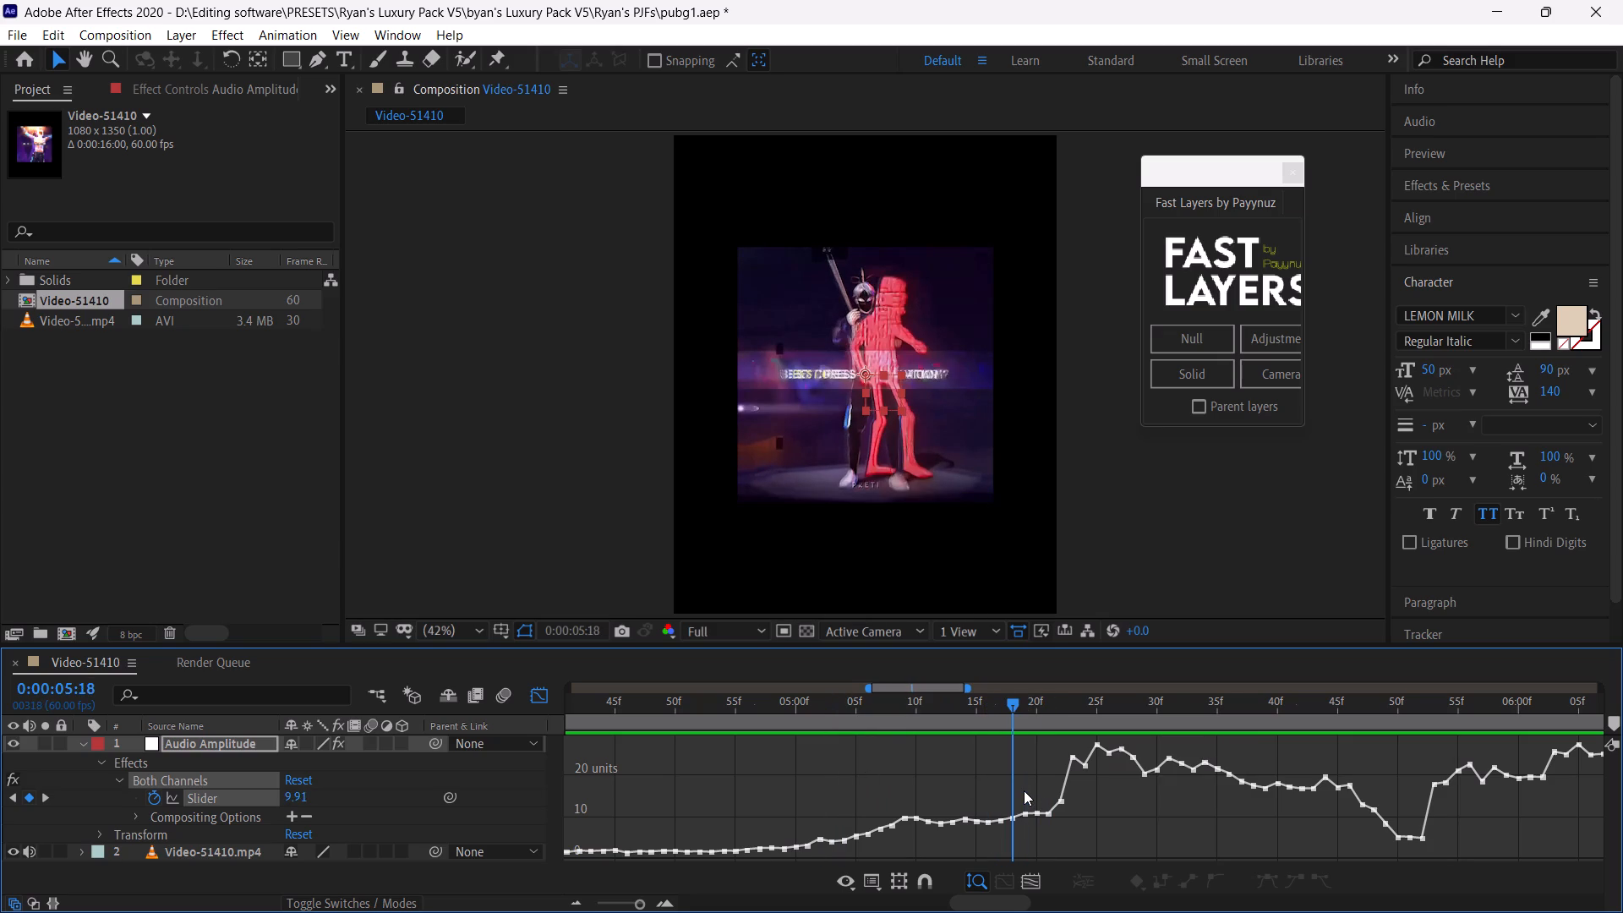
key("ctrl+Left")
key("ctrl+Right")
key("ctrl+Right")
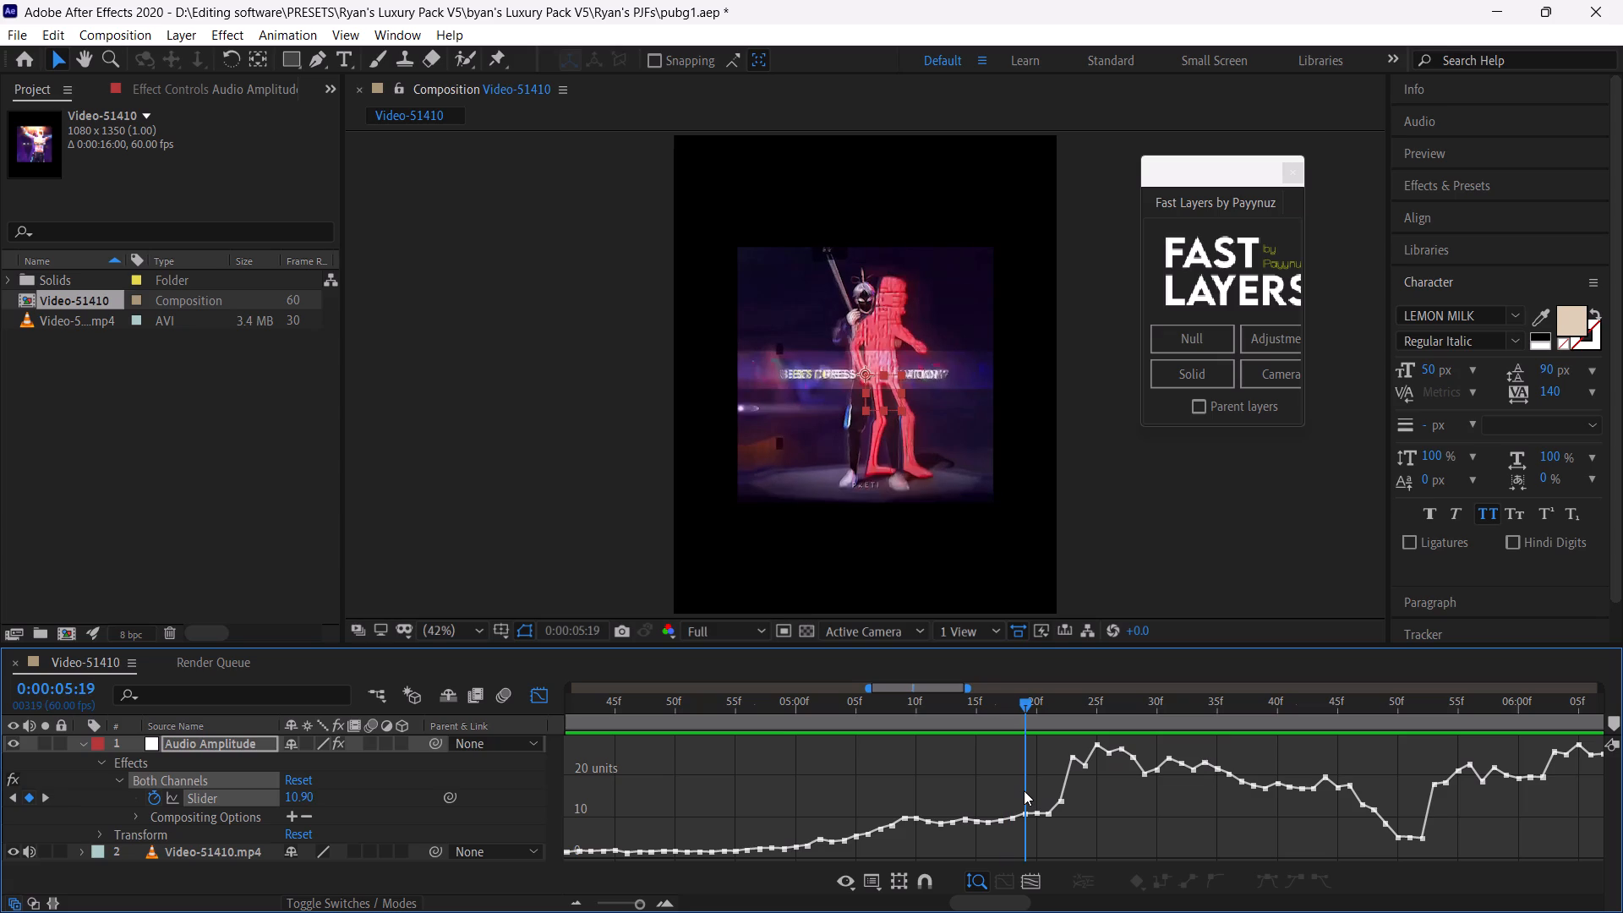
key("ctrl+Right")
key("ctrl+Left")
key("ctrl+Right")
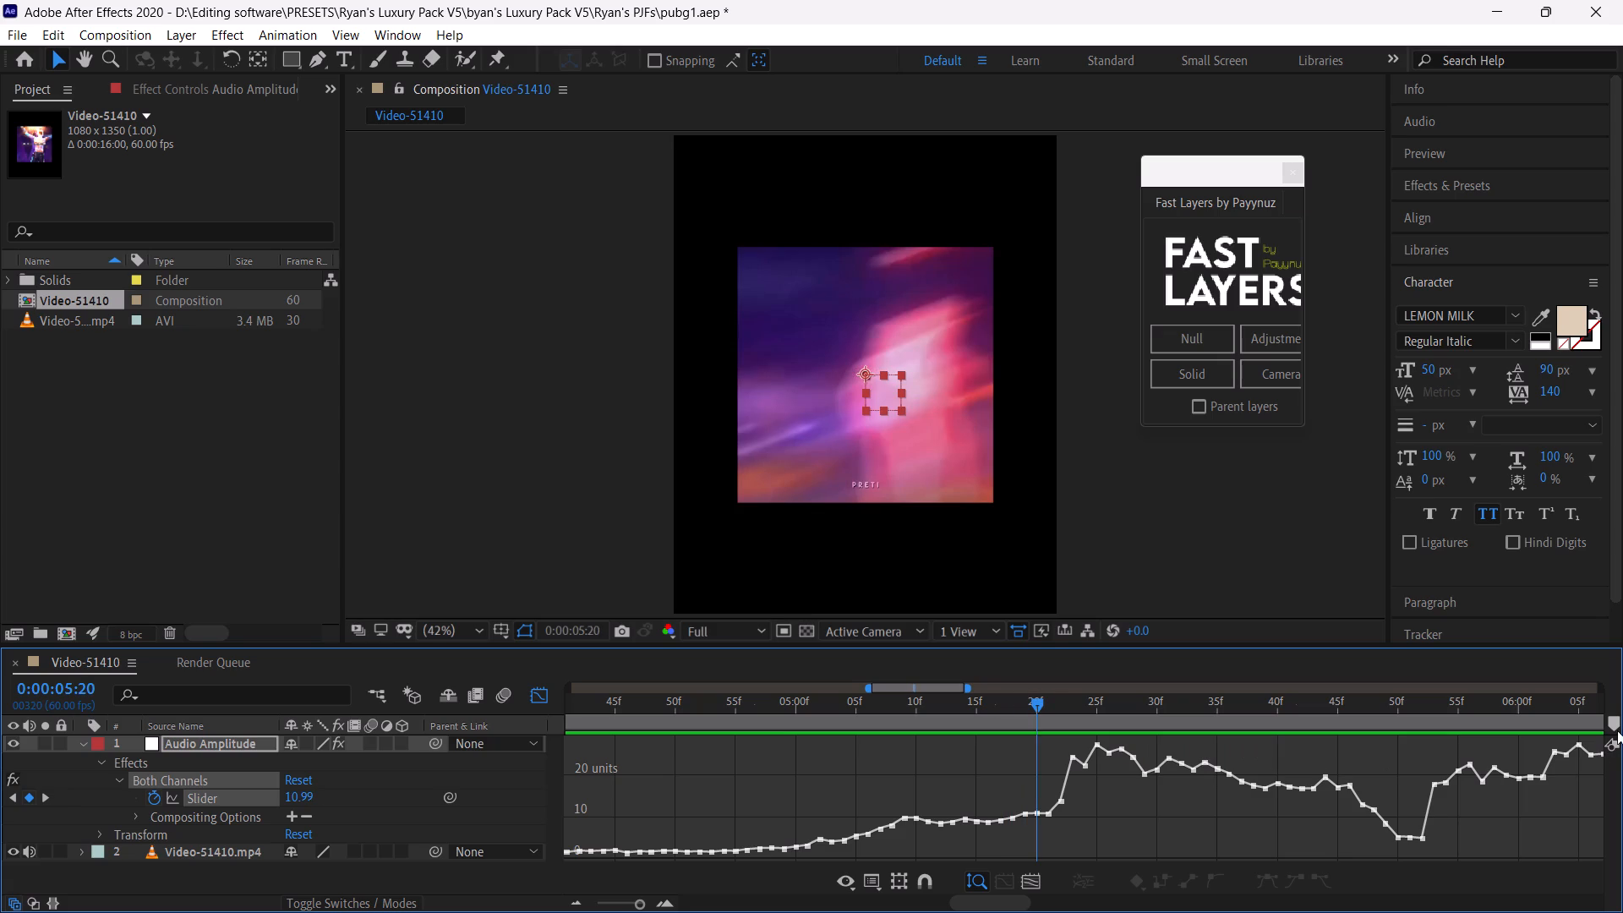
left_click(1615, 725)
Set the label colour of composition marker 1 to red.
right_click(1044, 720)
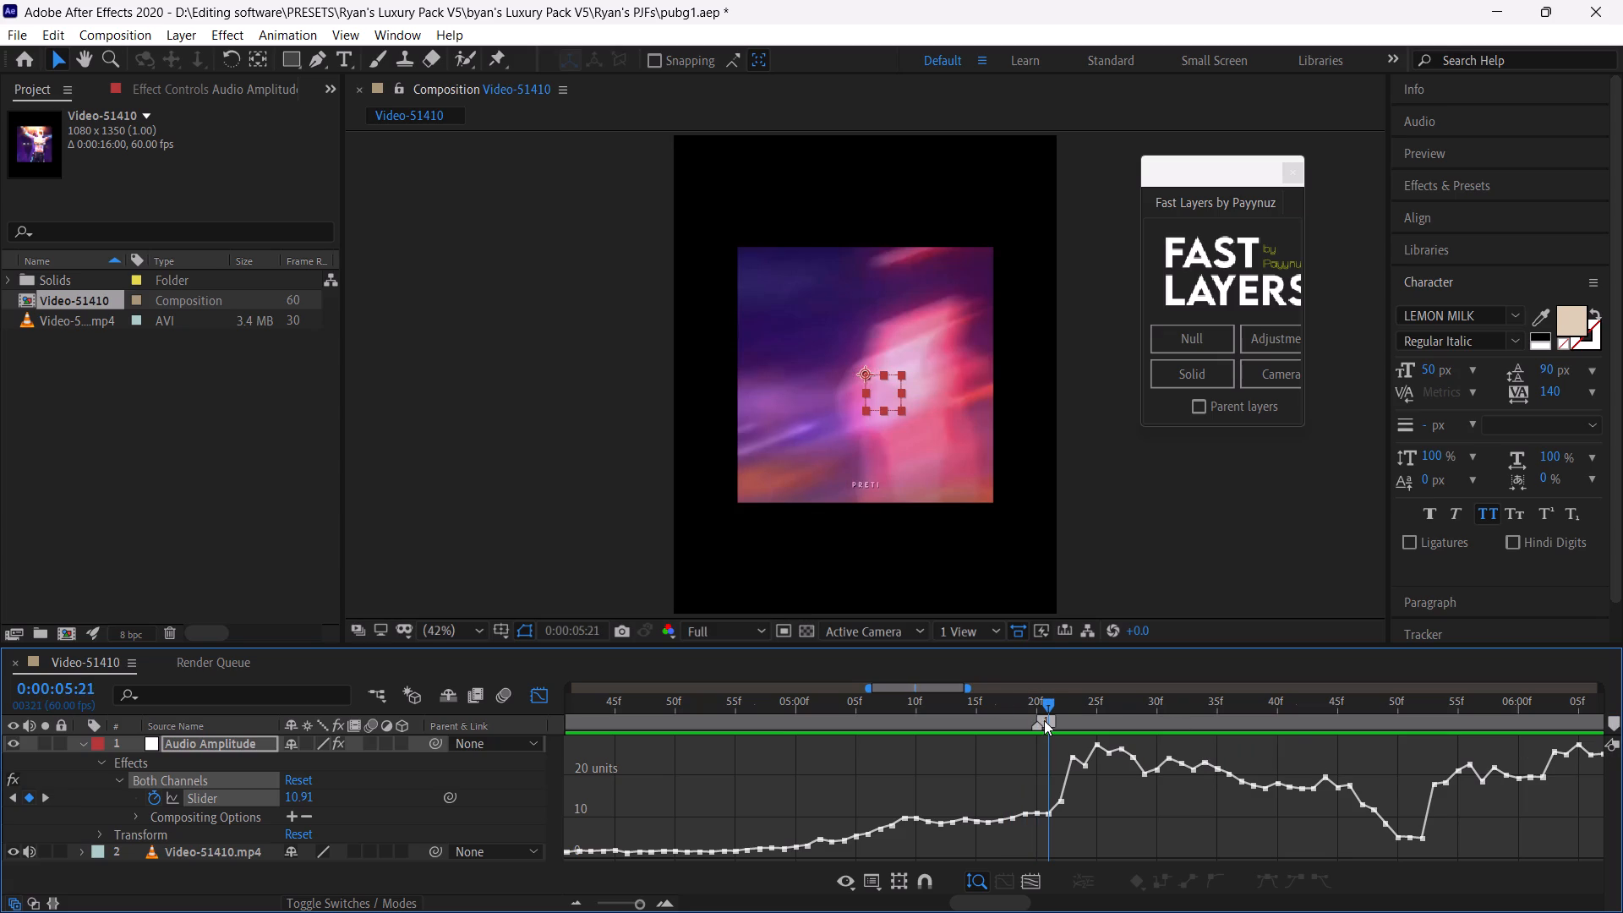
left_click_drag(1045, 707, 1034, 705)
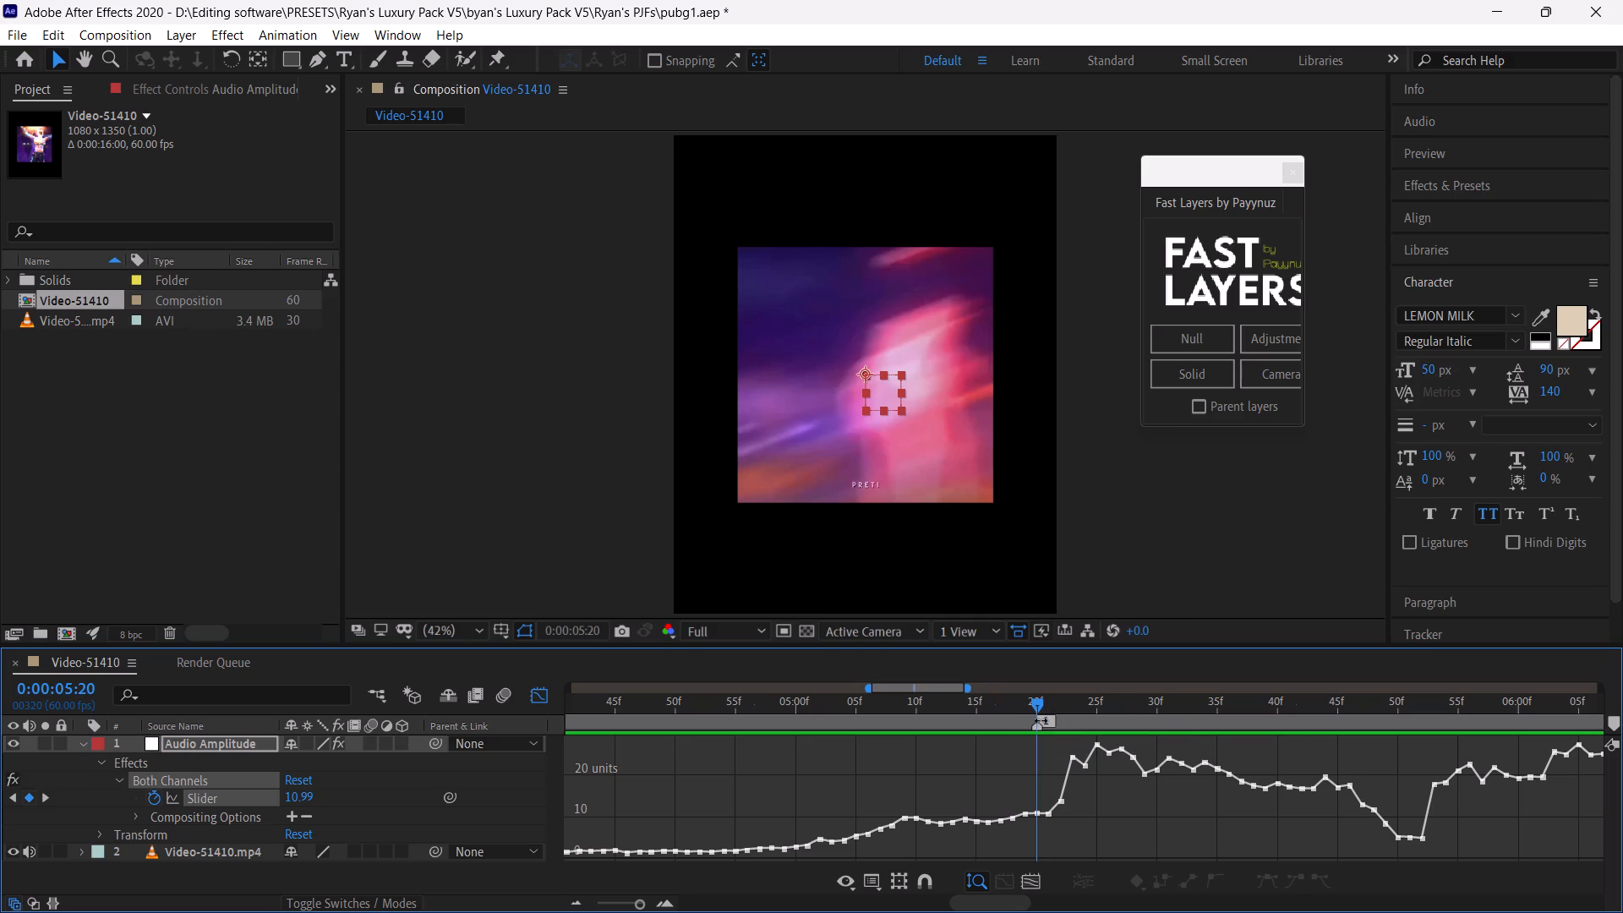
right_click(1041, 721)
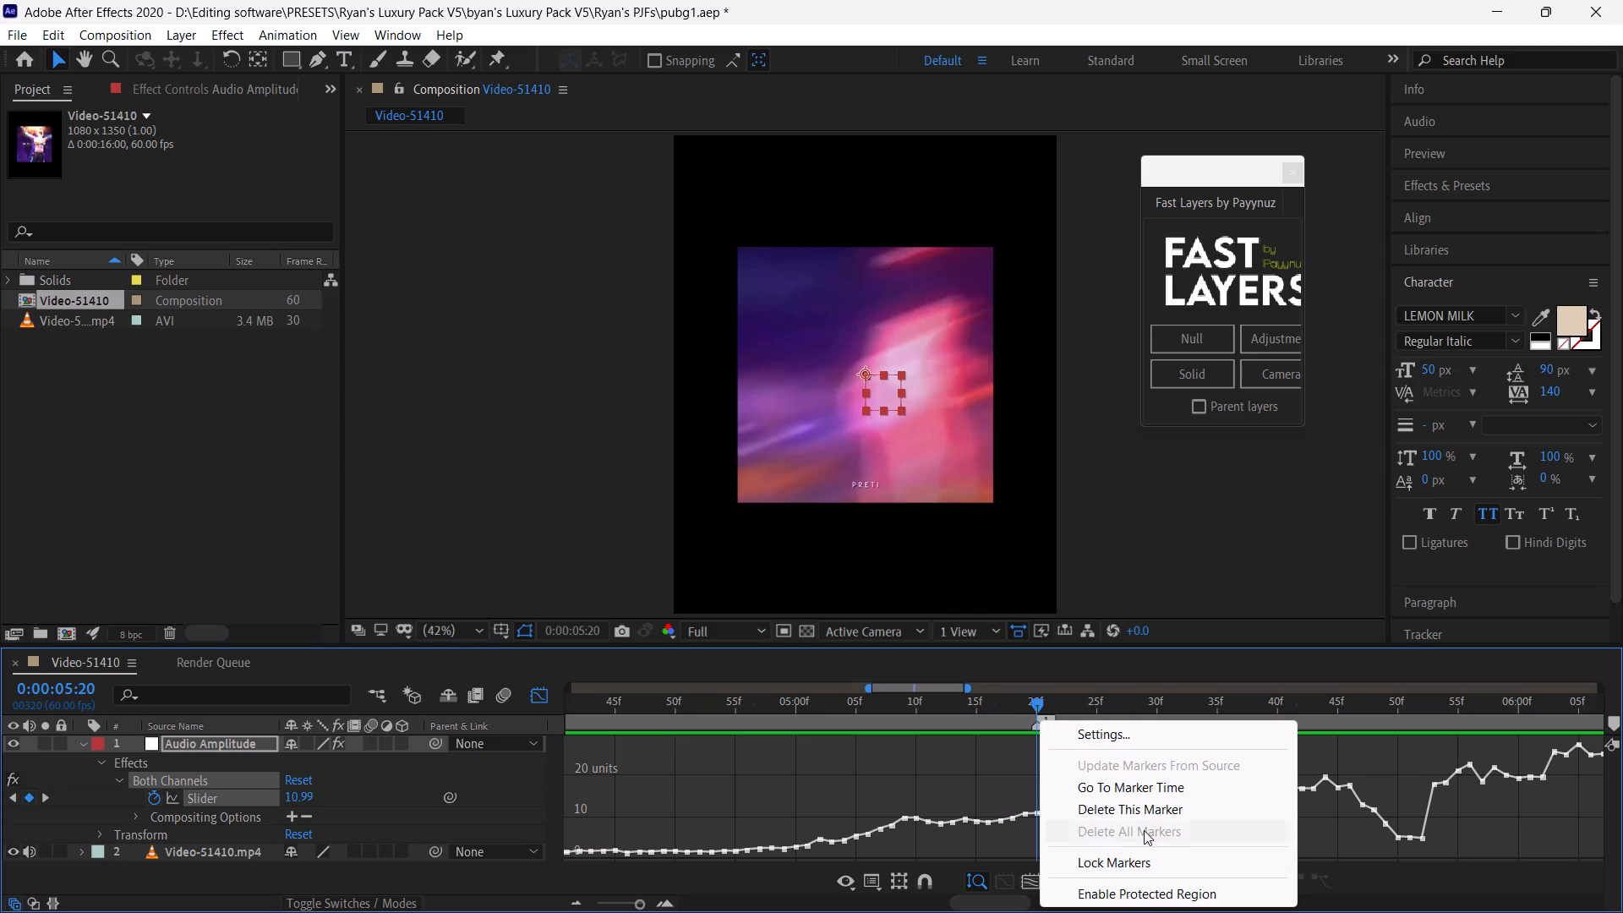
scroll(1143, 821, "down", 1)
left_click(1113, 728)
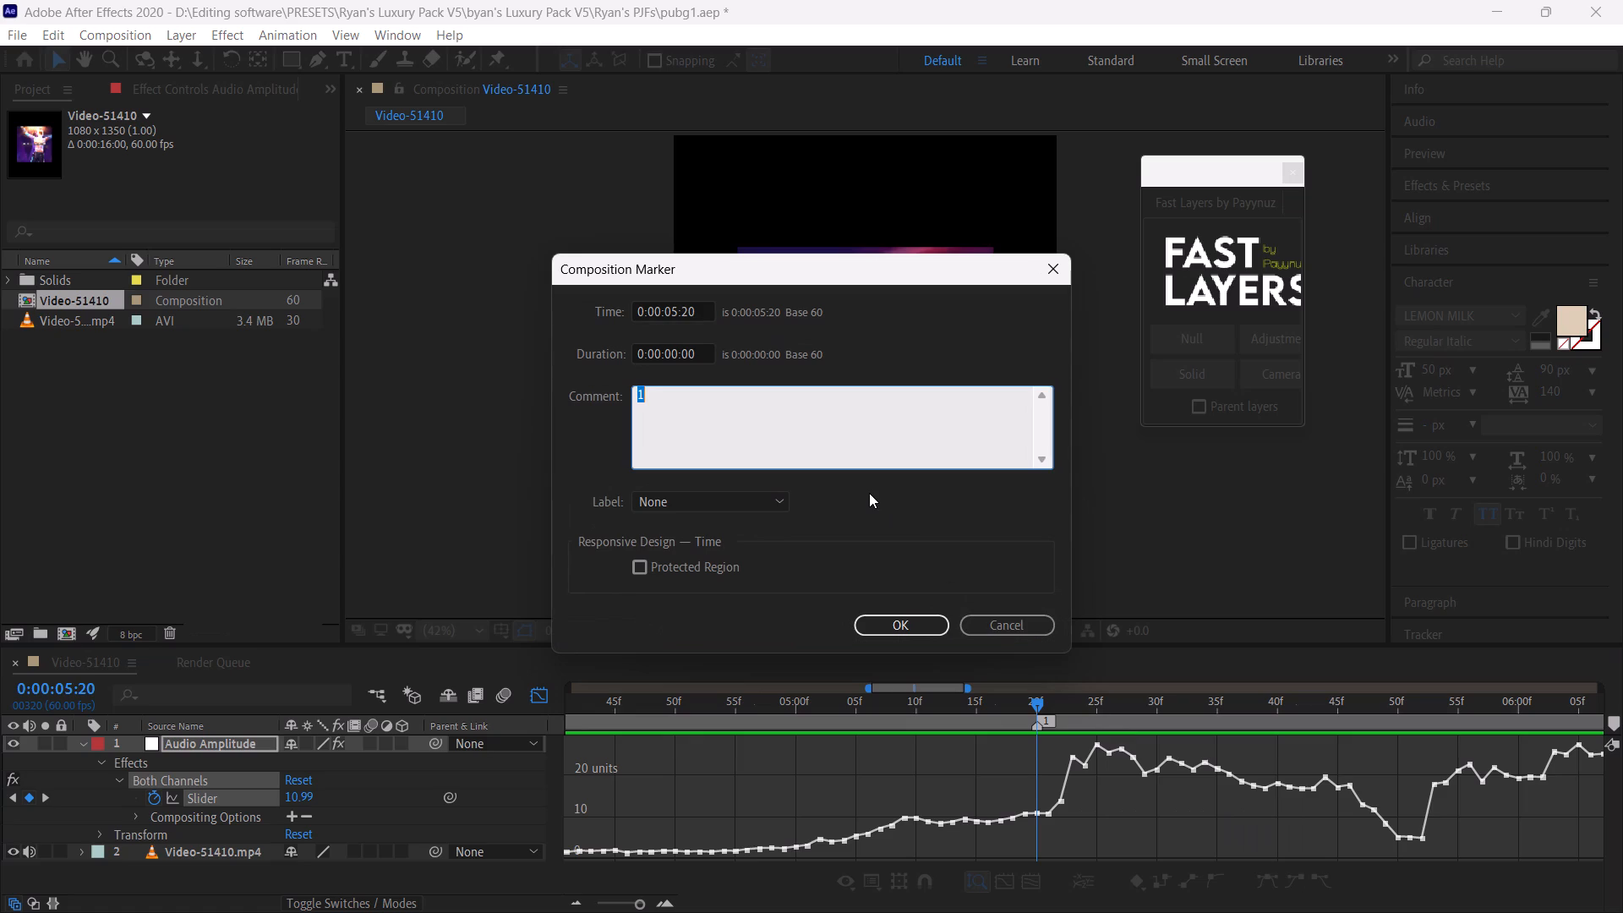
left_click(722, 502)
left_click(700, 552)
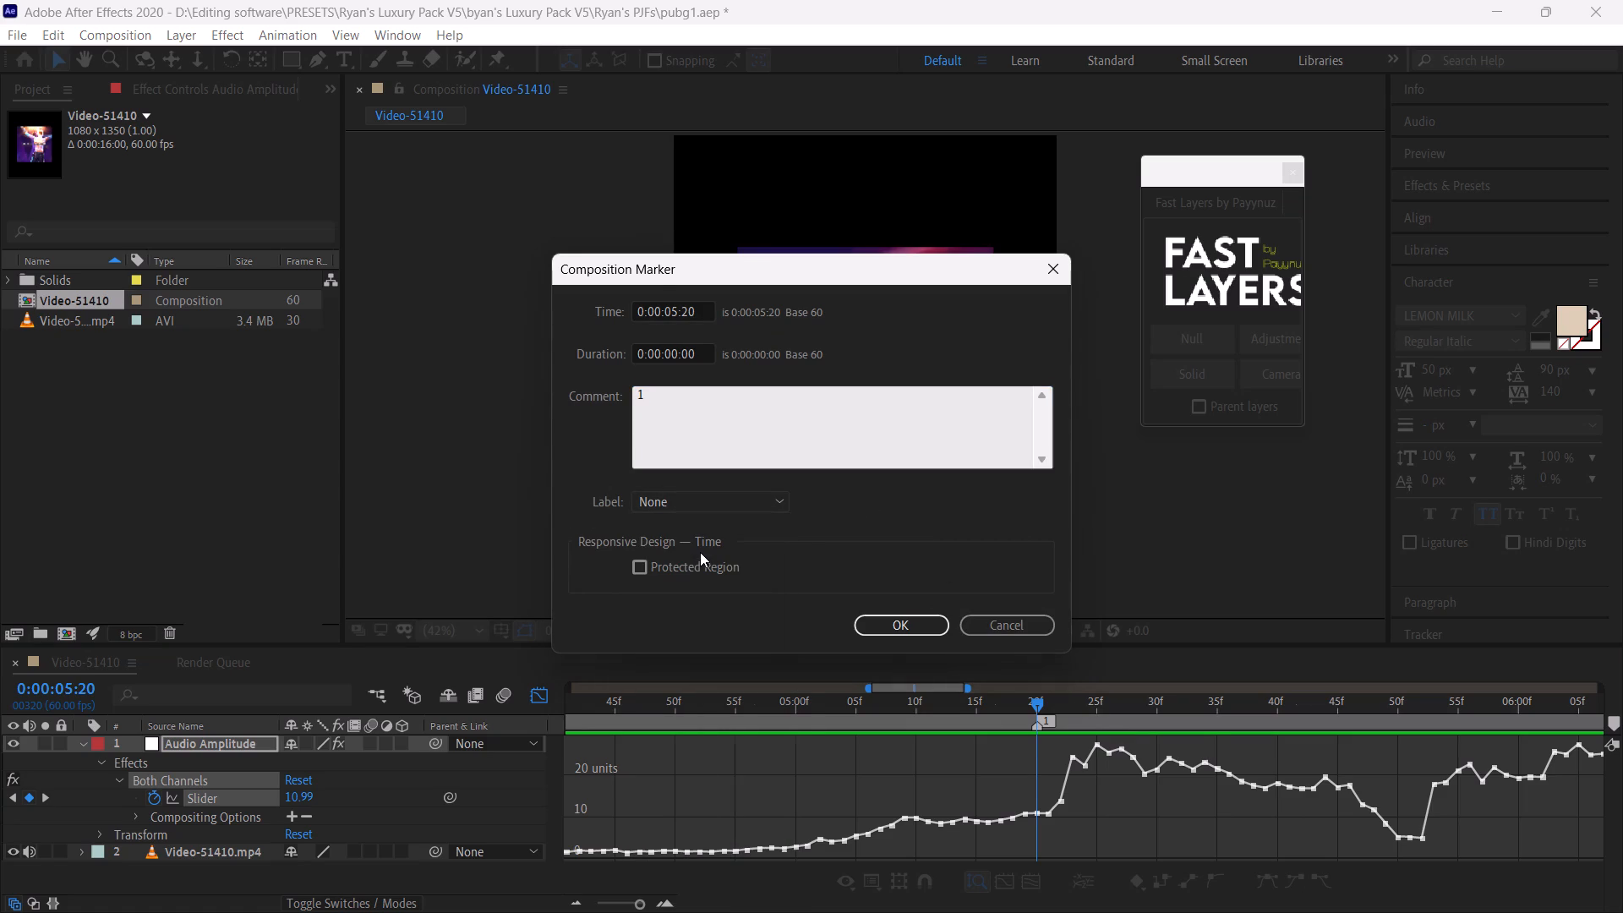
left_click(907, 624)
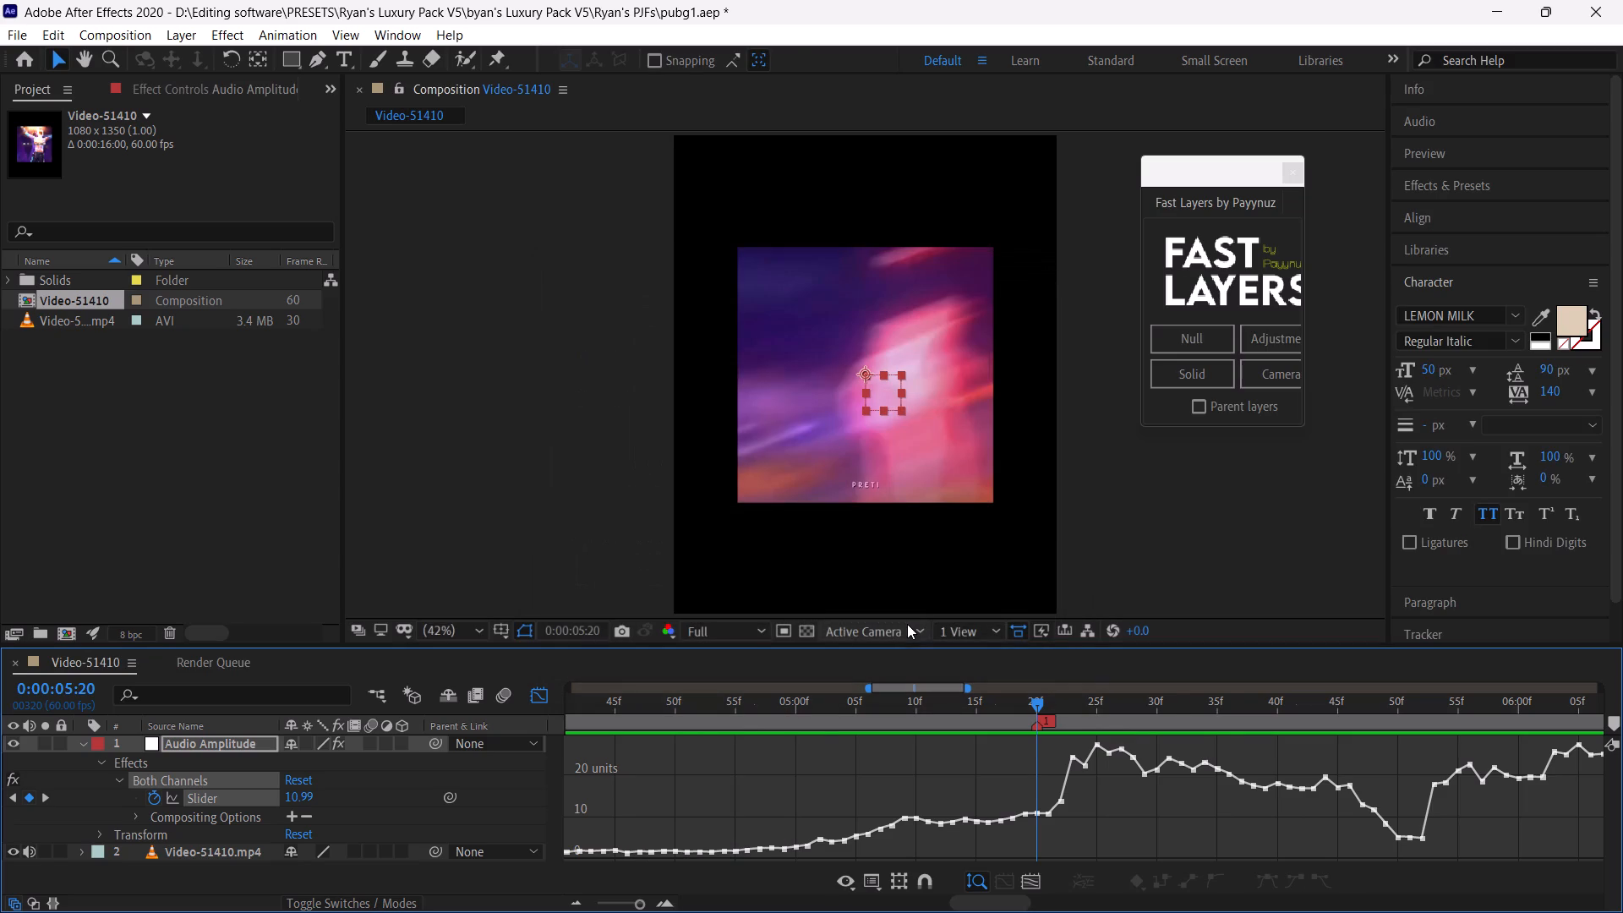
Preview from marker 1 and add a second composition marker at 0:00:06:01, before the next rise in the curve.
key("space")
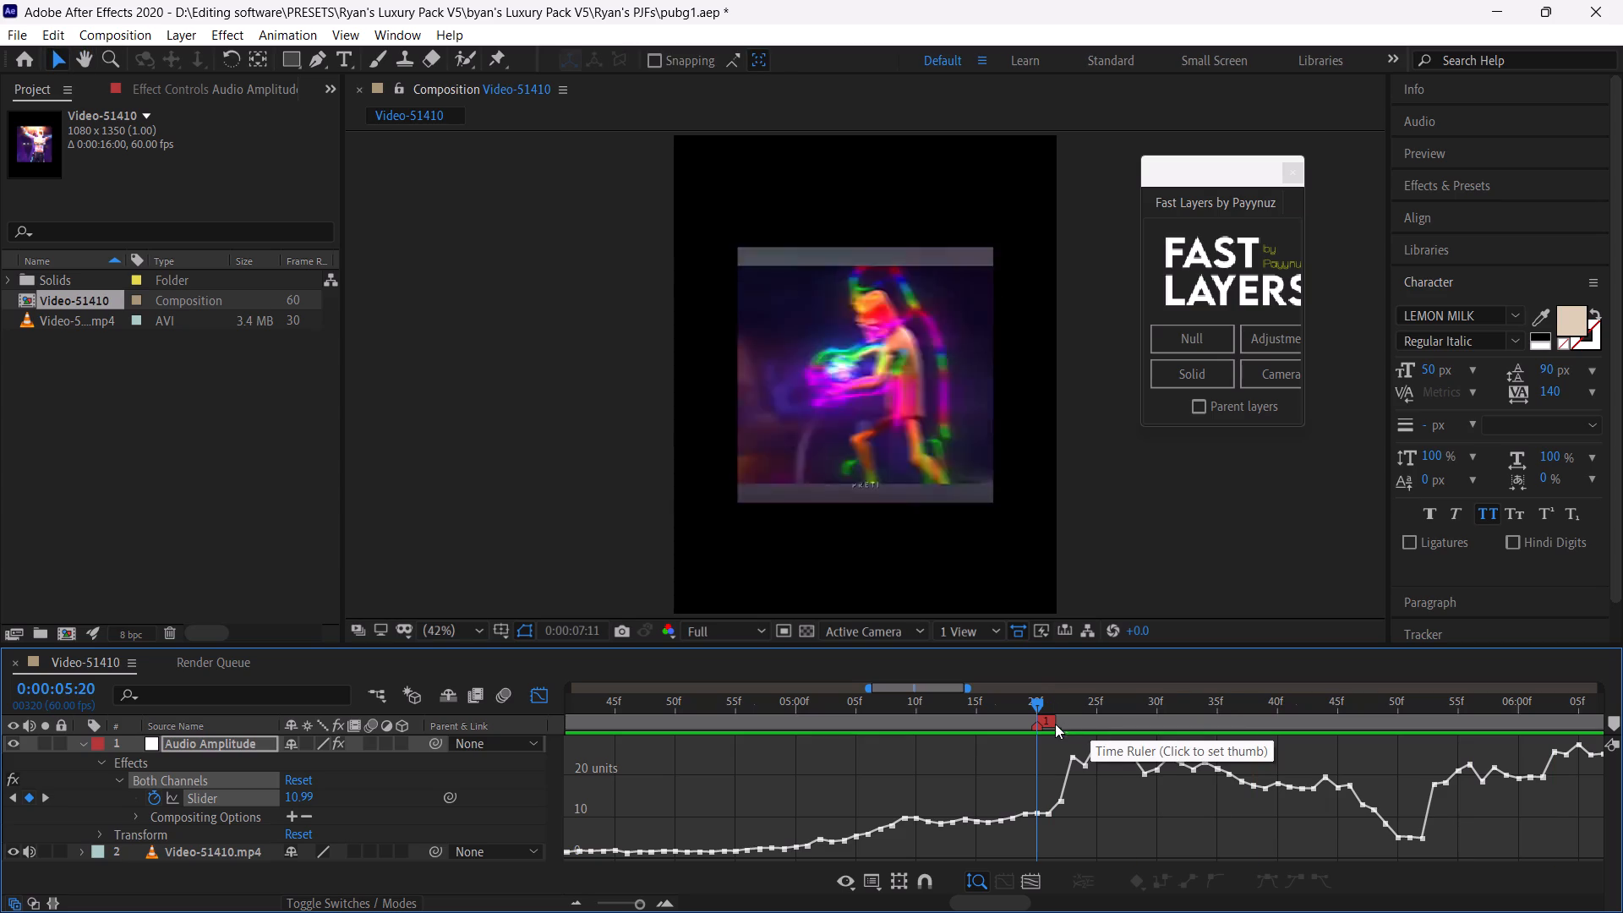
left_click(1039, 699)
key("space")
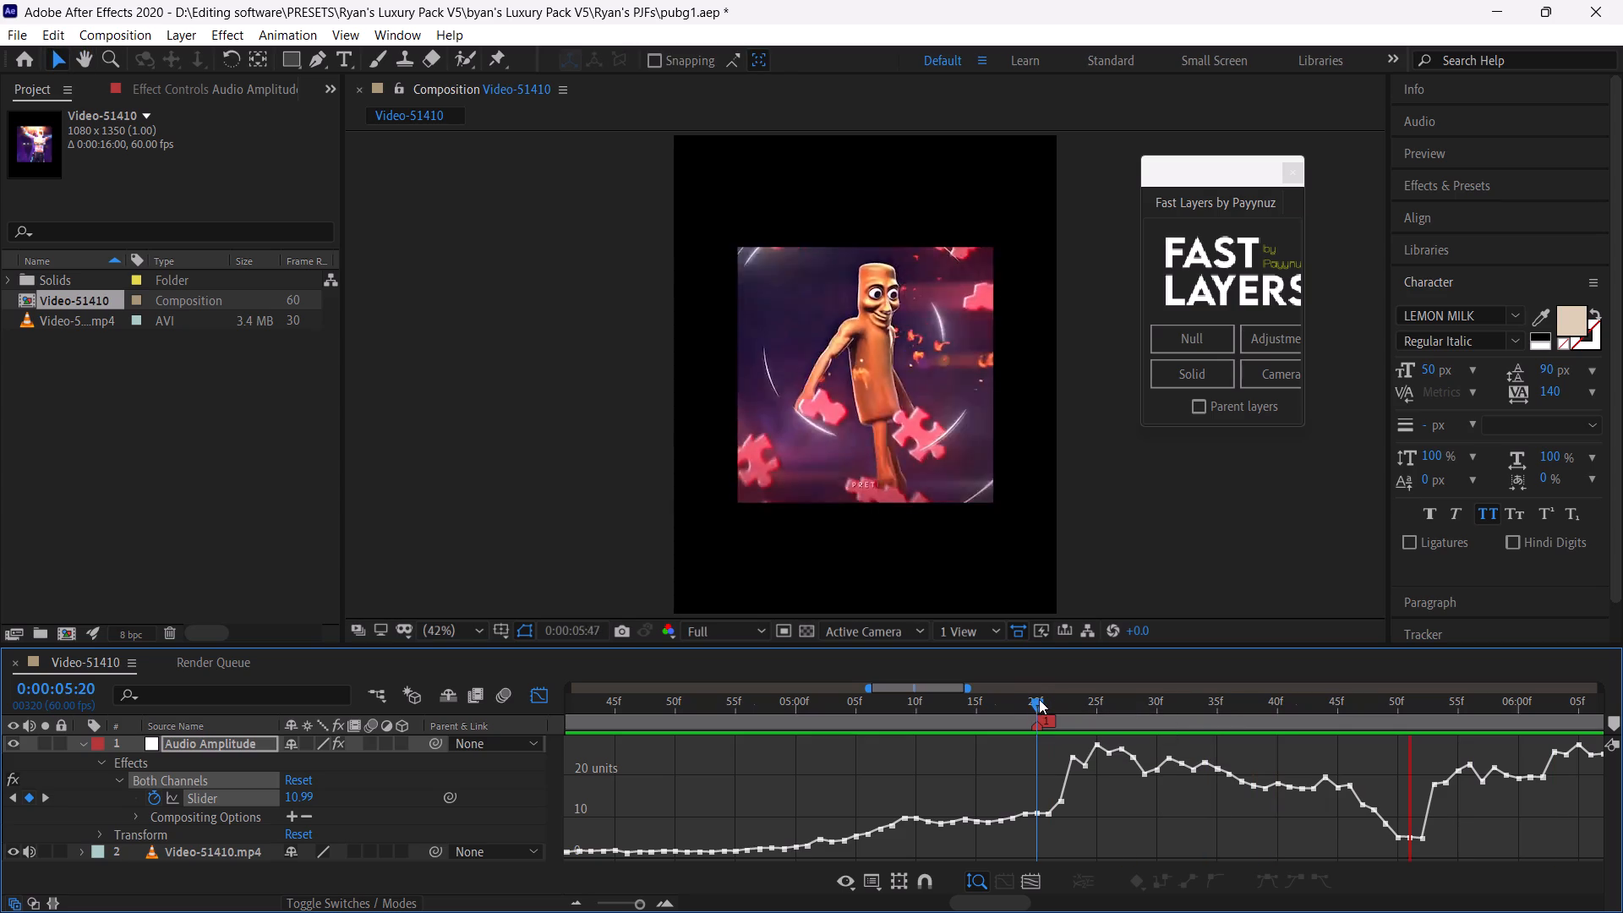
left_click_drag(1039, 699, 1252, 768)
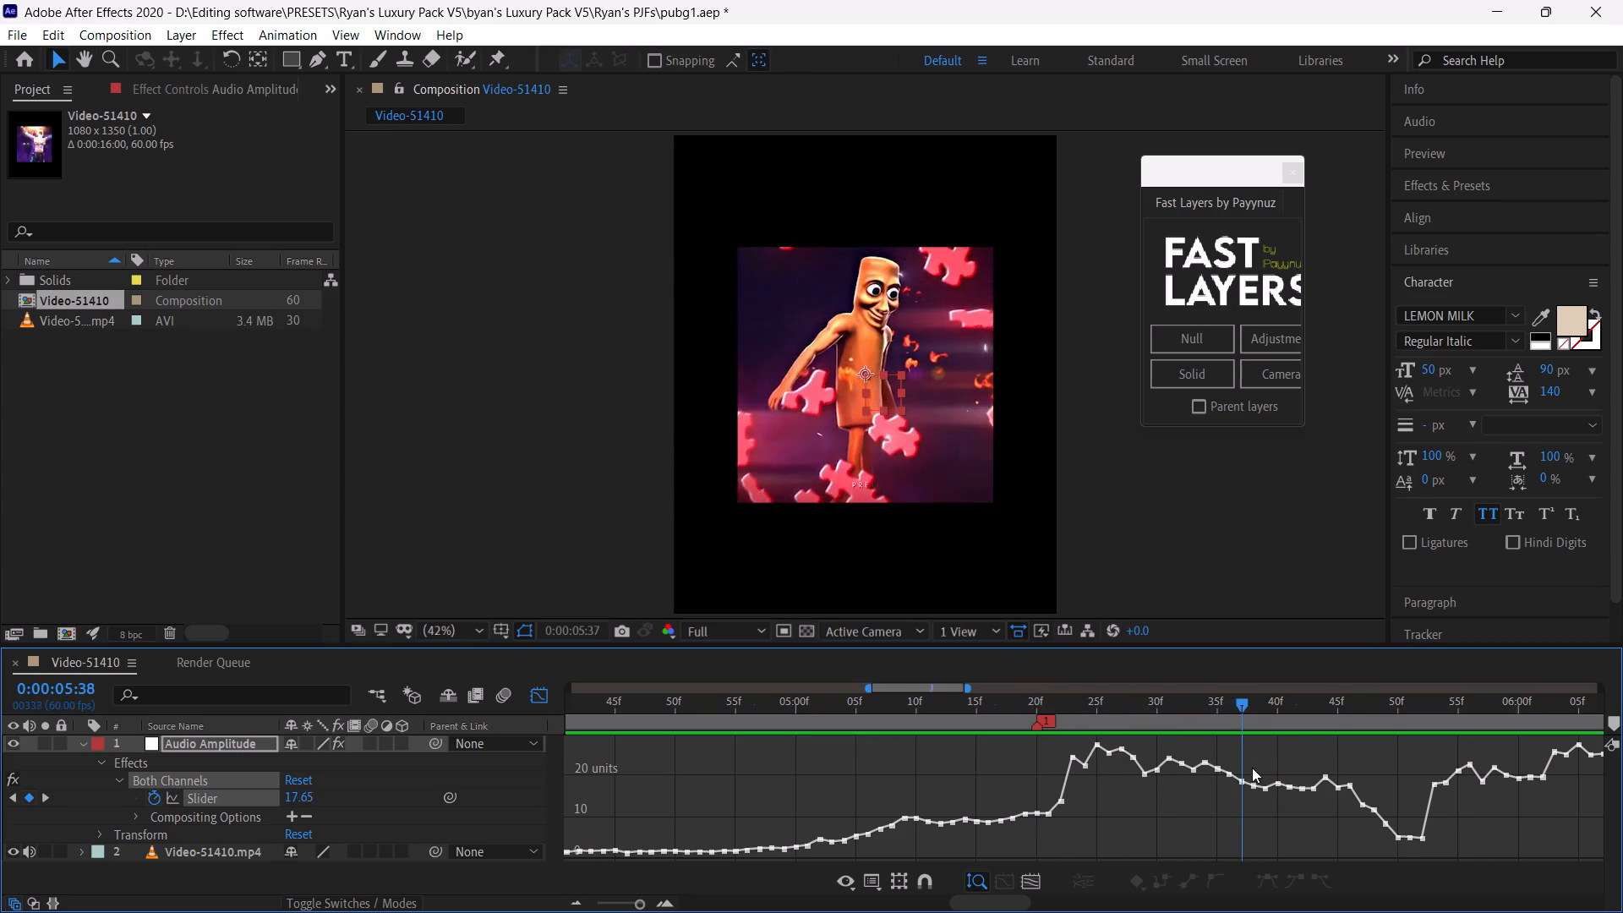
left_click_drag(1252, 768, 1463, 783)
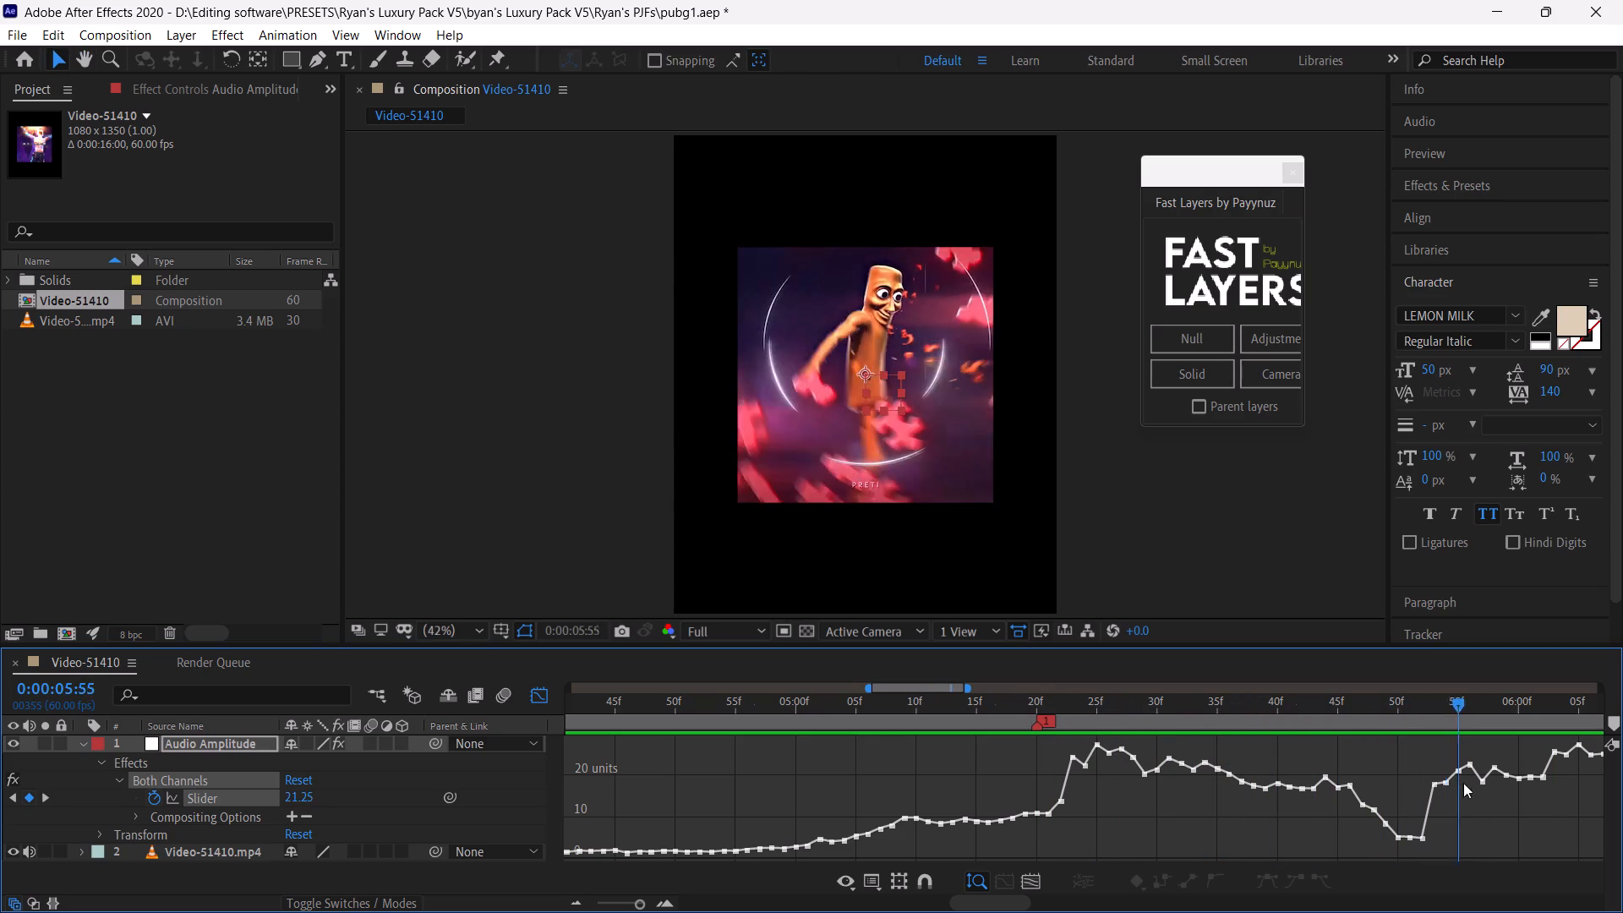
left_click_drag(1463, 783, 1513, 790)
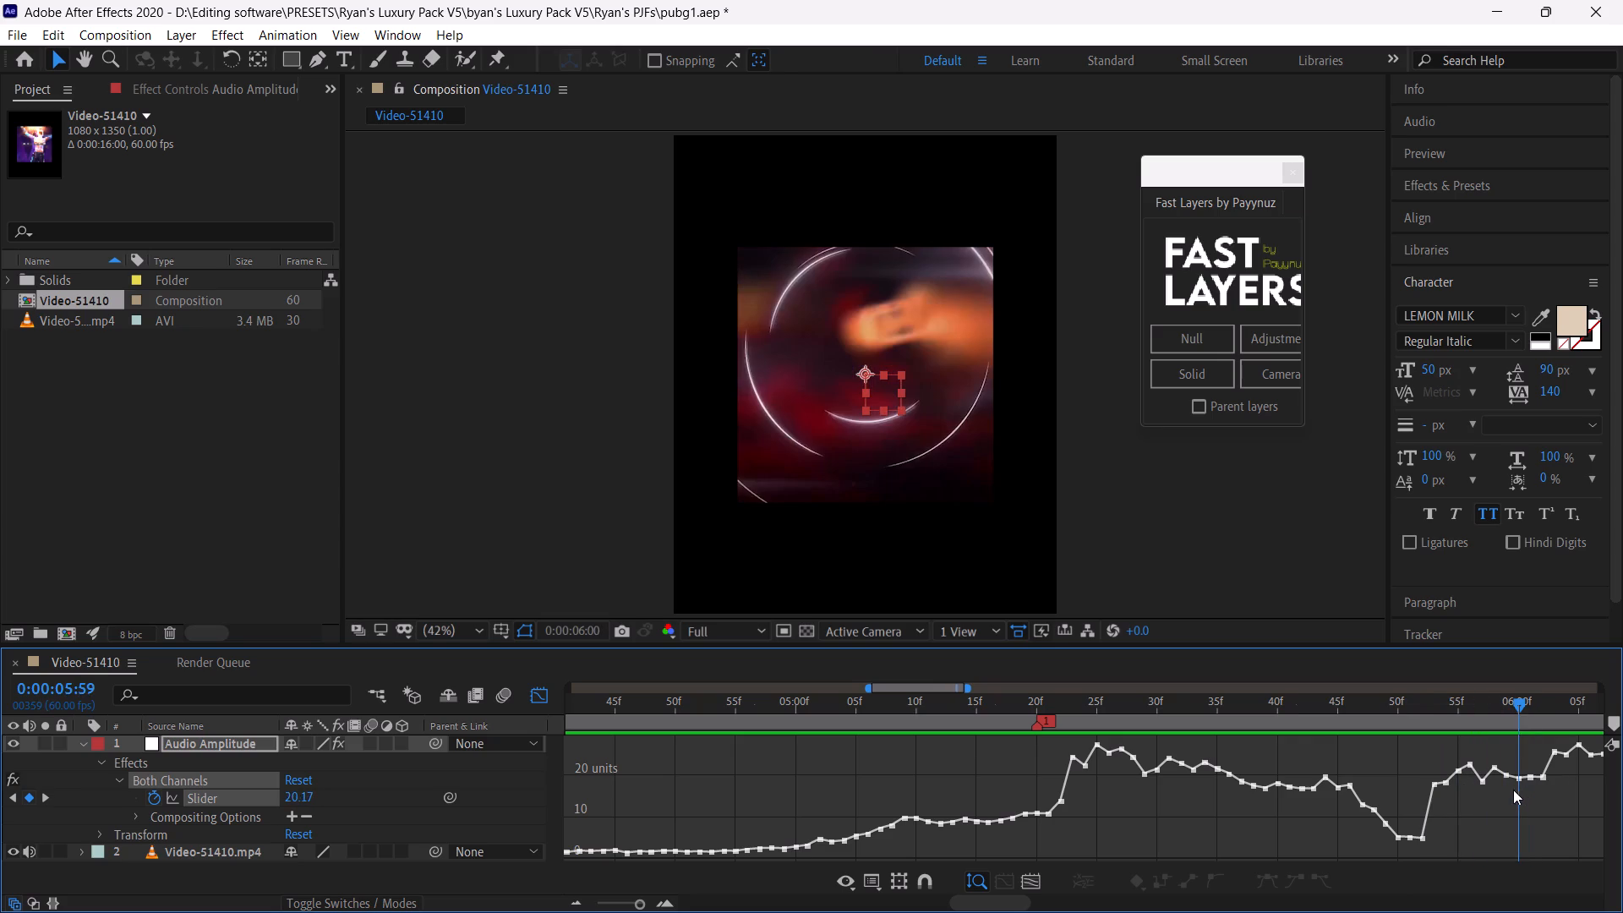
left_click_drag(1513, 790, 1532, 790)
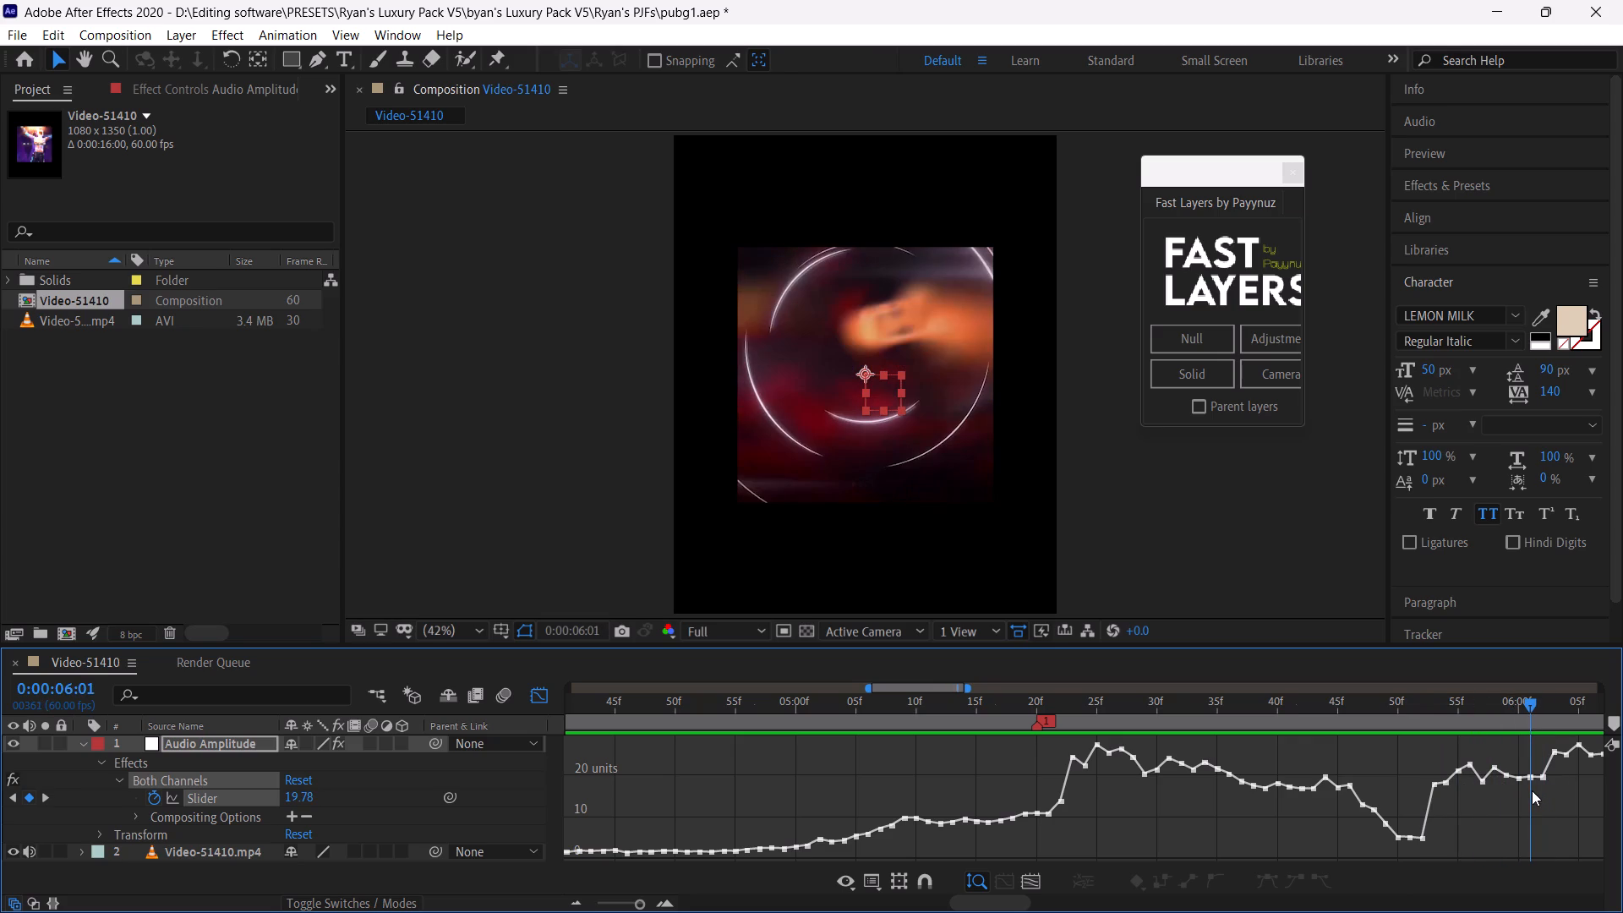
left_click_drag(1532, 790, 1527, 788)
left_click(1620, 720)
Scrub and preview the audio between marker 2 and about 0:00:07:11 to locate the next beat.
left_click_drag(1527, 698, 1455, 741)
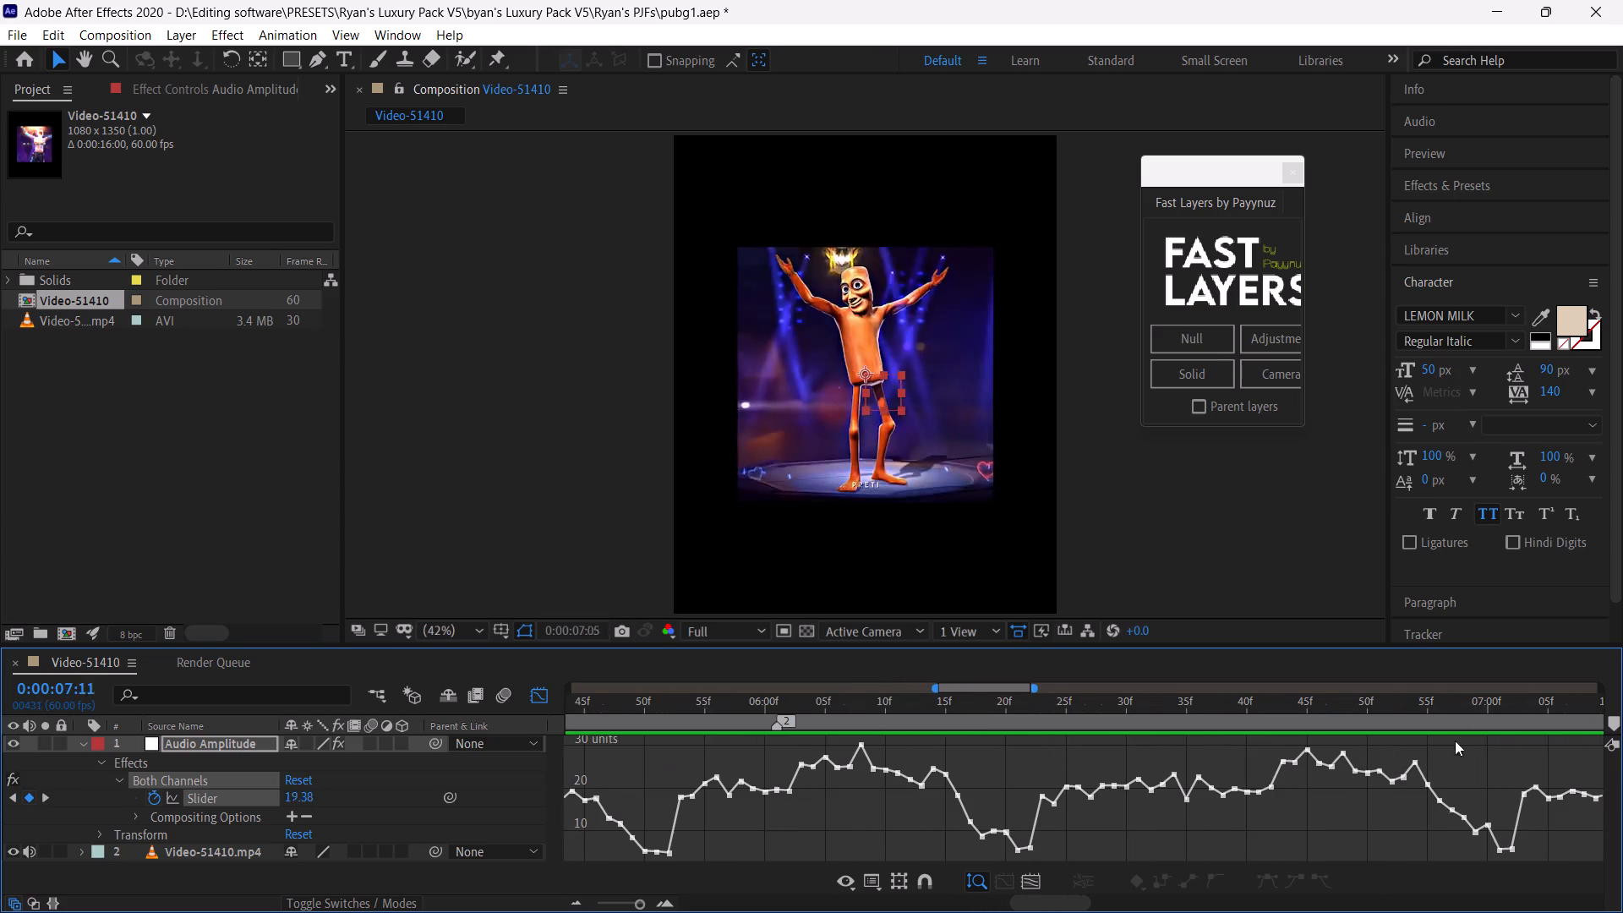
left_click_drag(1455, 741, 961, 805)
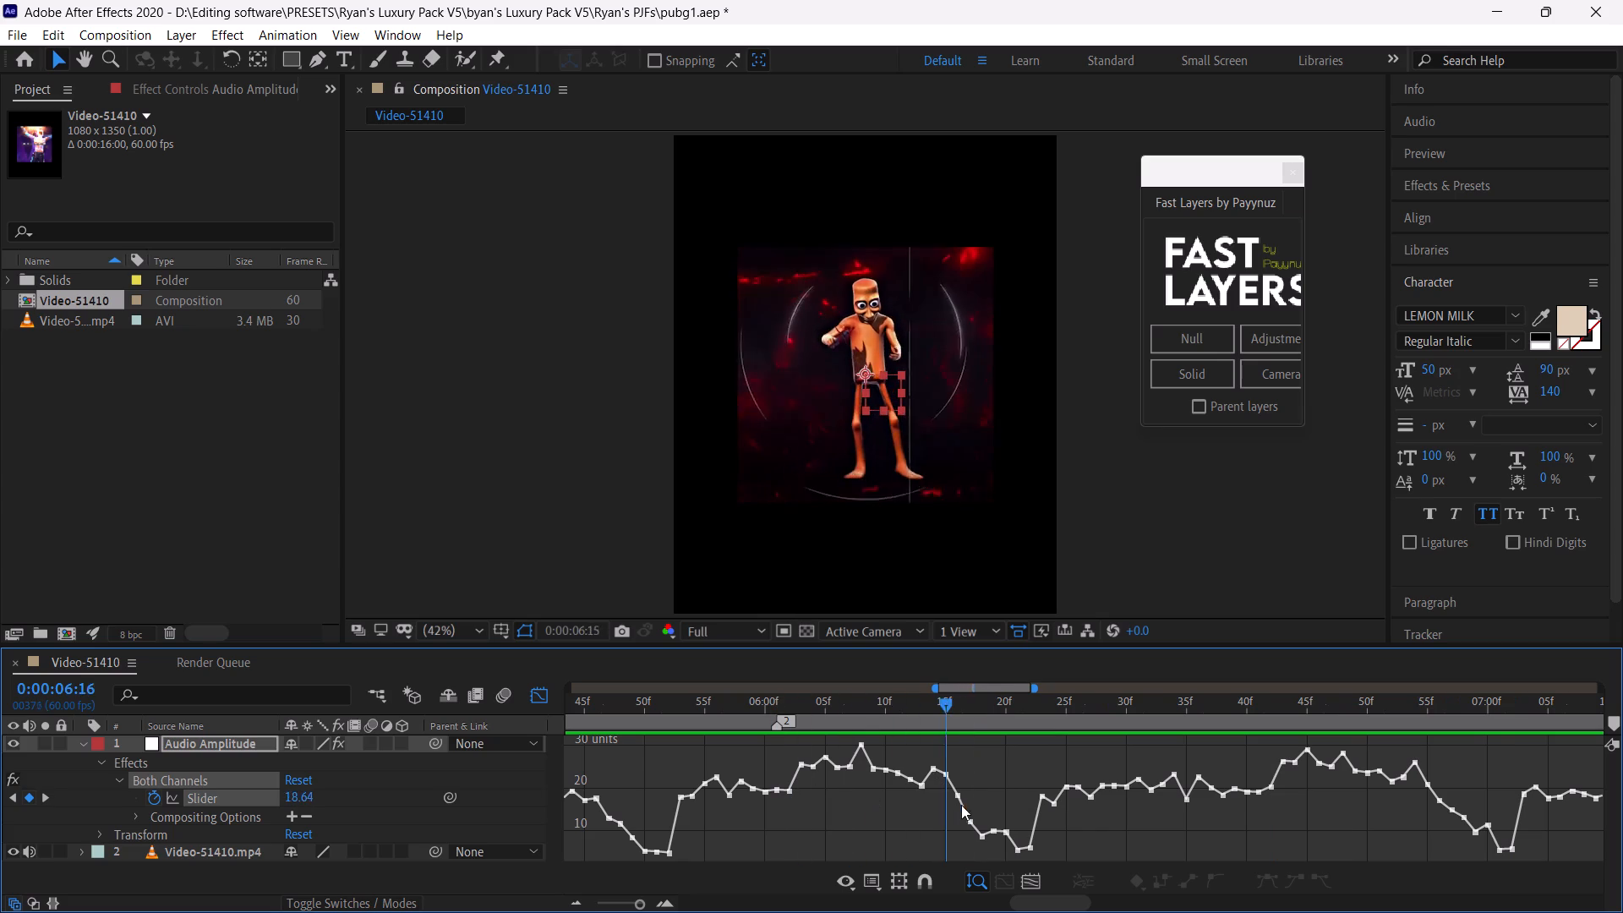
left_click_drag(961, 805, 1004, 823)
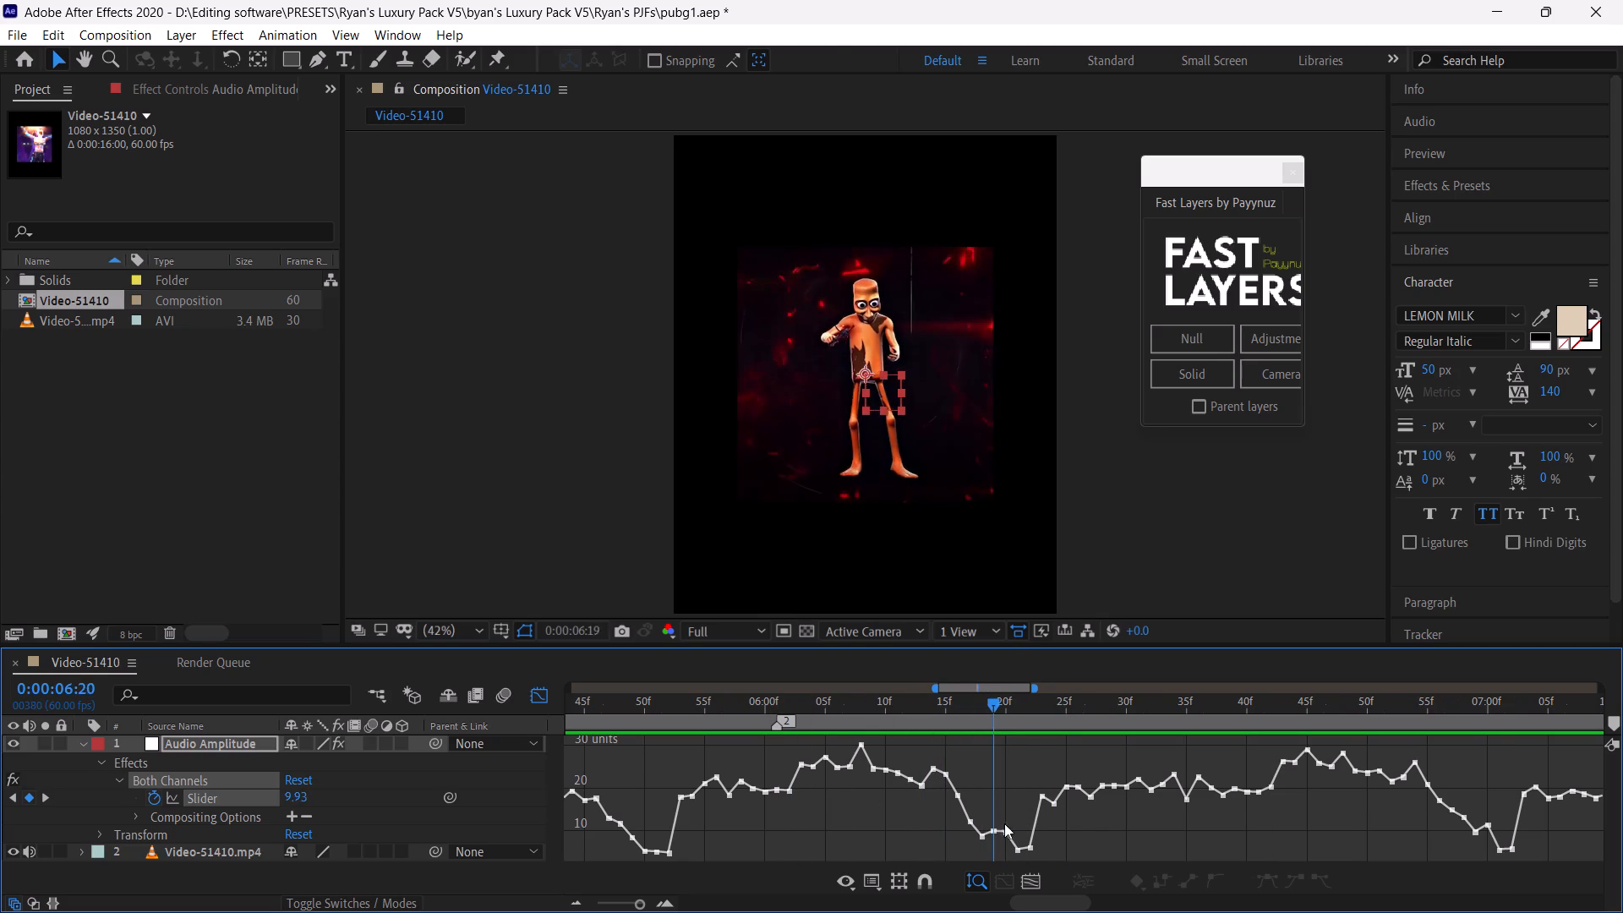
left_click_drag(1004, 823, 1002, 835)
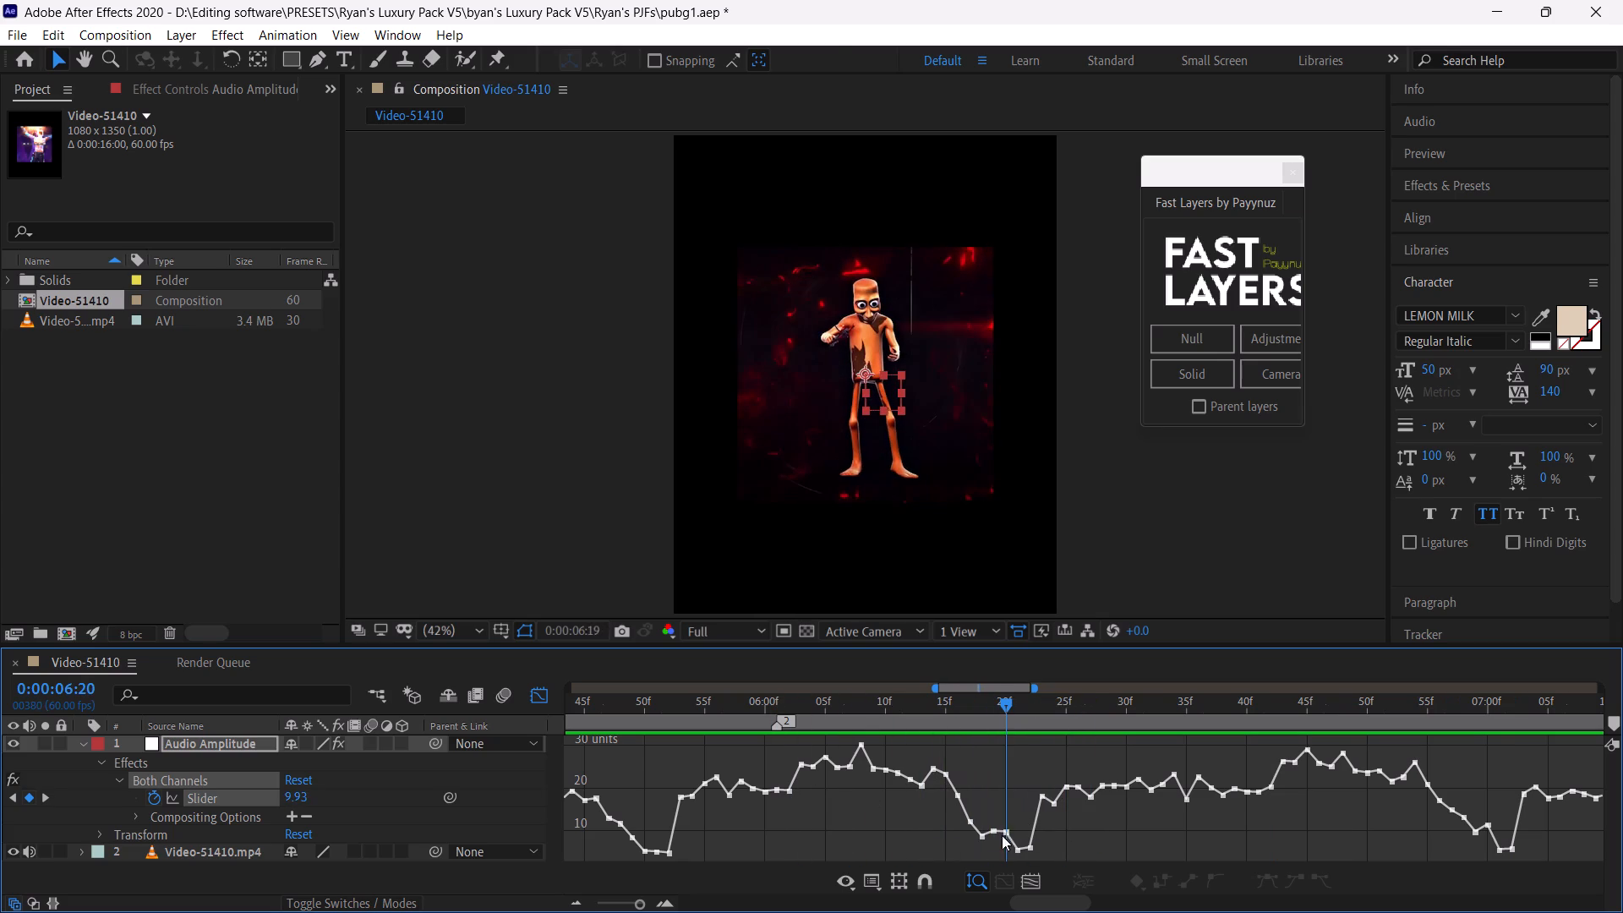
left_click_drag(1002, 835, 1009, 835)
key("space")
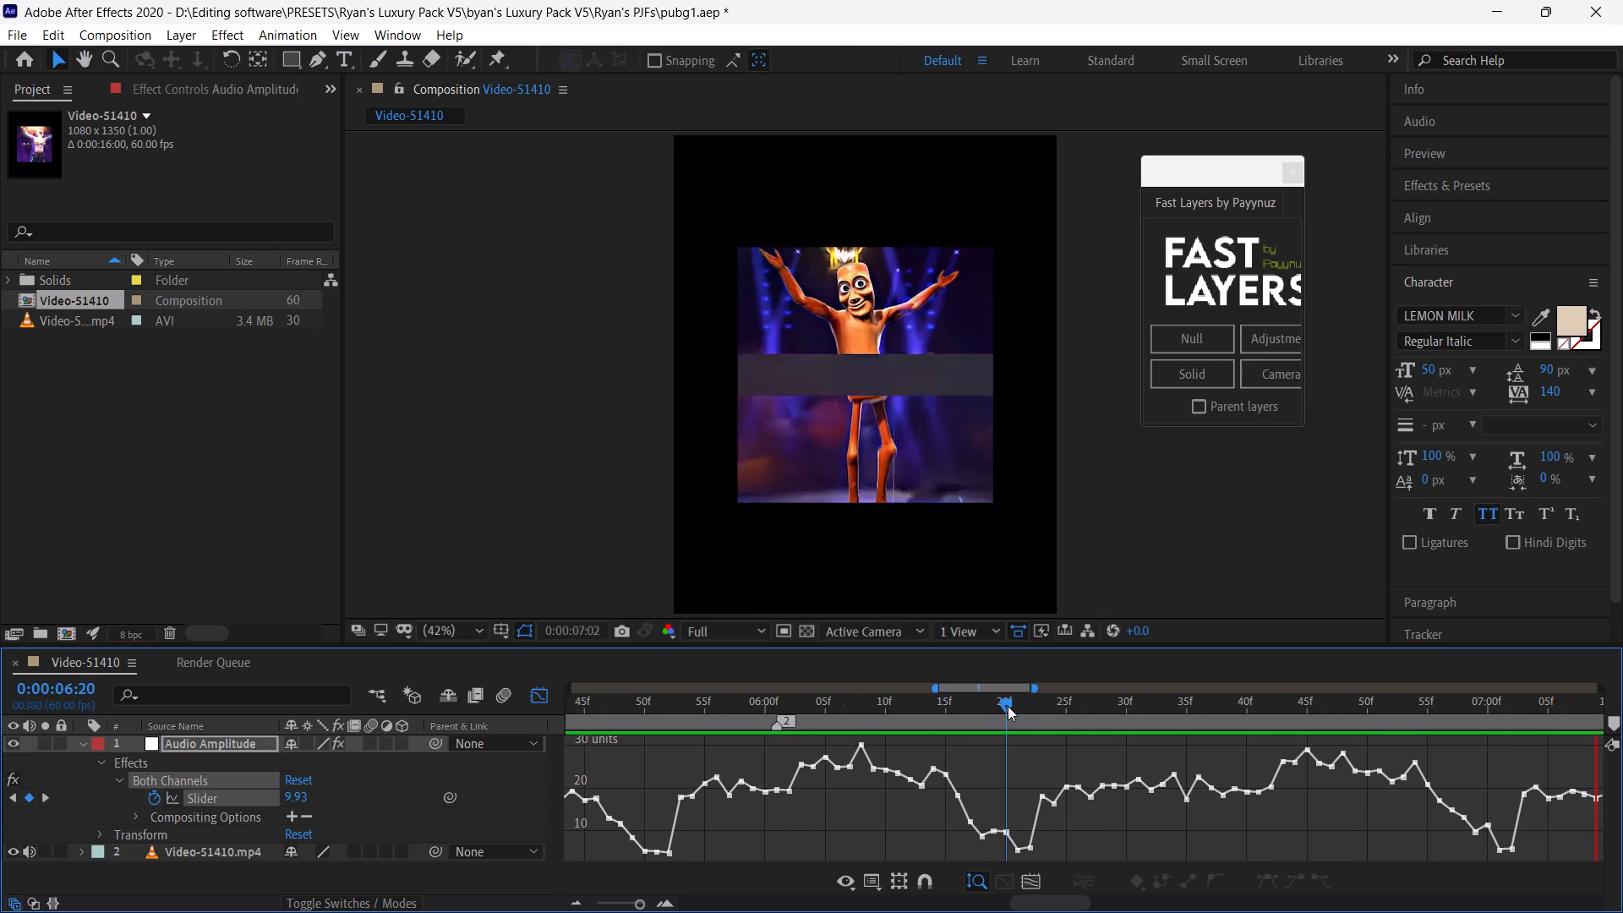
left_click(1008, 706)
key("space")
left_click(1008, 706)
key("space")
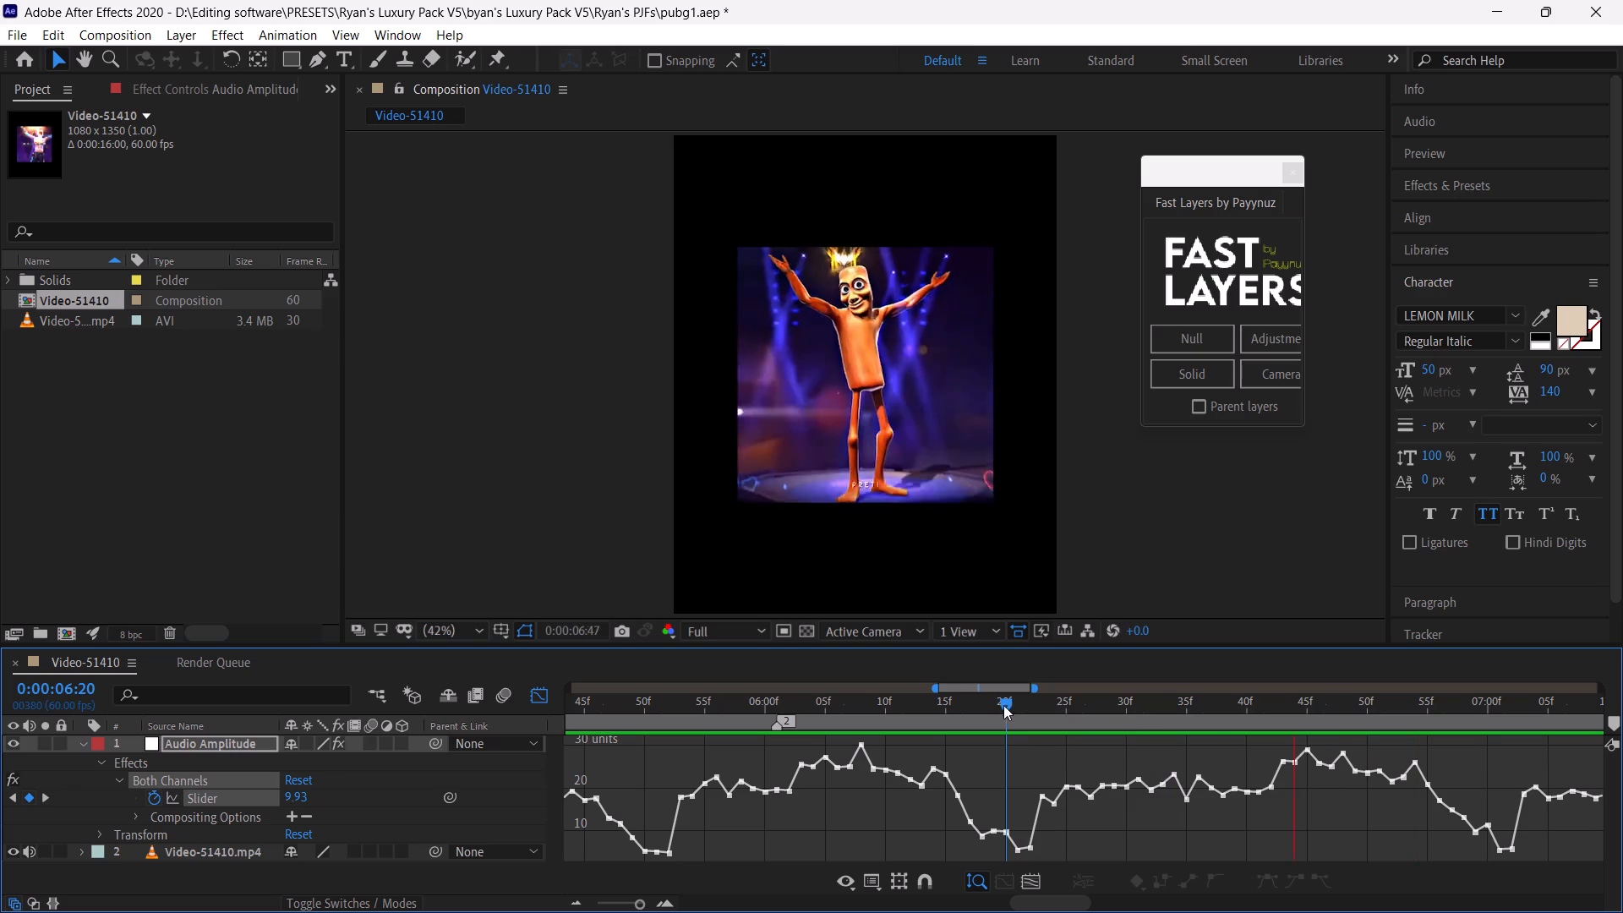
left_click(946, 699)
key("space")
left_click_drag(946, 699, 806, 717)
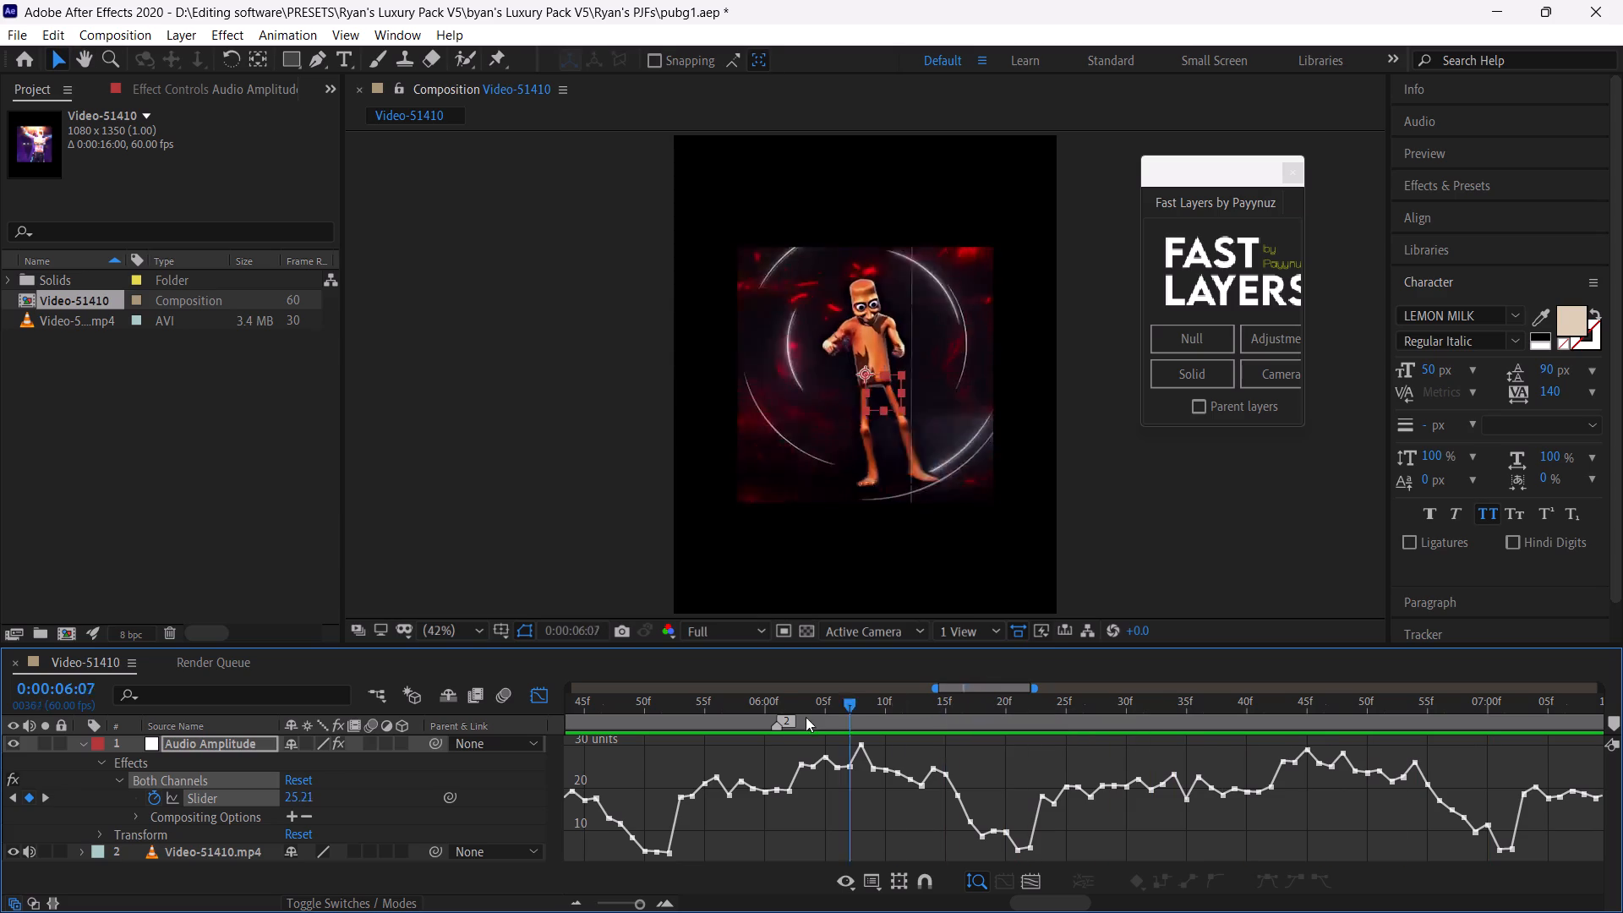
left_click_drag(806, 717, 779, 721)
key("space")
Add a third composition marker at 0:00:06:19, in the dip of the audio amplitude curve just before the footage changes pose.
left_click_drag(910, 697, 990, 768)
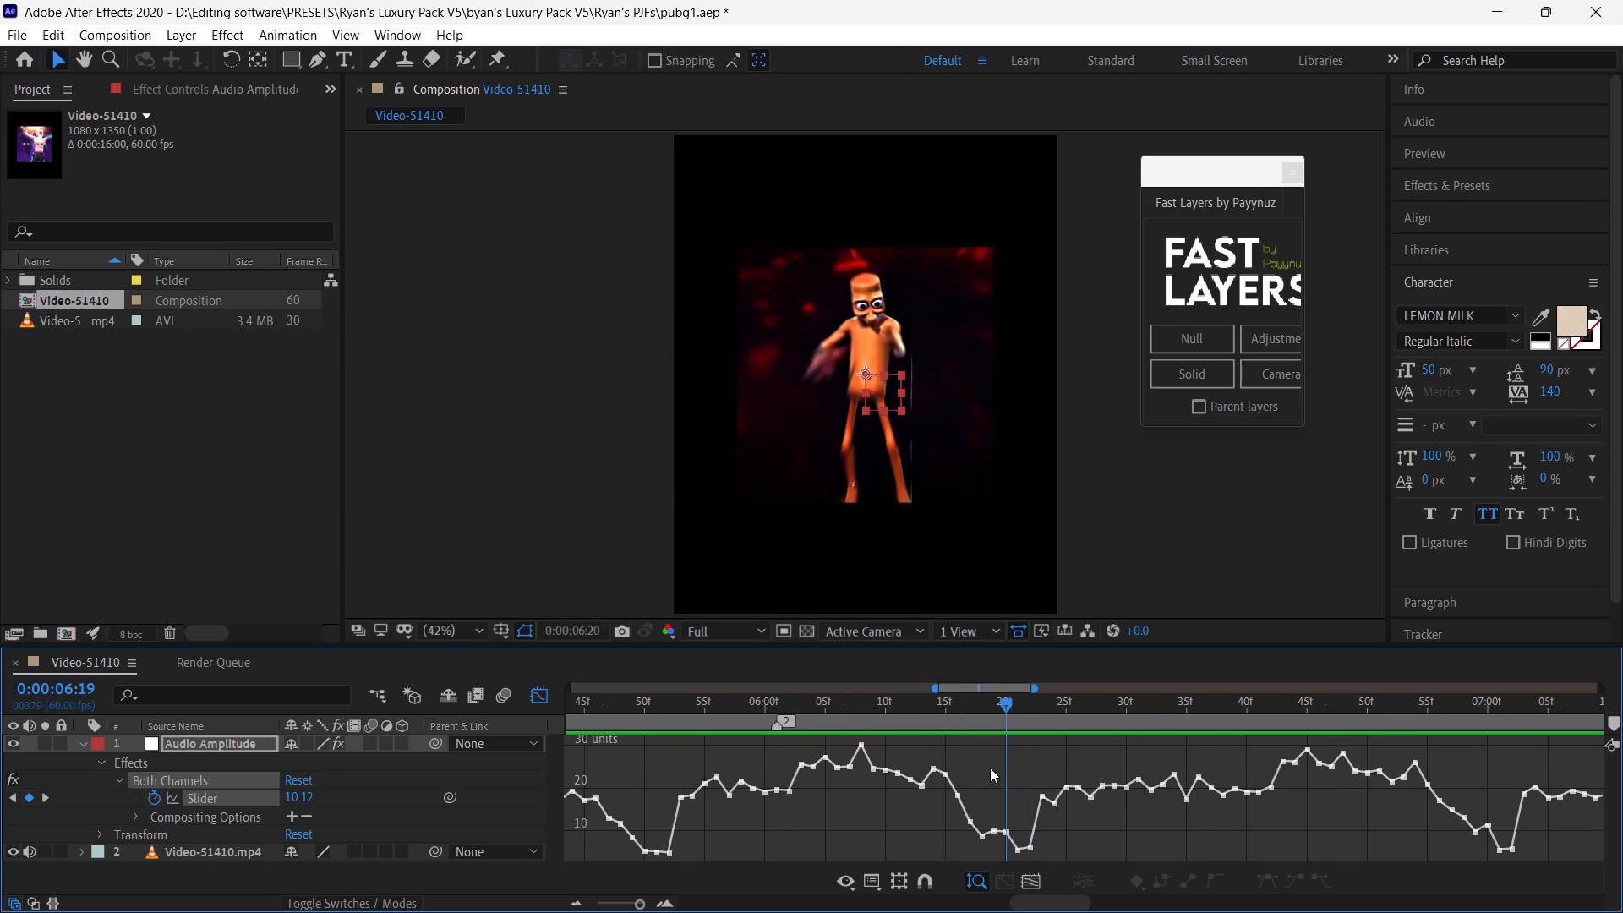
left_click_drag(990, 768, 937, 789)
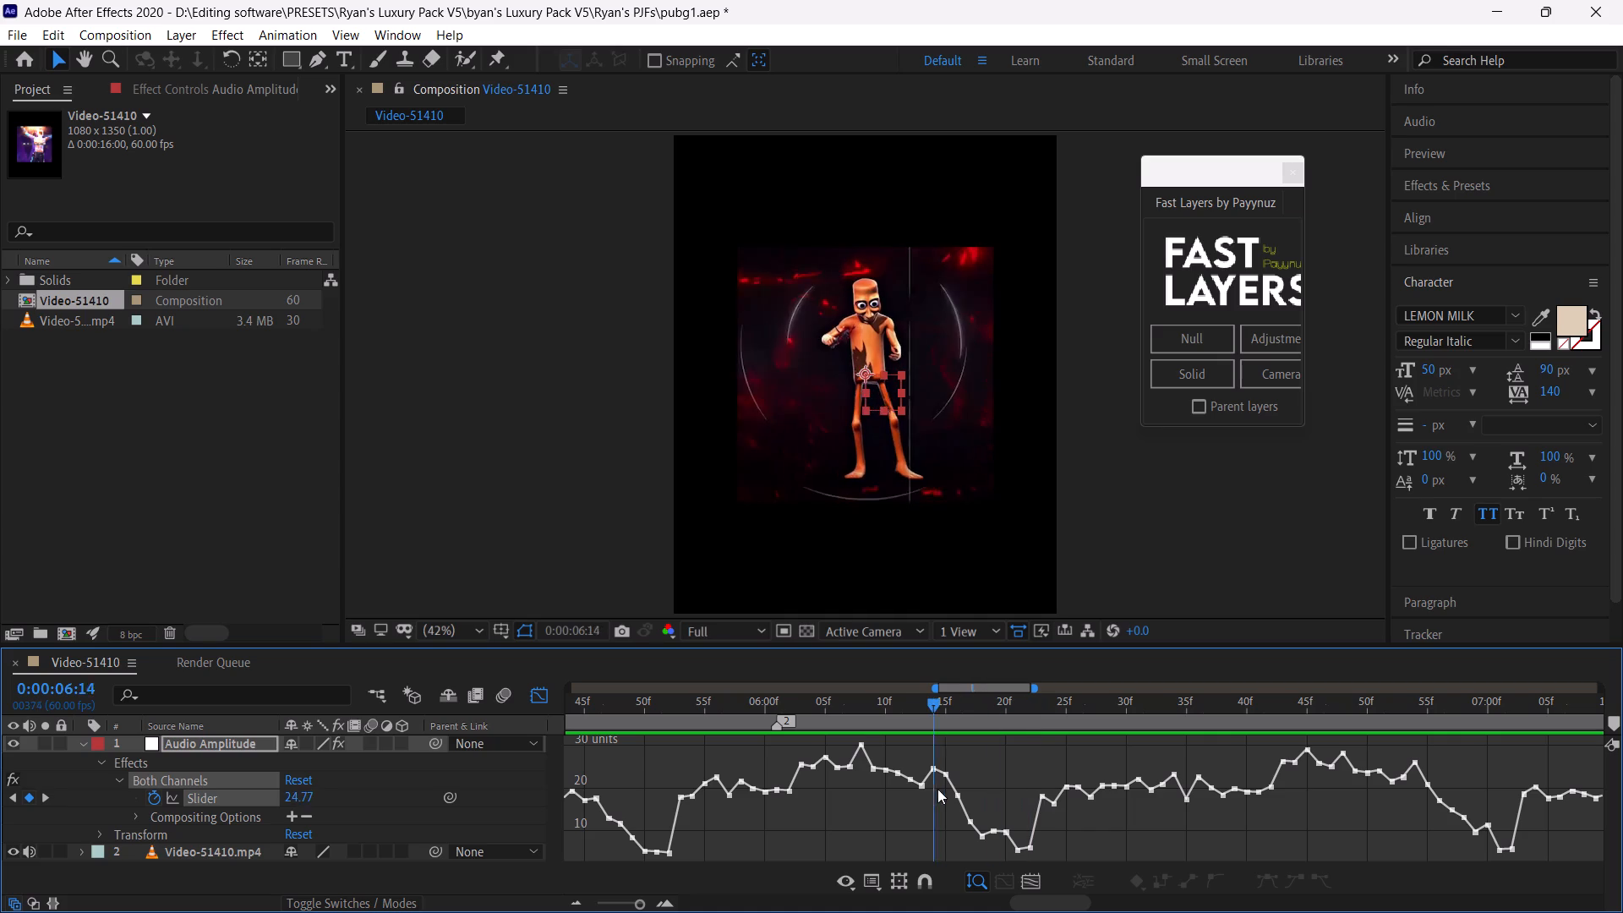
left_click_drag(937, 789, 958, 810)
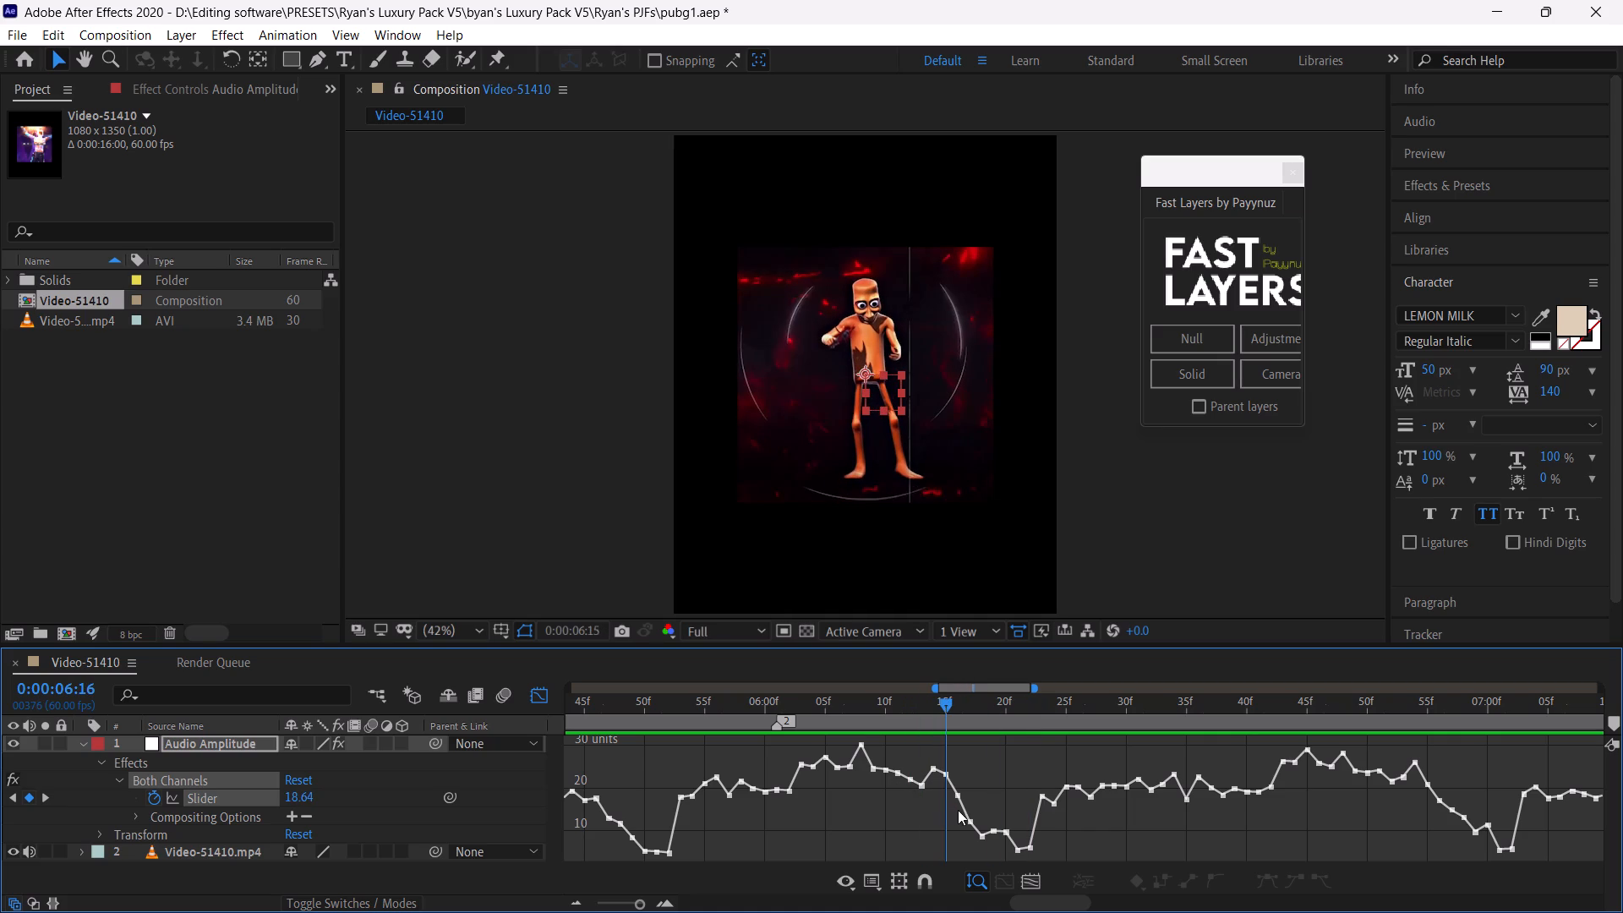
left_click_drag(958, 810, 1008, 812)
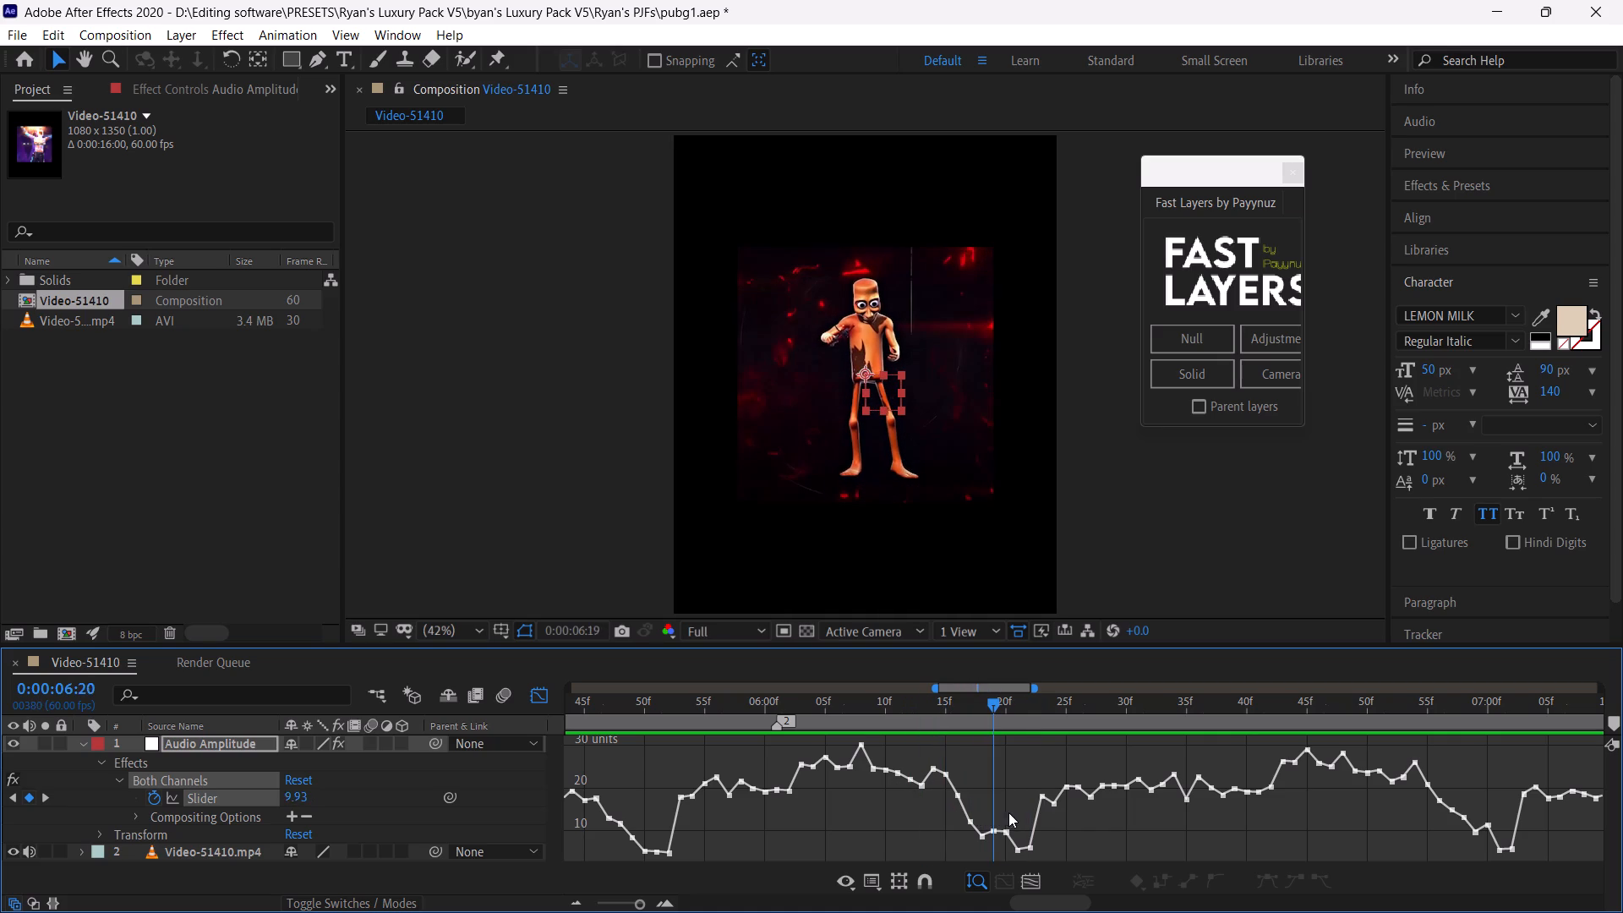
left_click_drag(1008, 812, 1006, 821)
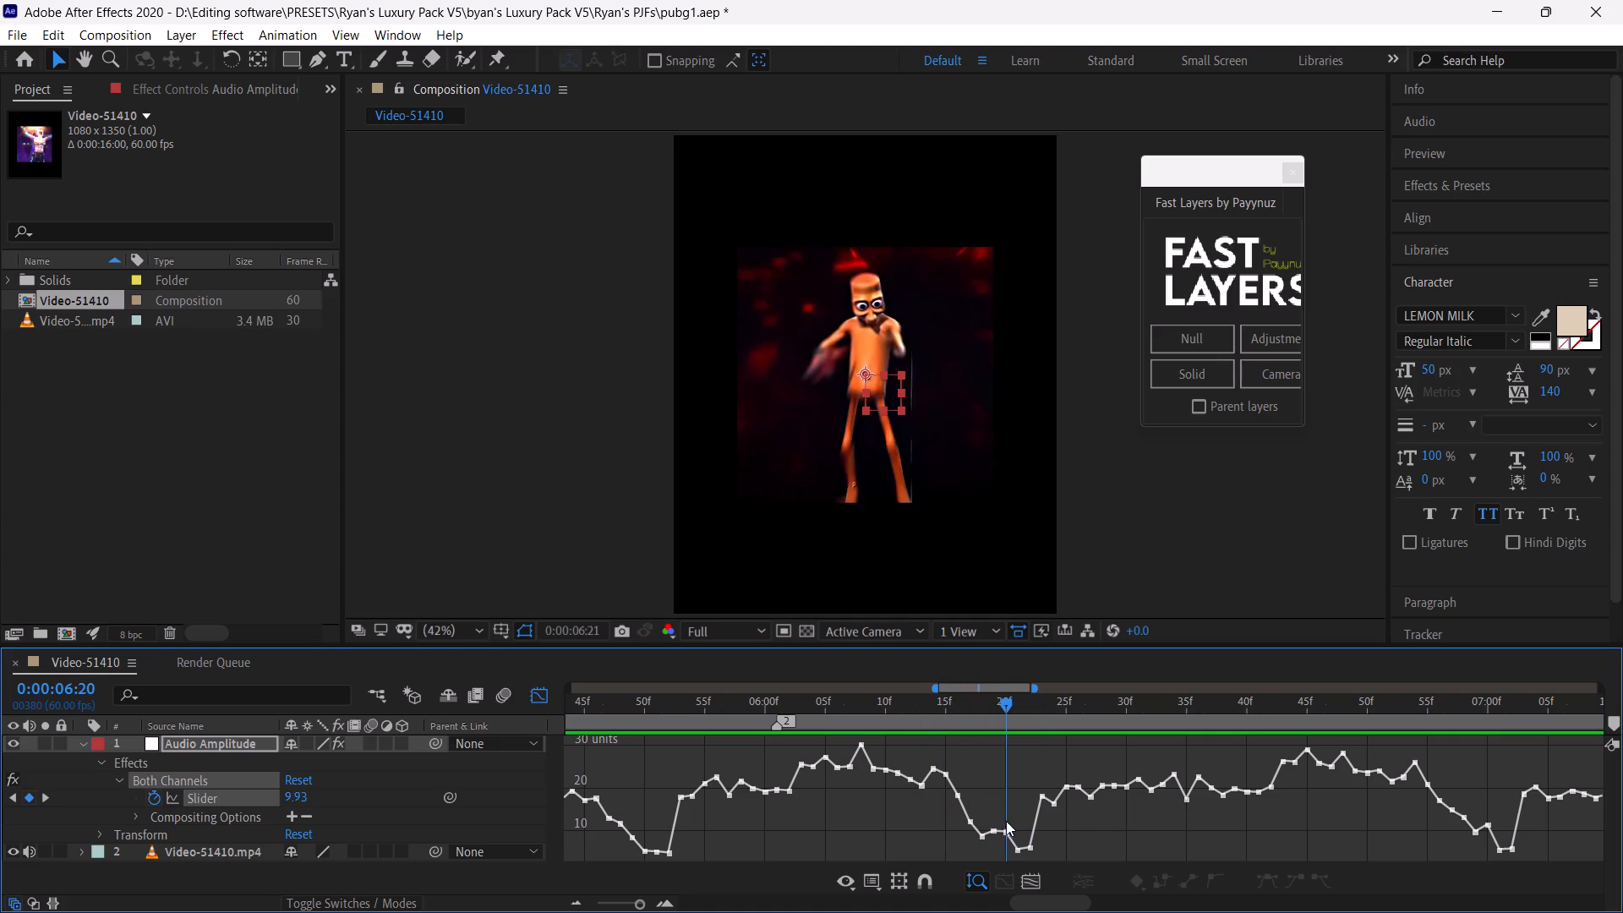
left_click_drag(1006, 821, 1009, 823)
left_click_drag(1009, 823, 999, 823)
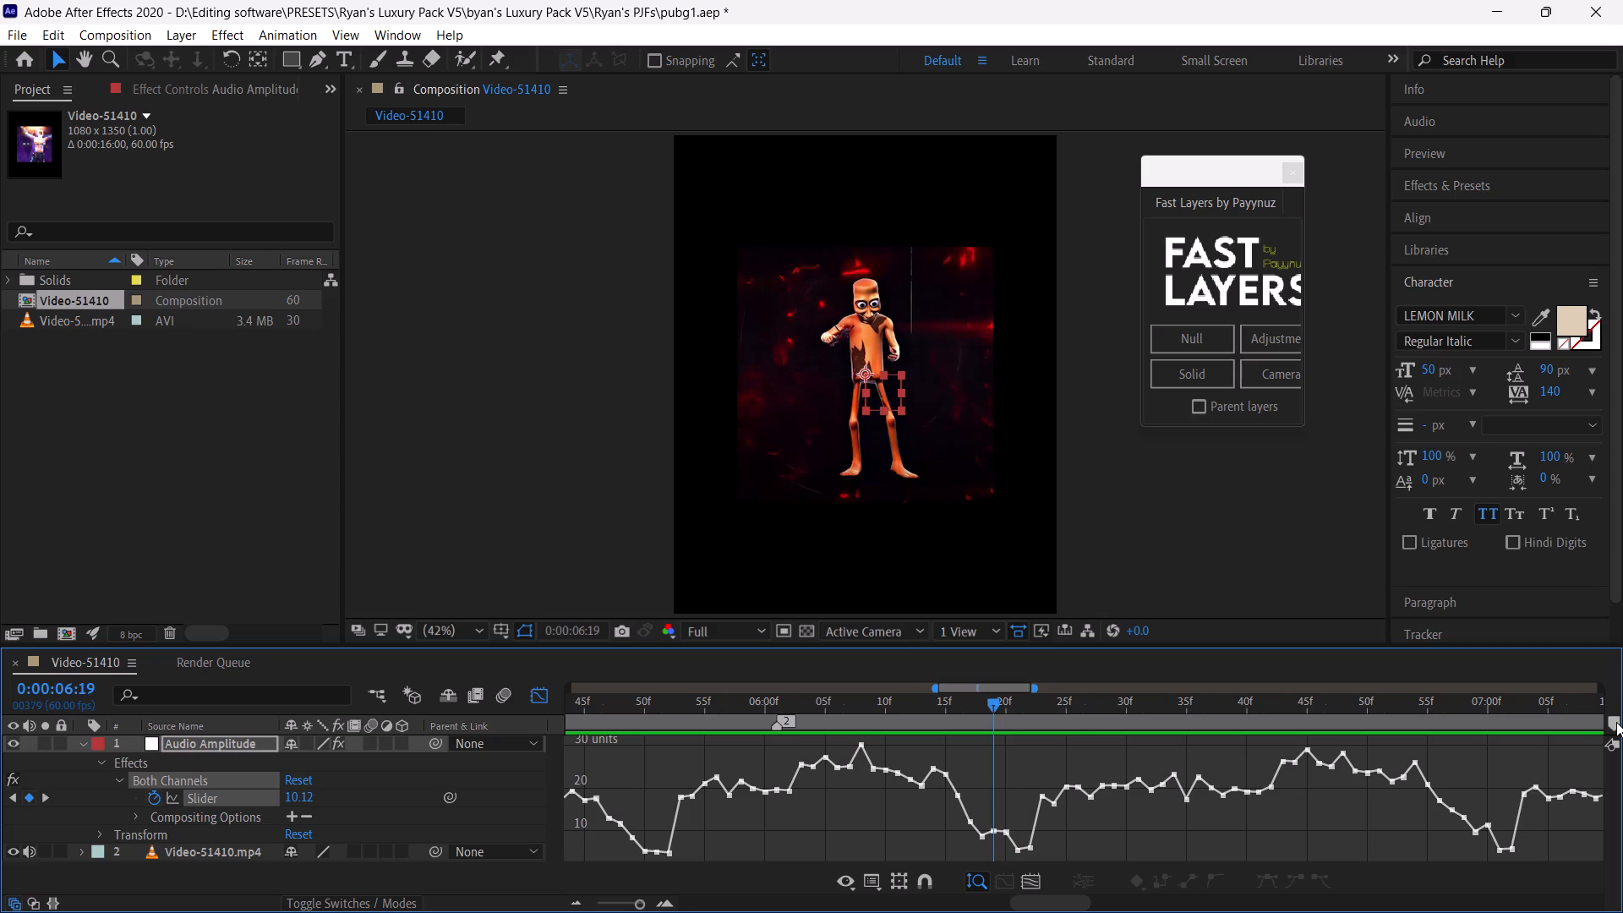
left_click(1616, 722)
Add a fourth composition marker at 0:00:06:38, where the footage cuts to the blurred black-and-white shot.
left_click_drag(994, 701, 1068, 735)
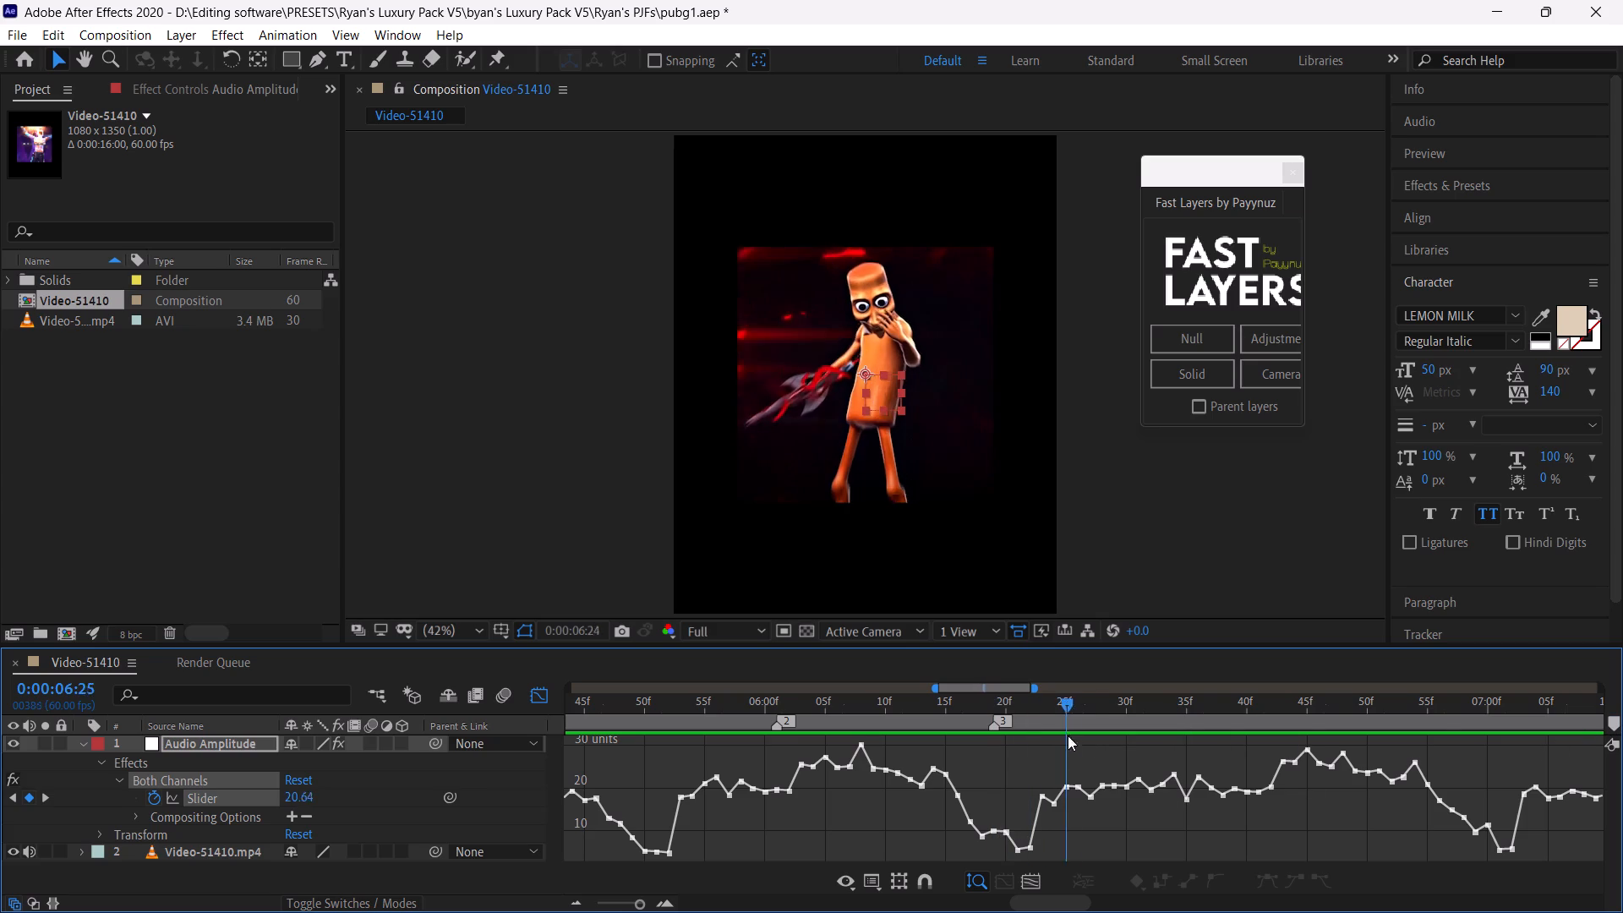
left_click_drag(1068, 735, 1206, 773)
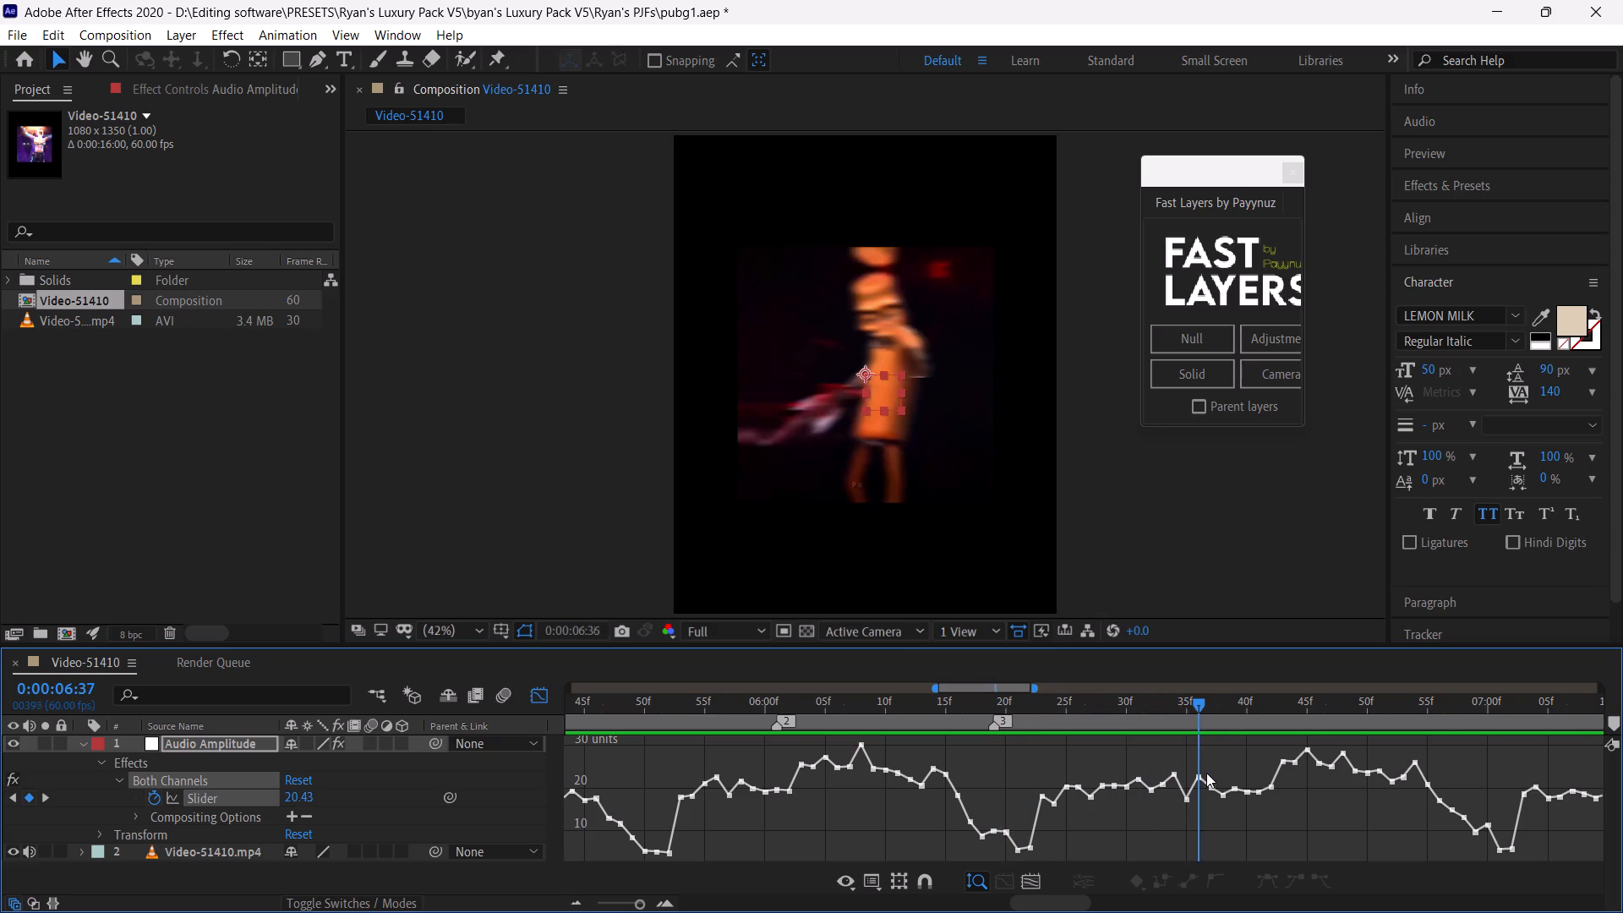
left_click_drag(1206, 773, 1232, 780)
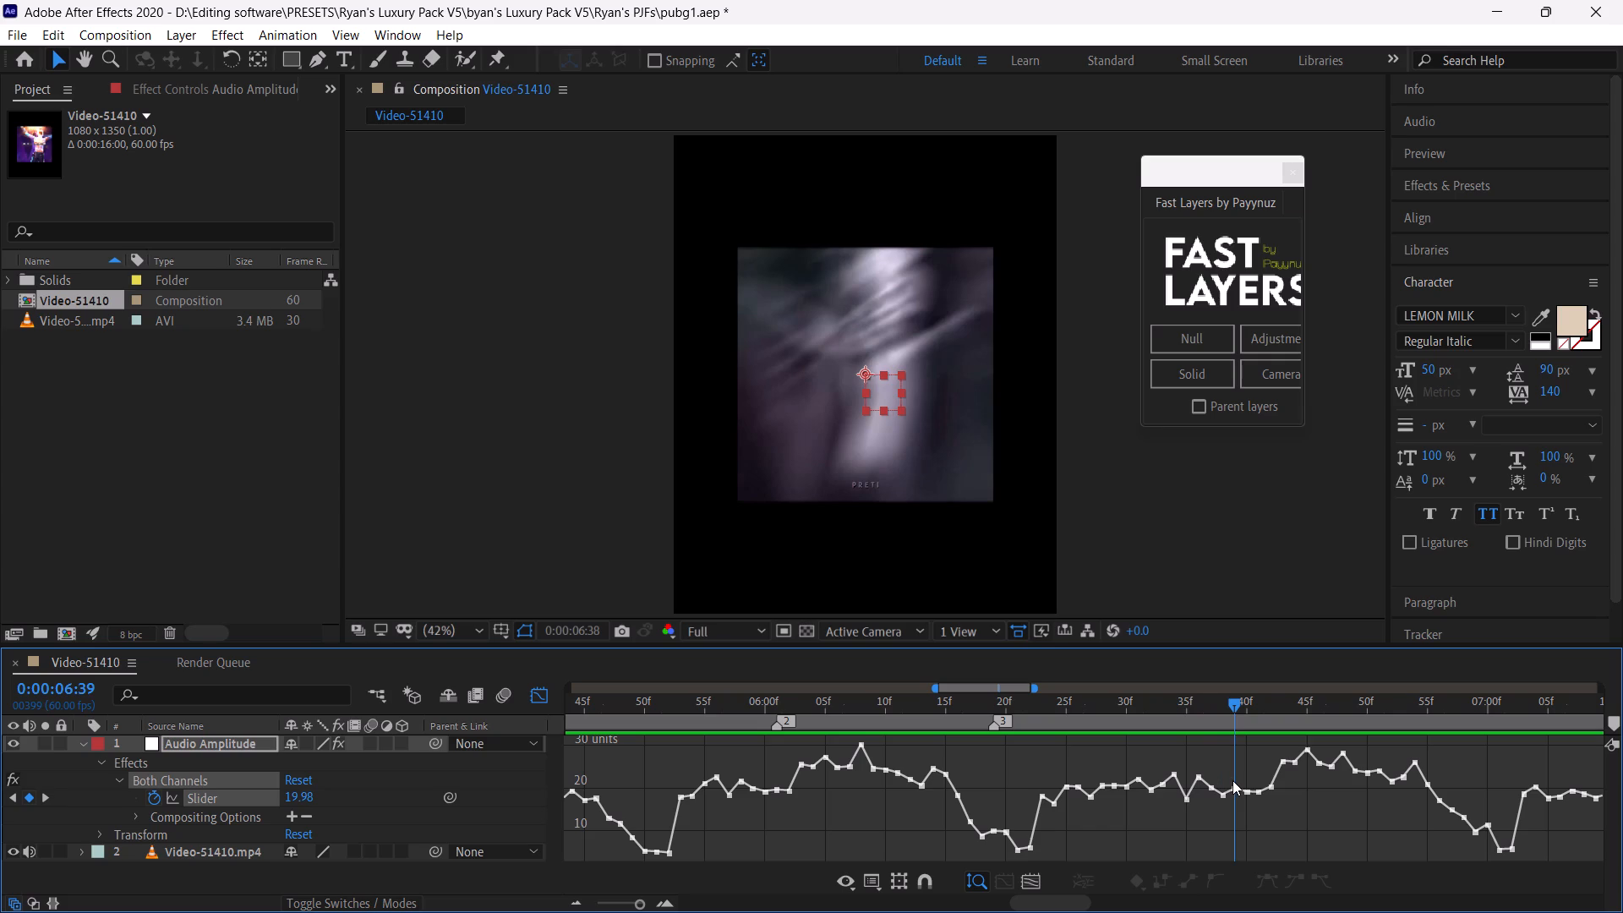
left_click_drag(1232, 780, 1221, 783)
left_click(1611, 724)
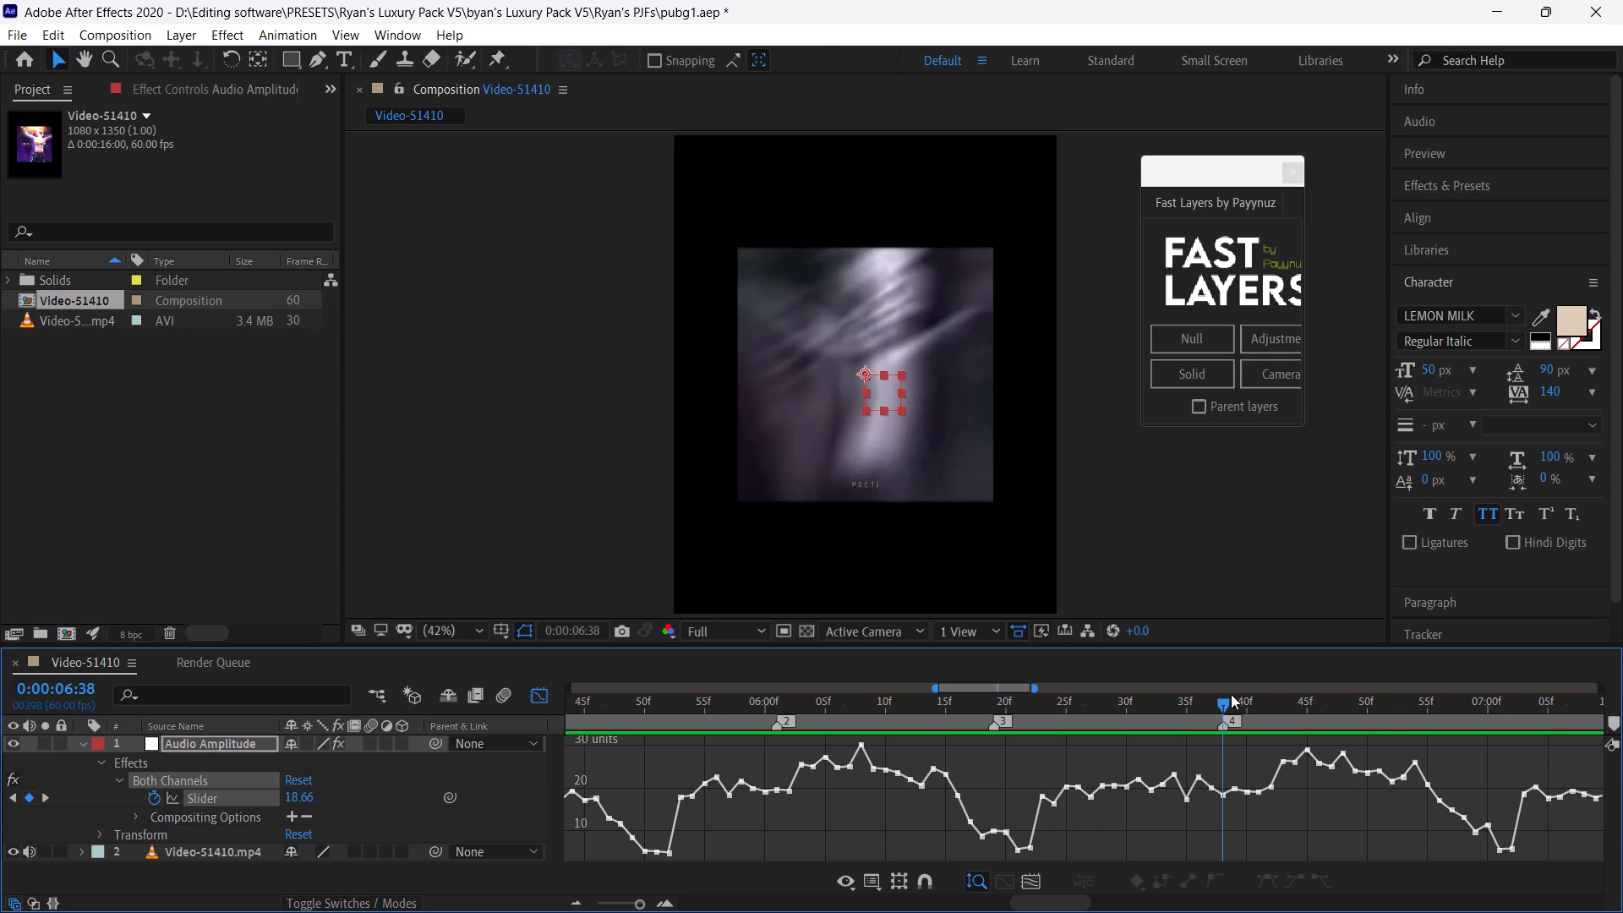
Add a fifth composition marker at 0:00:06:46, within the cluster of peaks after marker 4.
left_click_drag(1223, 702, 1330, 735)
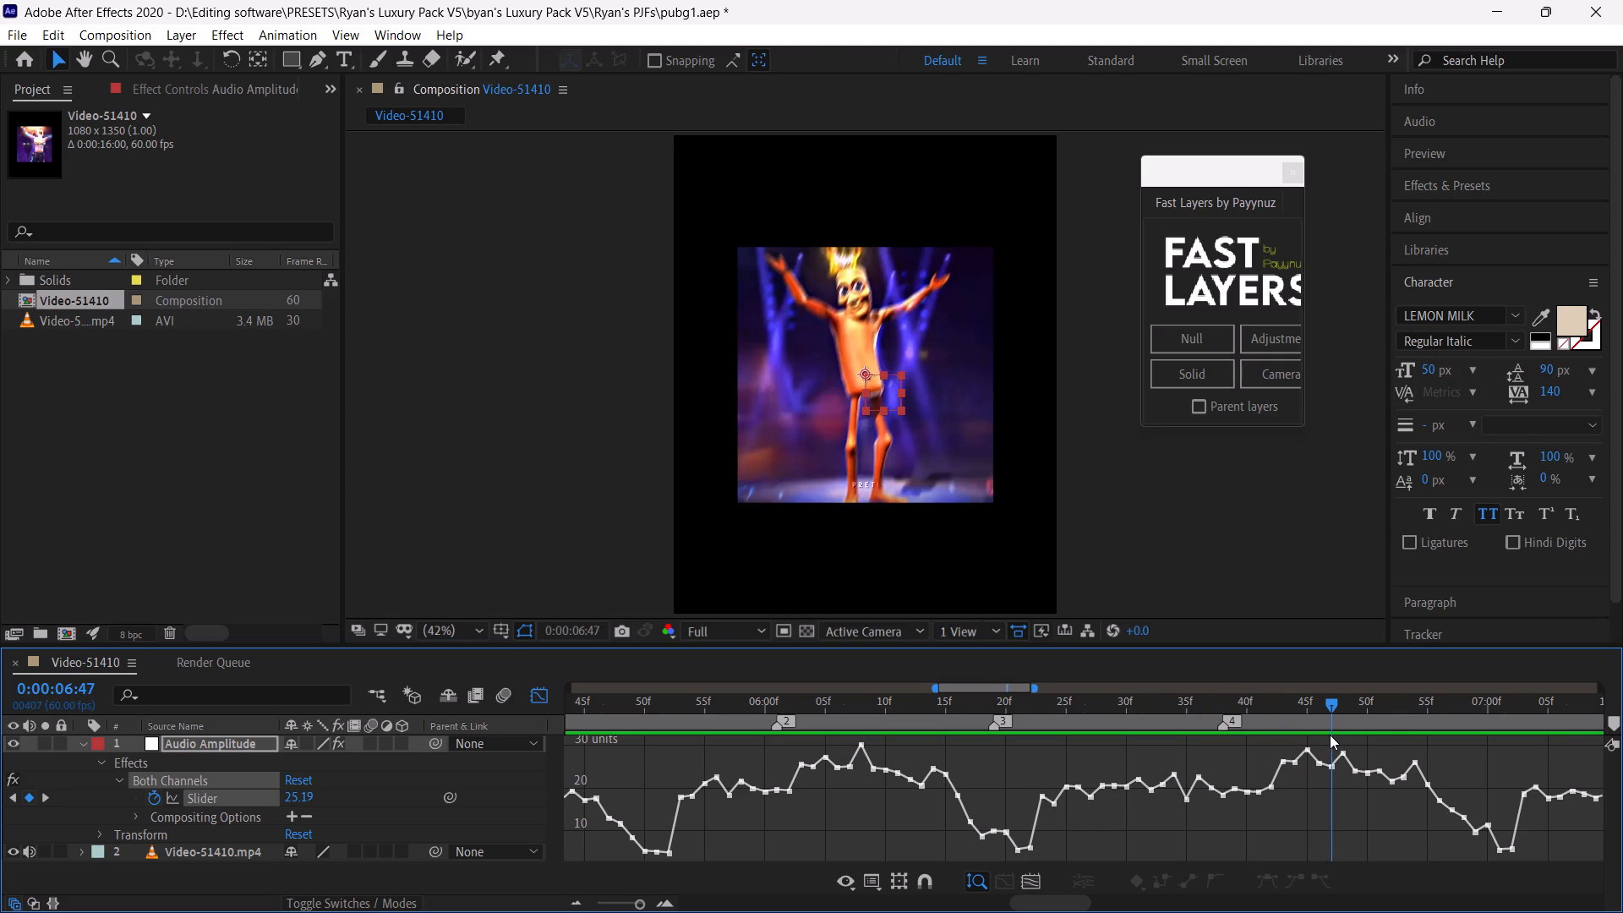
left_click_drag(1330, 735, 1324, 746)
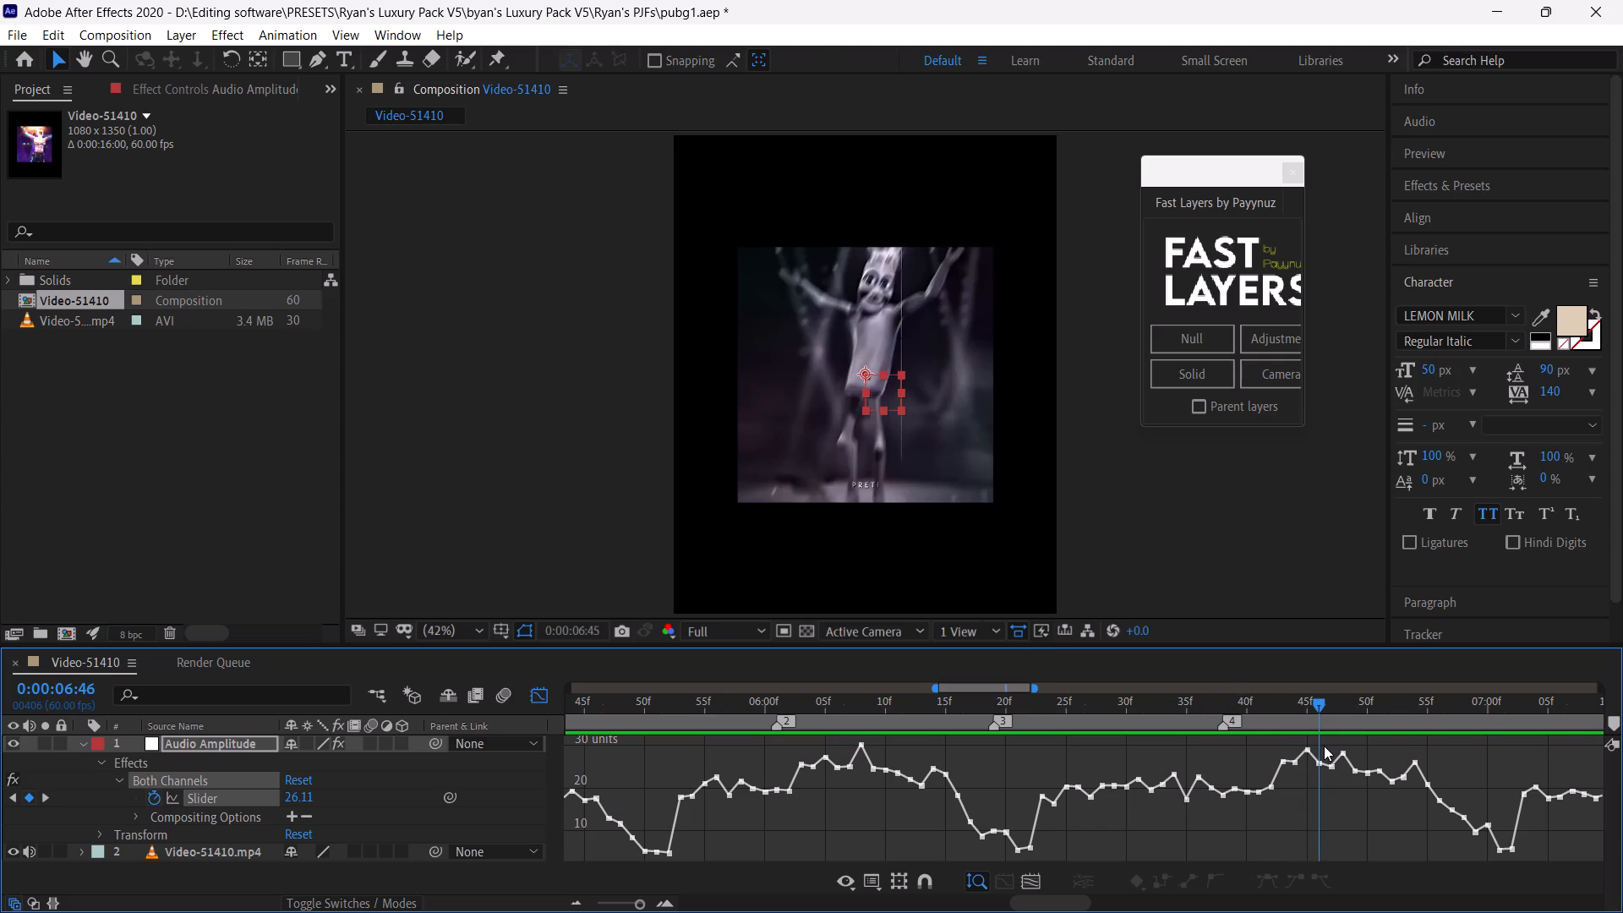
left_click_drag(1324, 746, 1320, 748)
left_click(1614, 723)
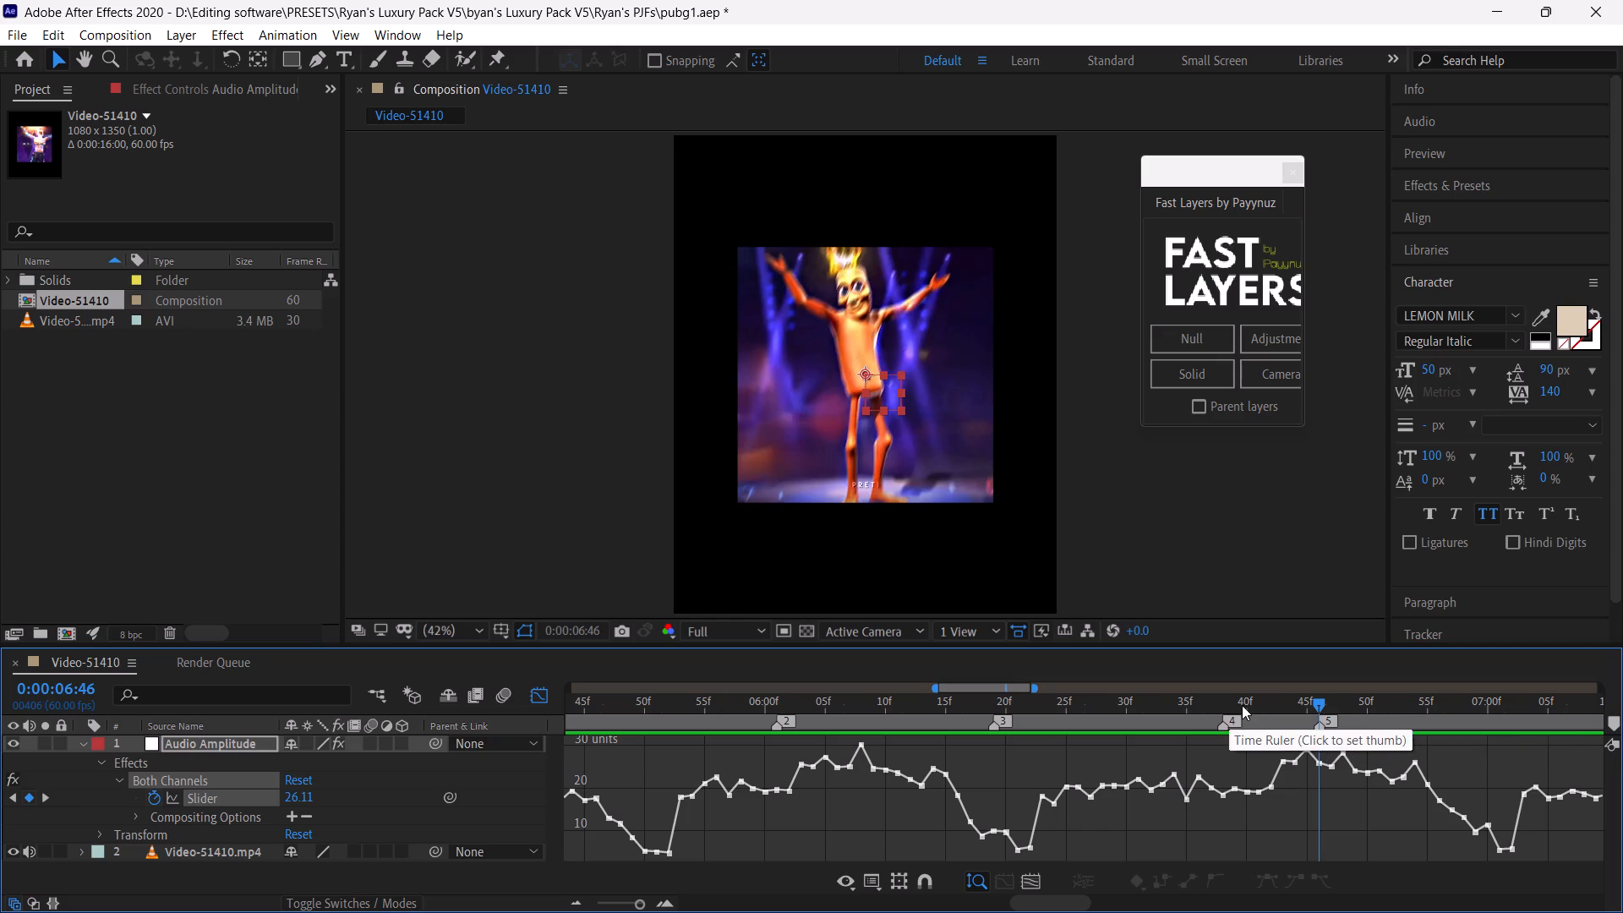
Set the label colour of composition marker 4 at 0:00:06:38 to green.
left_click_drag(1245, 702, 1221, 703)
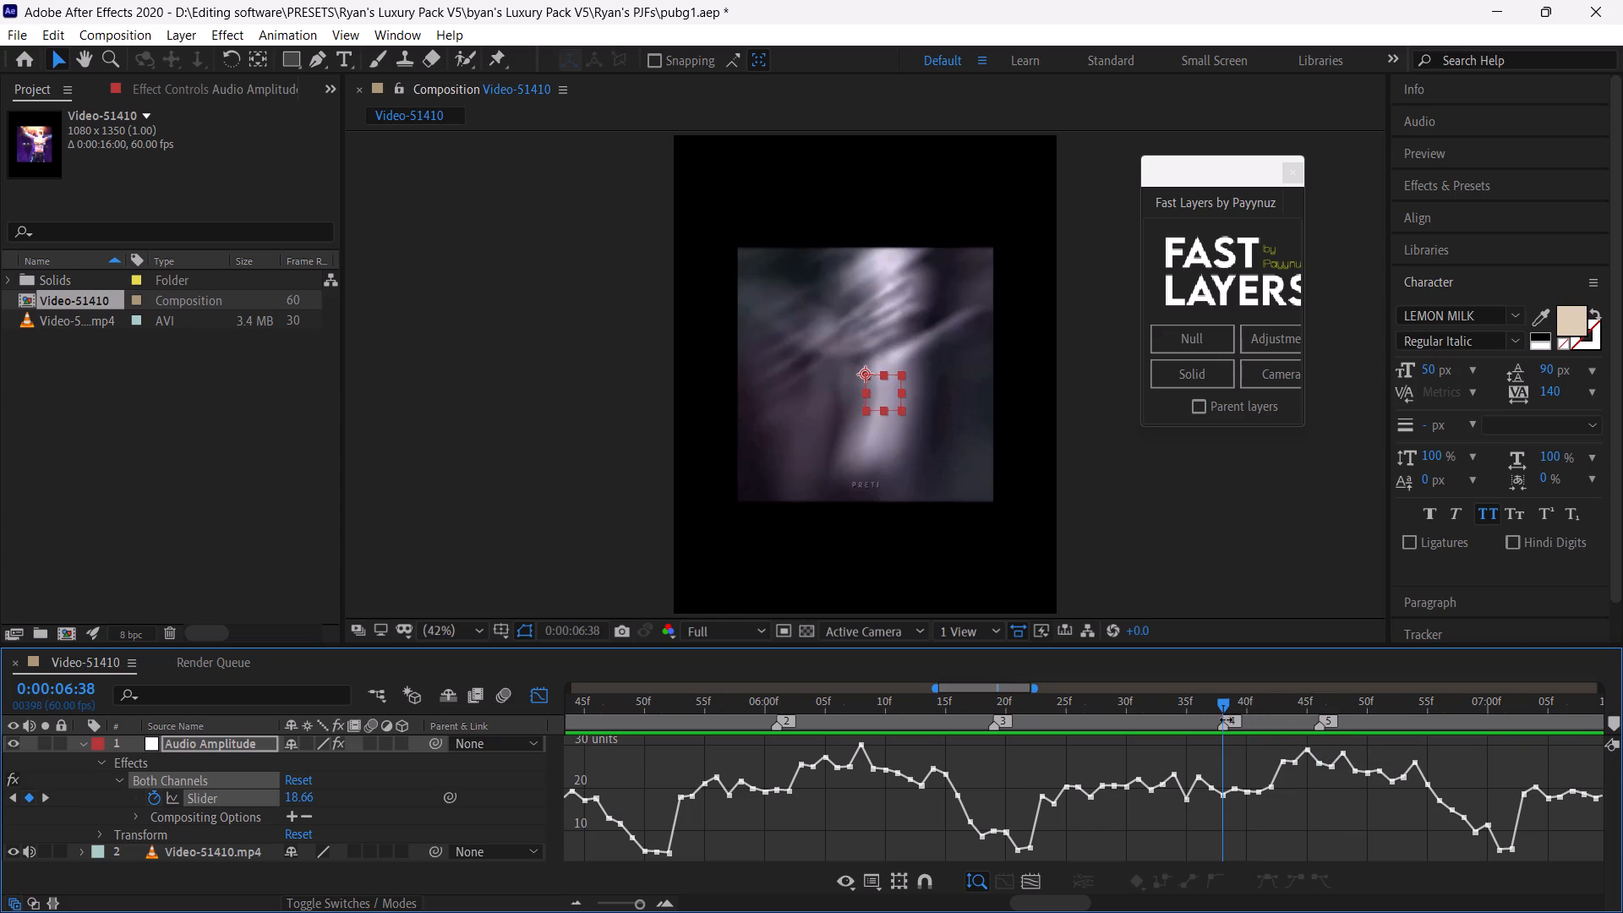
right_click(1226, 719)
left_click(1256, 727)
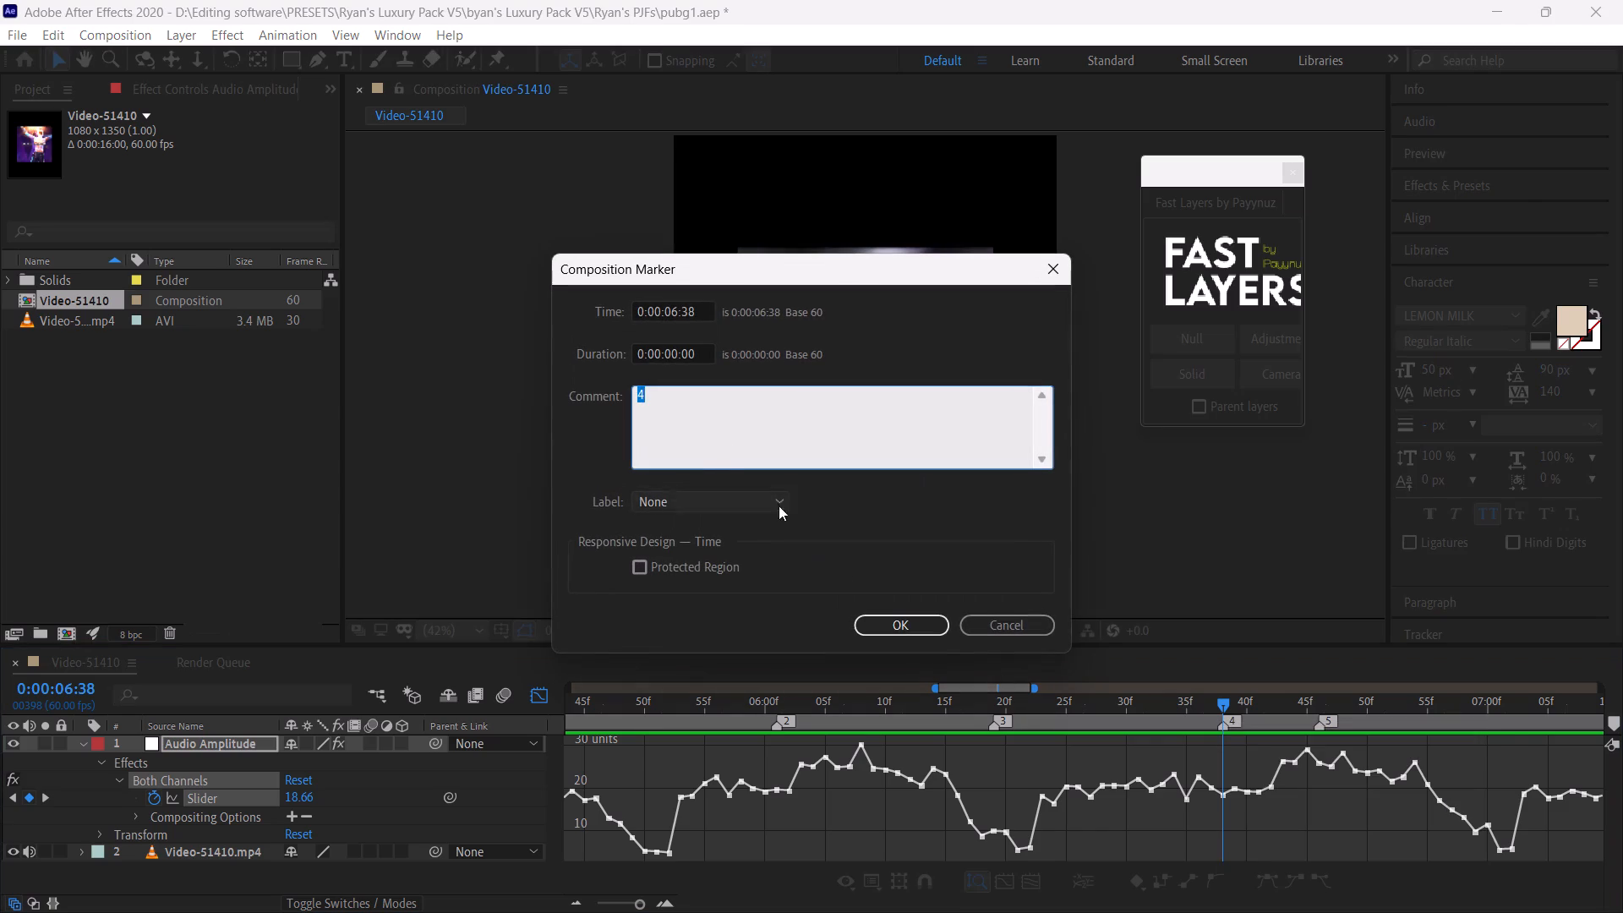
left_click(699, 501)
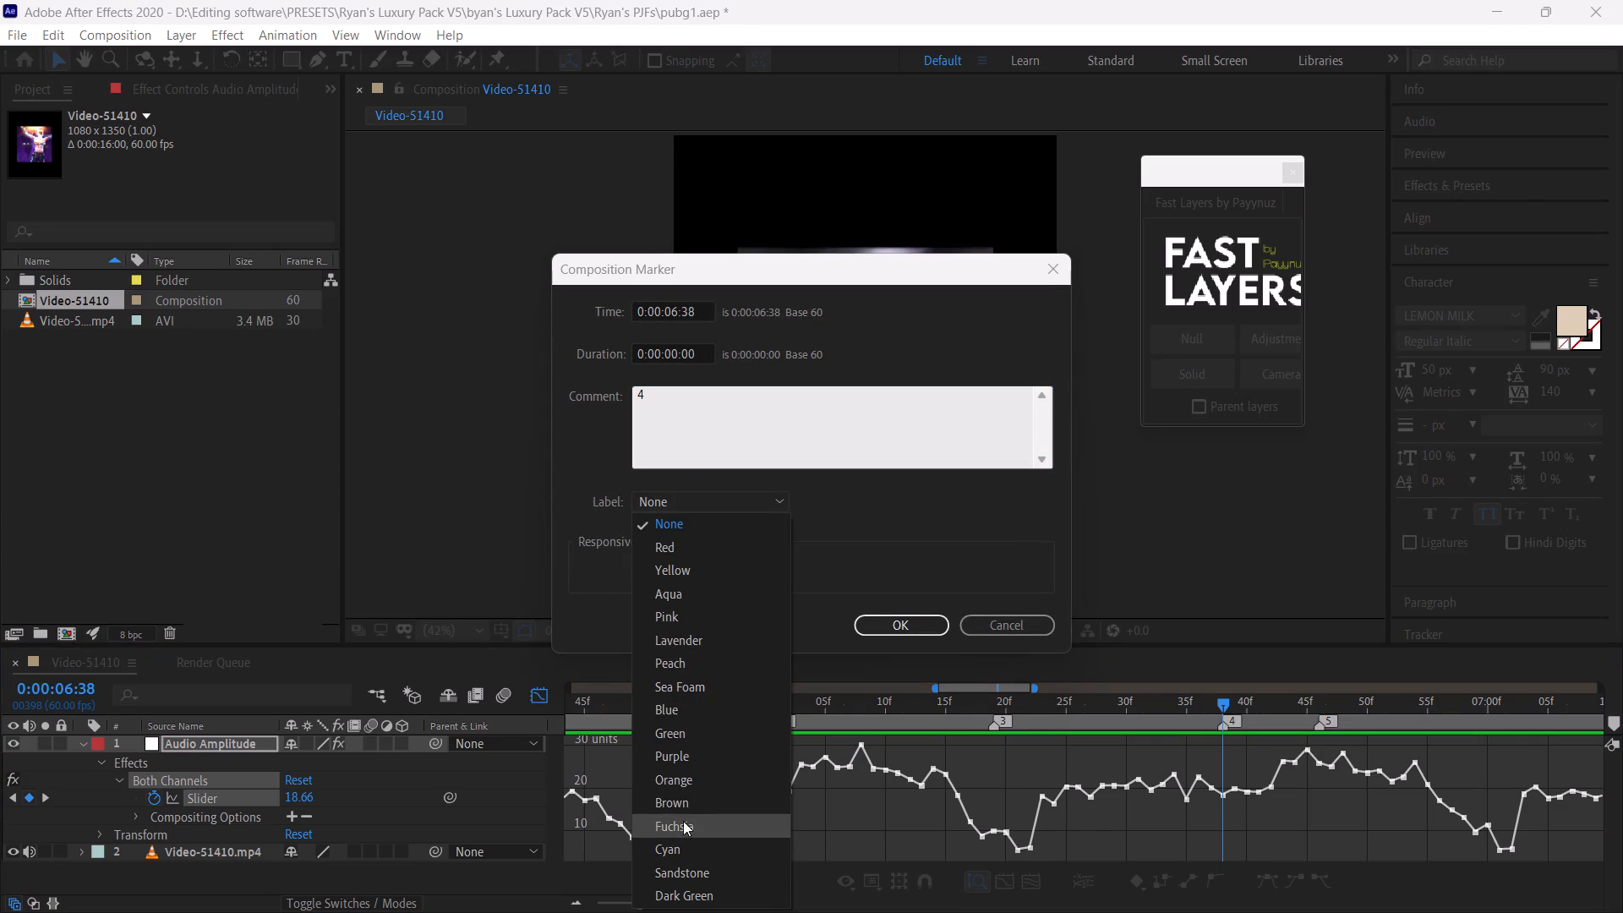
left_click(687, 731)
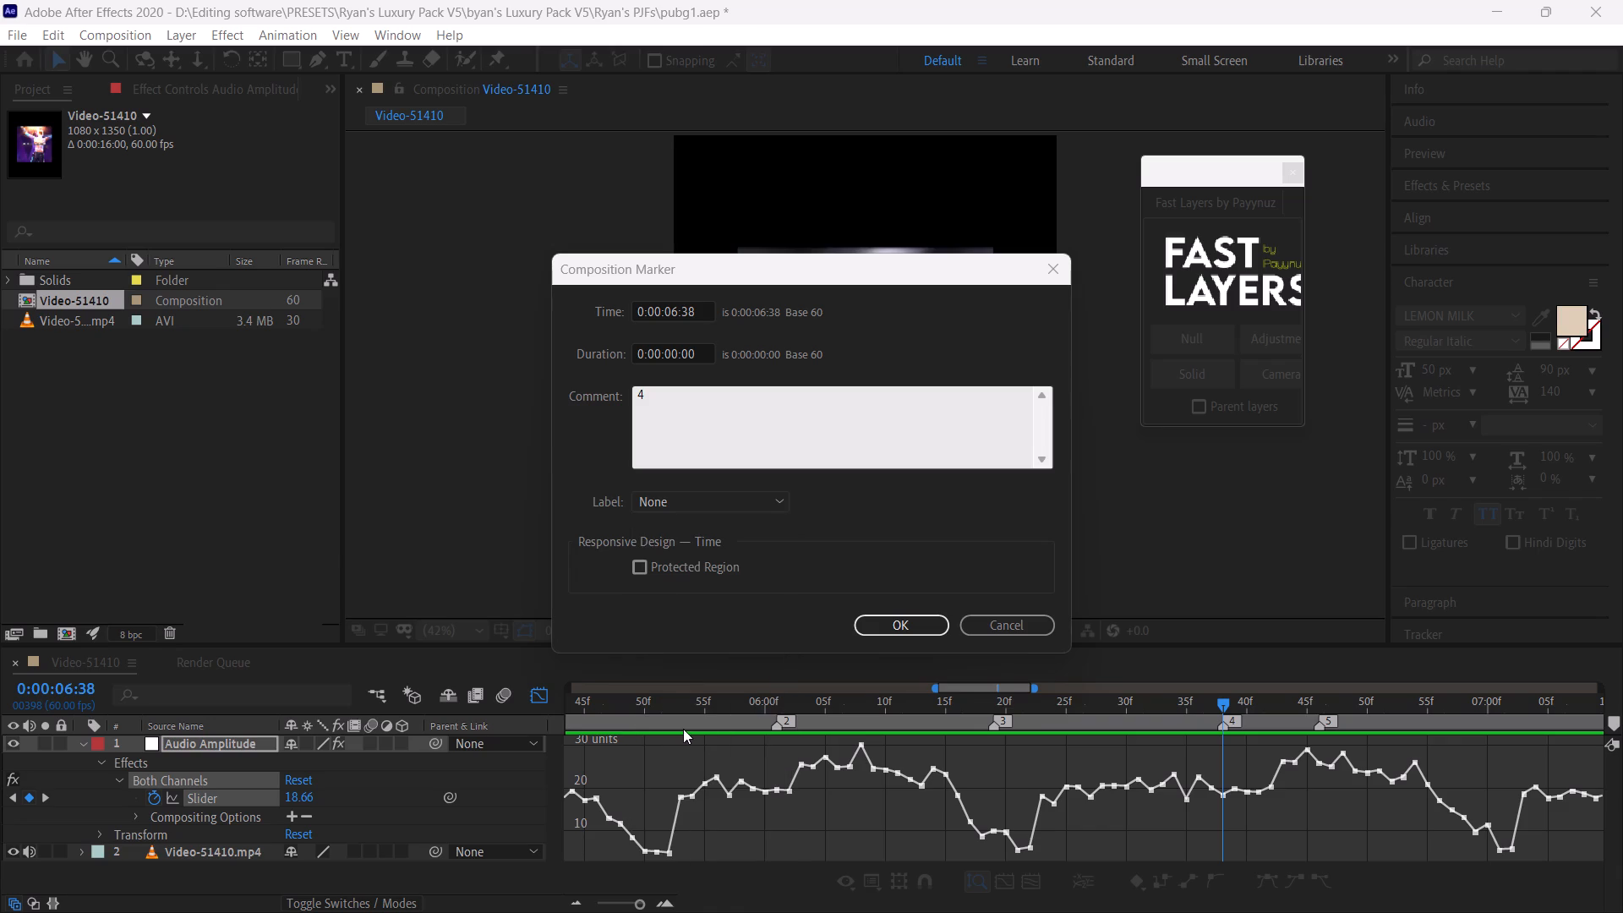
left_click(880, 625)
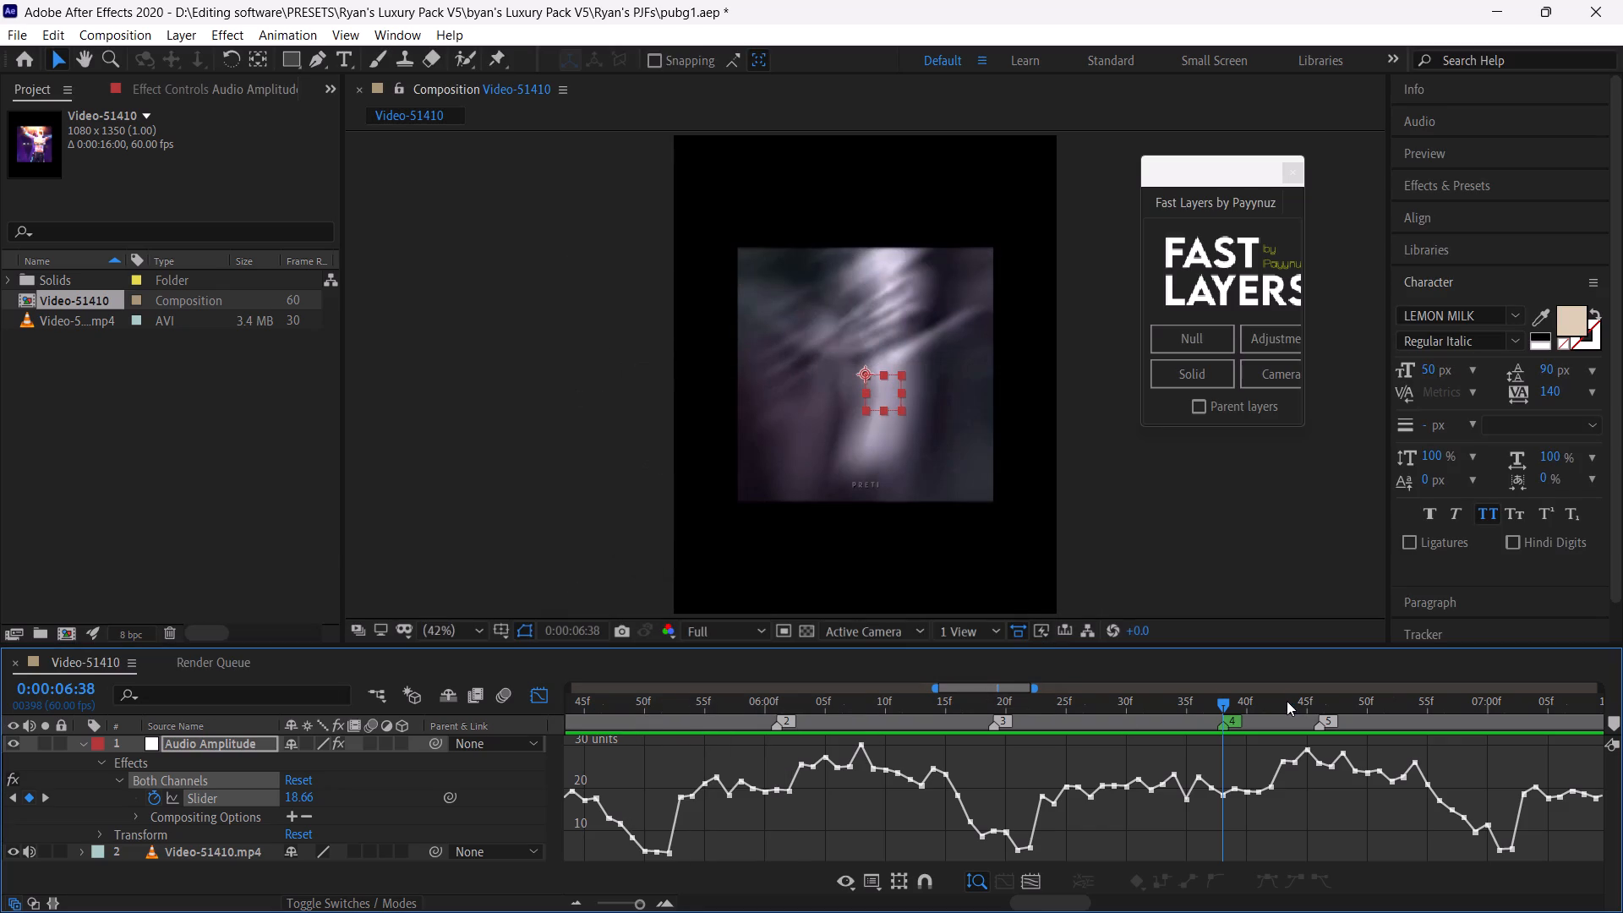
Add a sixth composition marker at 0:00:06:54, on the last peak before the amplitude curve drops.
left_click_drag(1298, 703, 1360, 723)
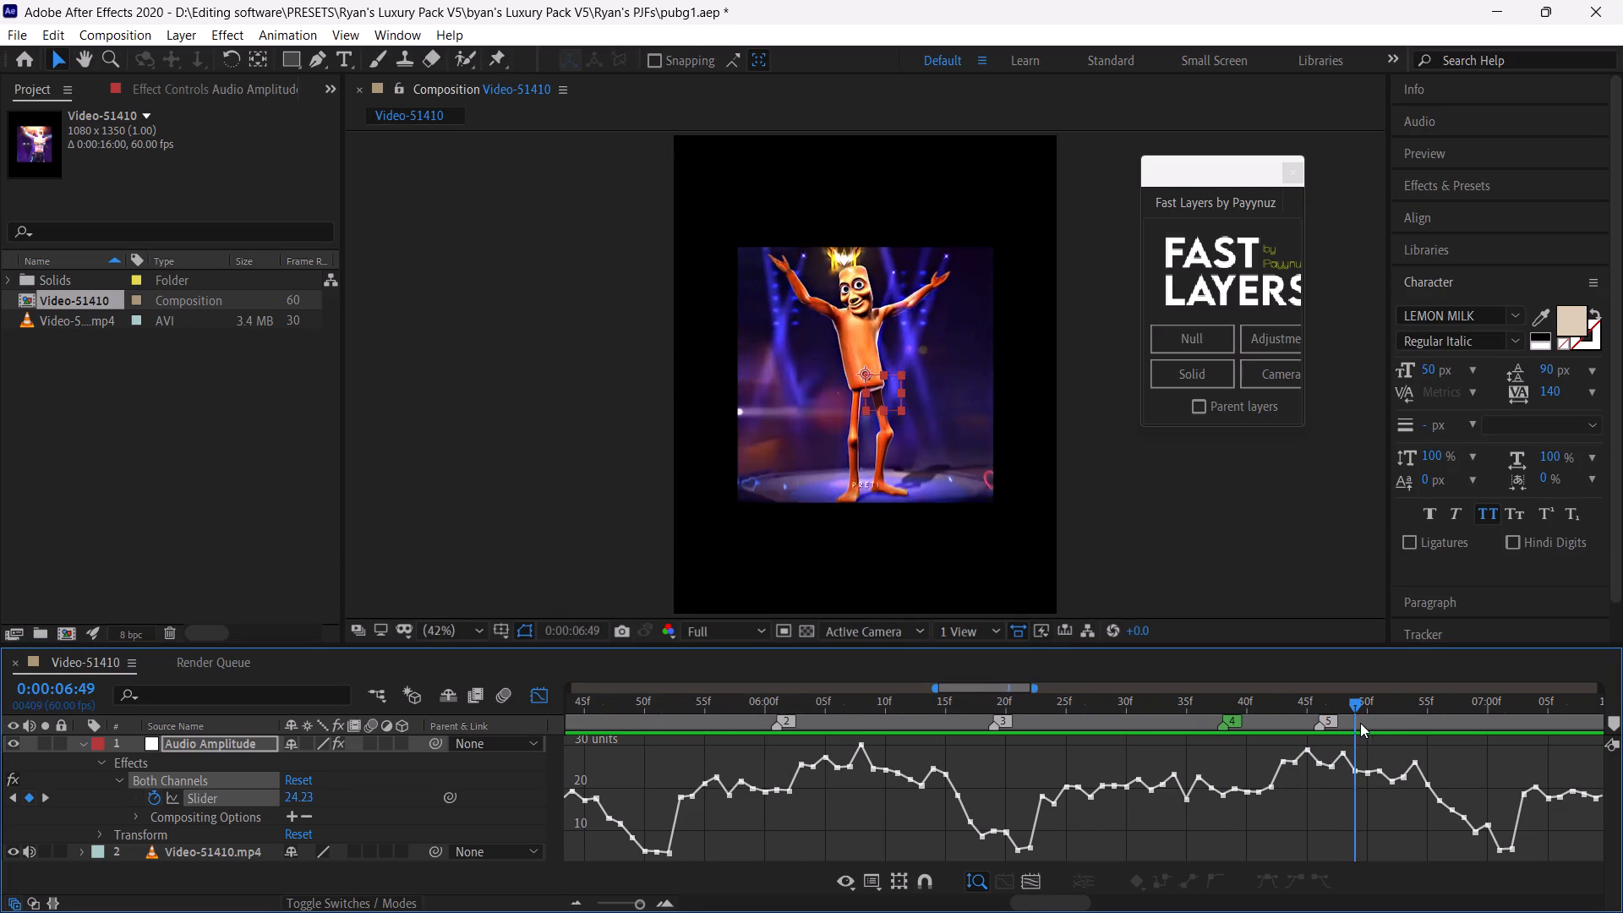
left_click_drag(1360, 723, 1394, 728)
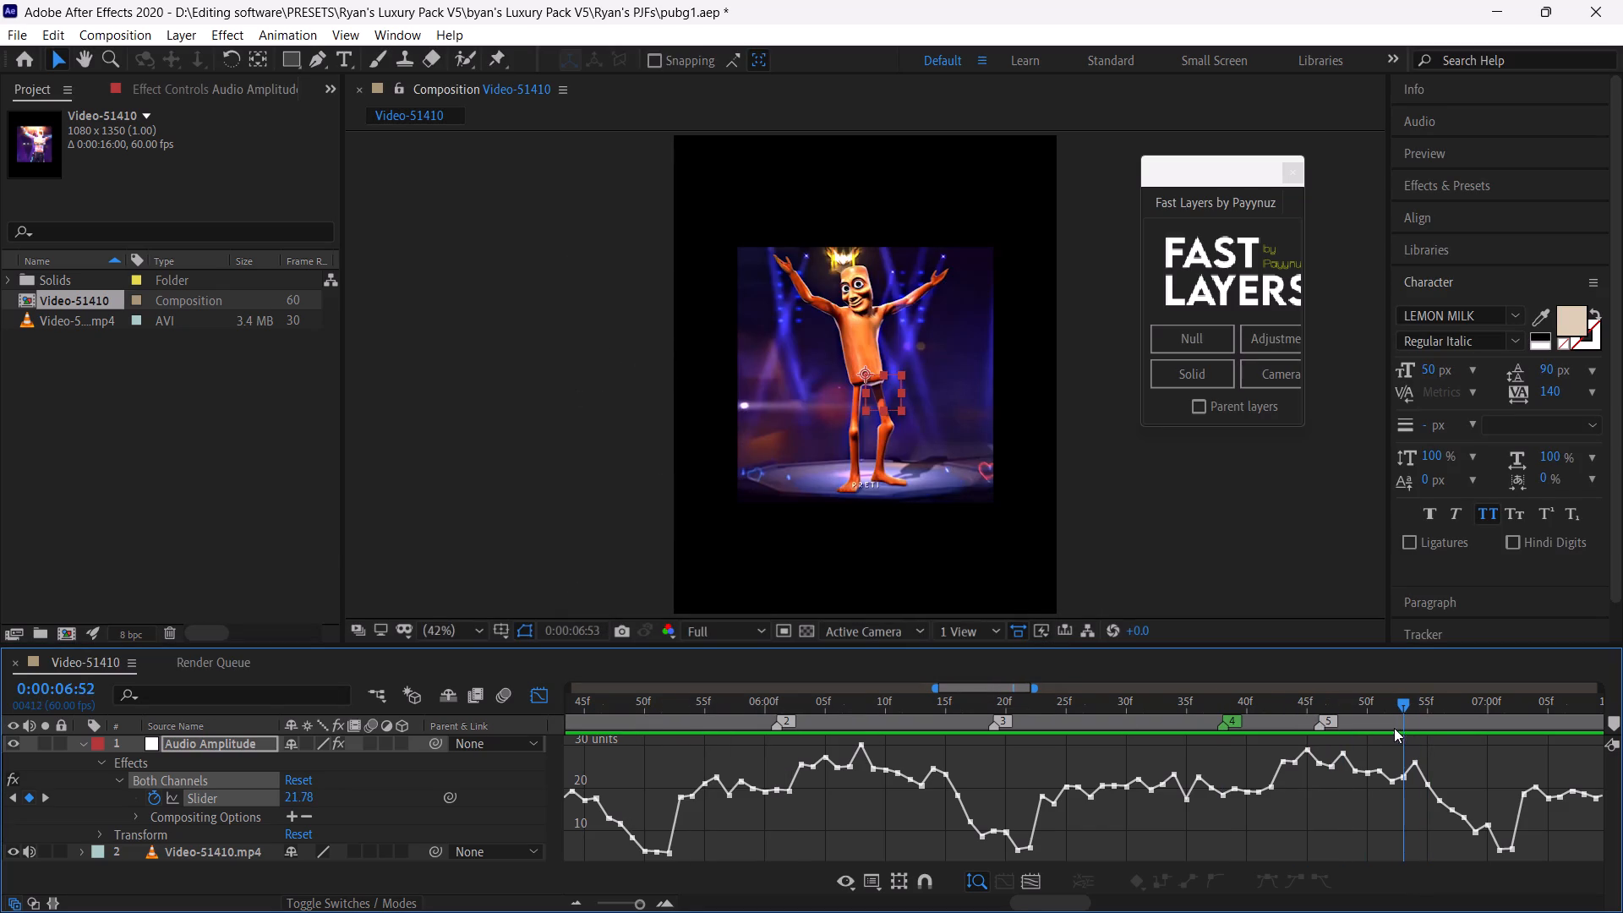
left_click_drag(1394, 728, 1416, 736)
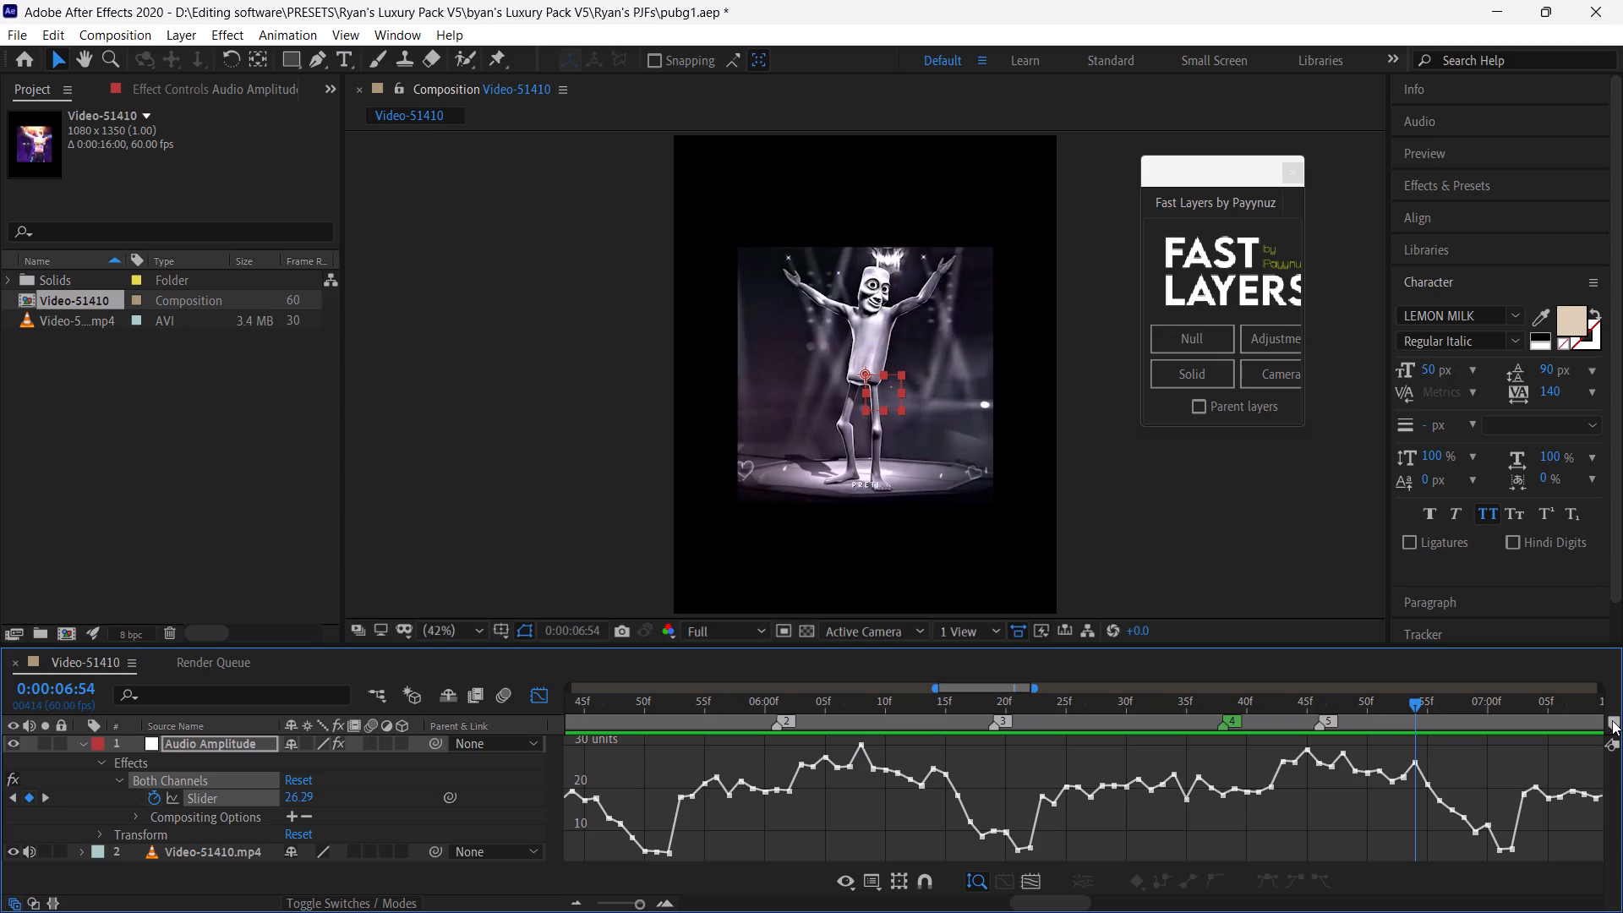
left_click(1612, 720)
Add a seventh composition marker at 0:00:07:00, just before the lowest point of the amplitude drop.
left_click_drag(1418, 703, 1491, 722)
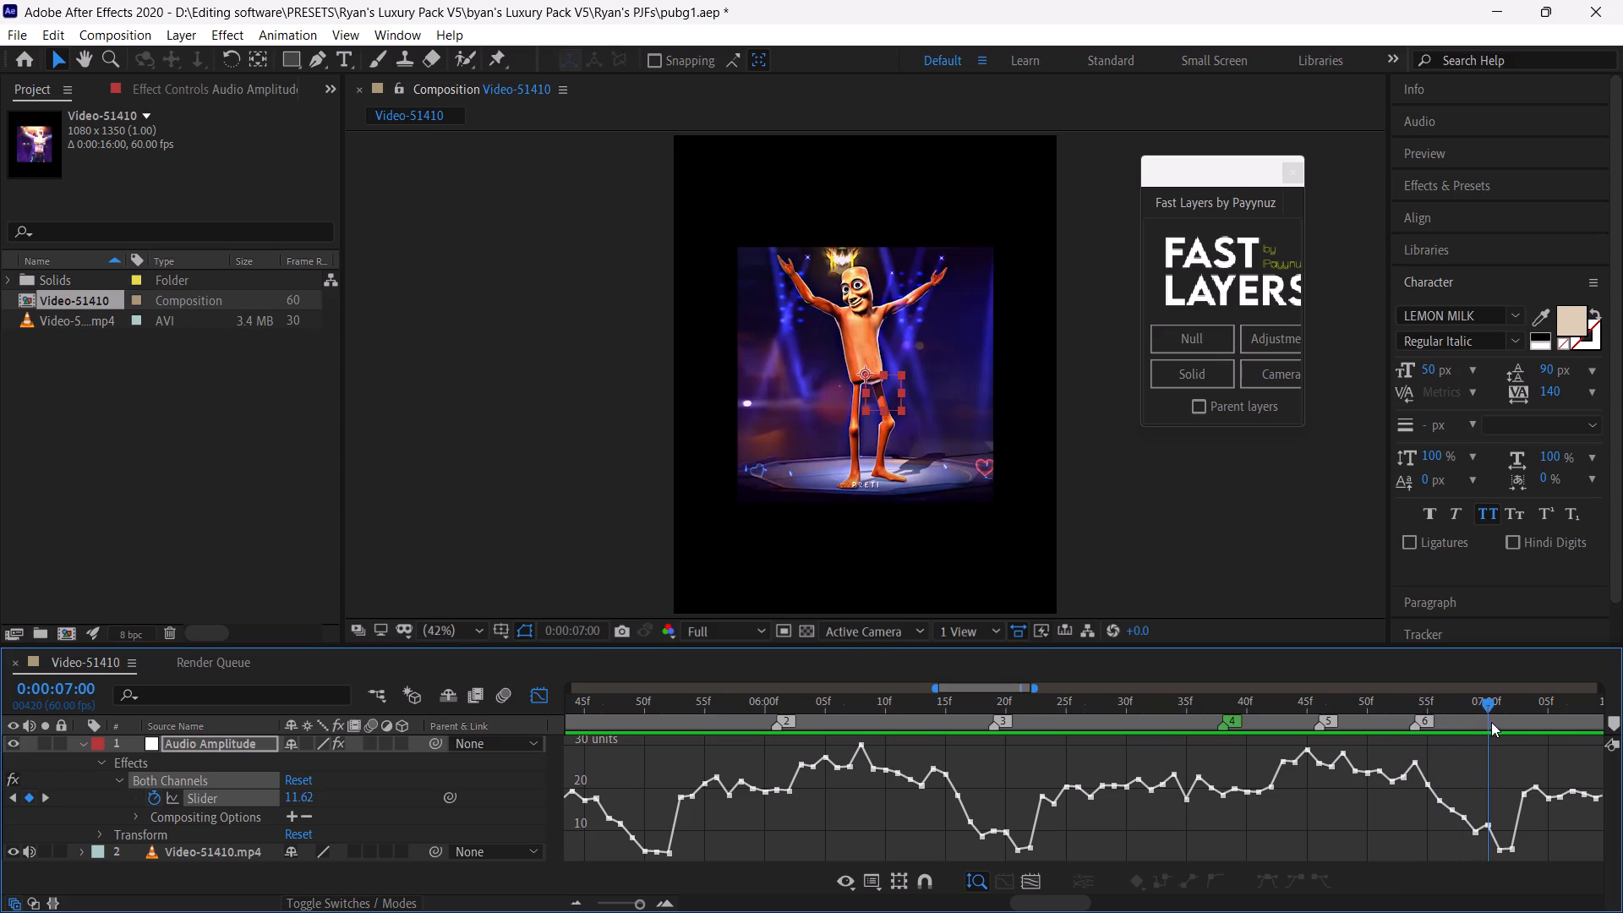
left_click_drag(1491, 722, 1487, 729)
left_click(1618, 722)
Add an eighth composition marker at 0:00:07:20, on the dip before the amplitude curve climbs to its next peaks.
left_click_drag(1487, 702, 1610, 731)
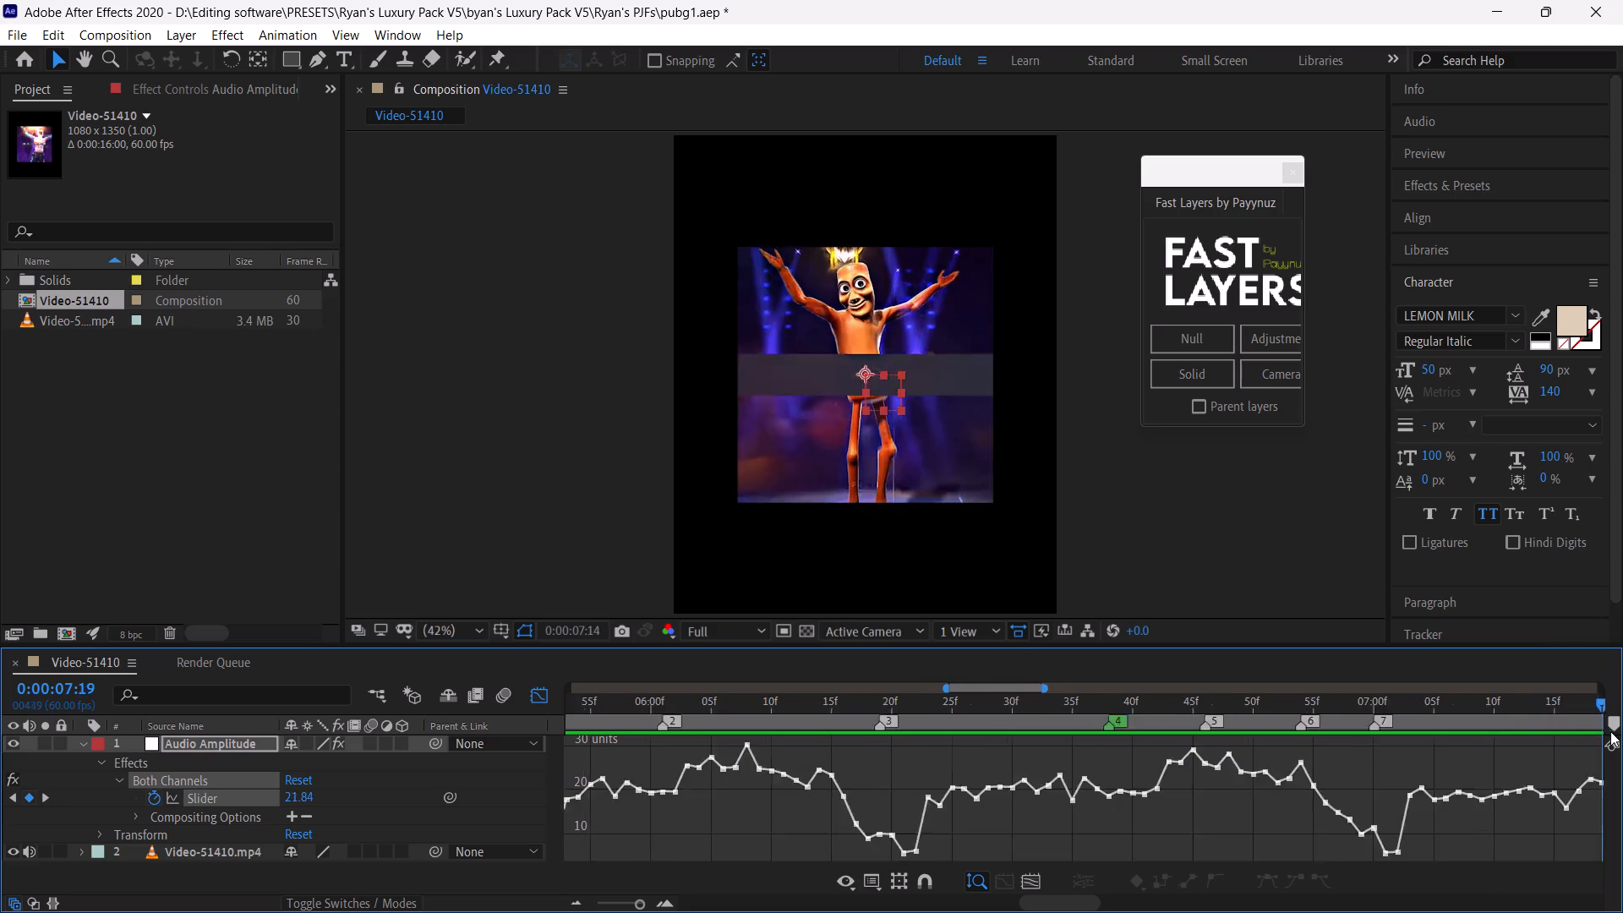
left_click_drag(1610, 731, 985, 763)
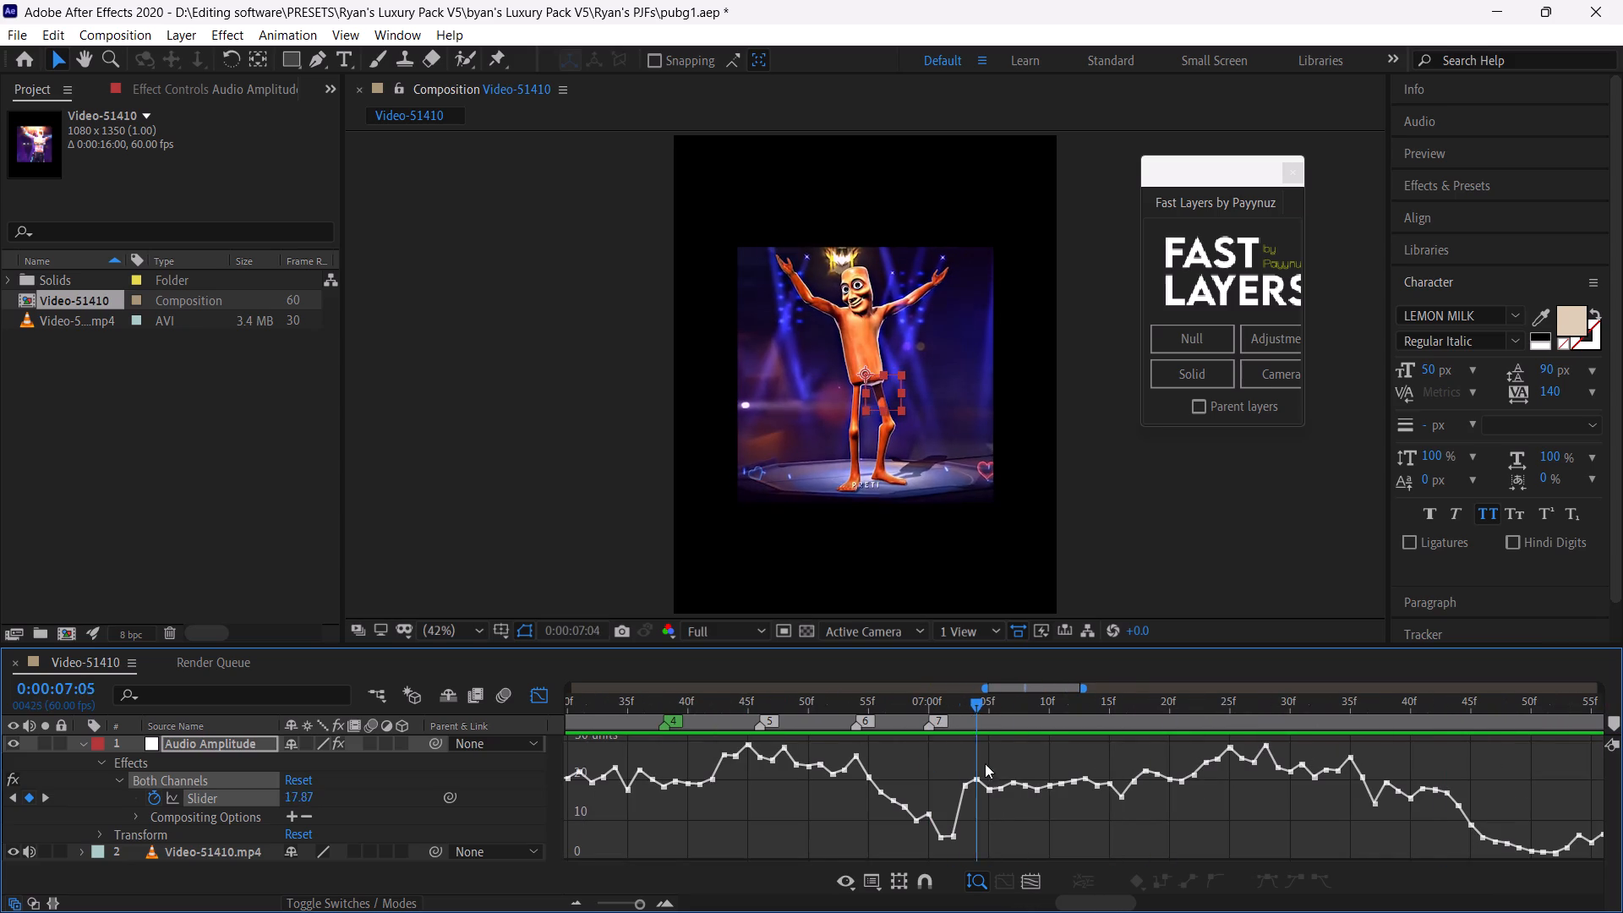
left_click_drag(985, 763, 1108, 790)
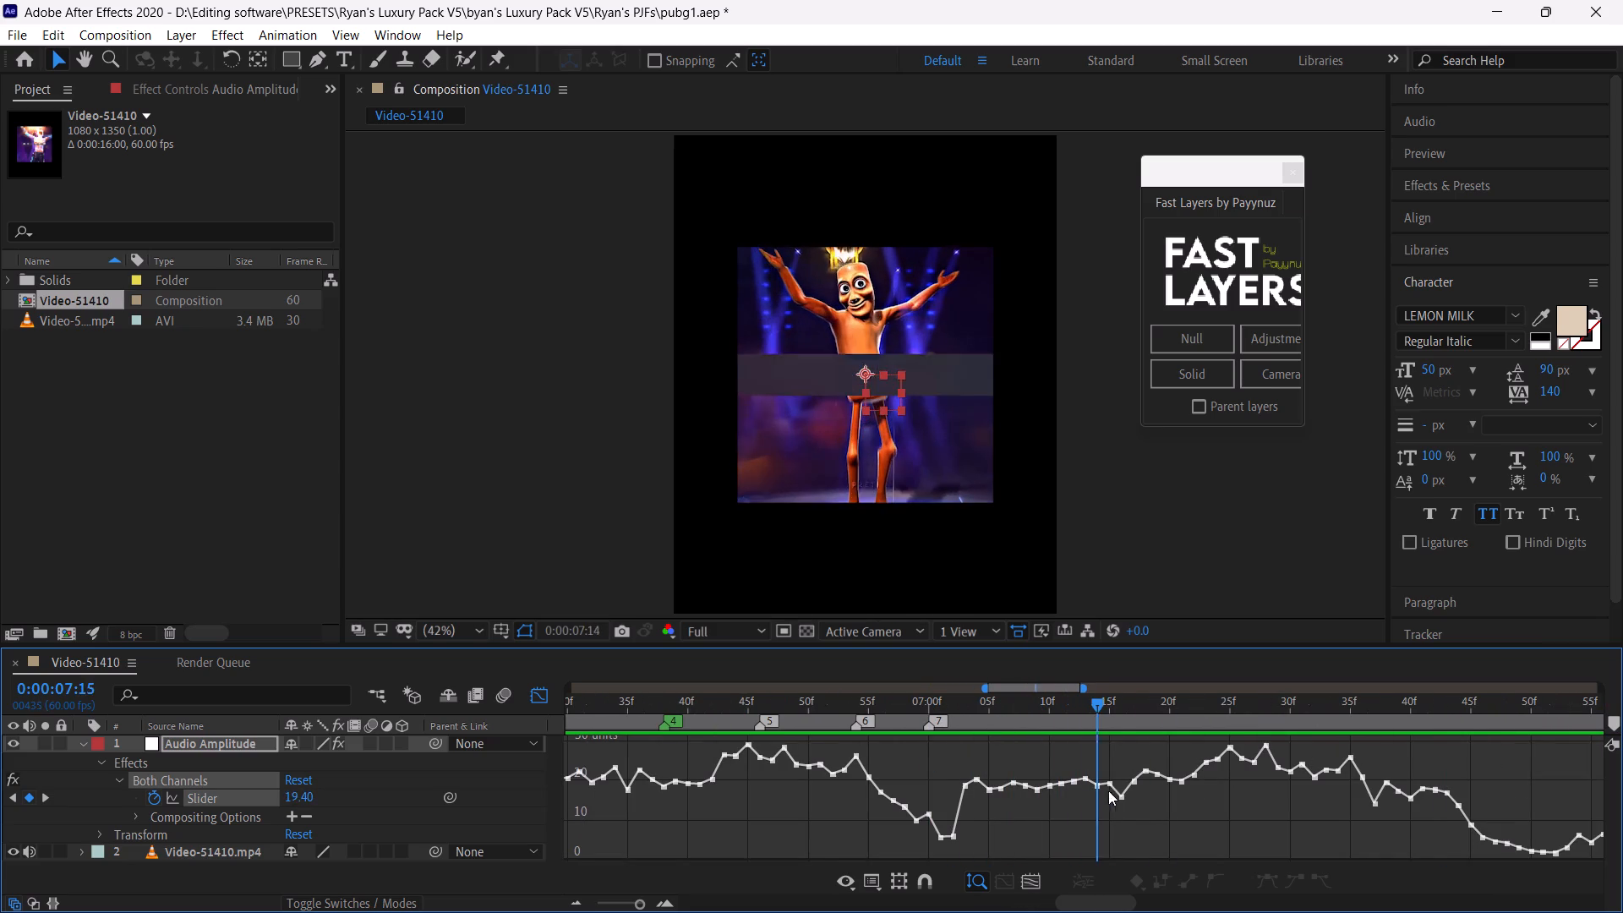
left_click_drag(1108, 790, 1145, 798)
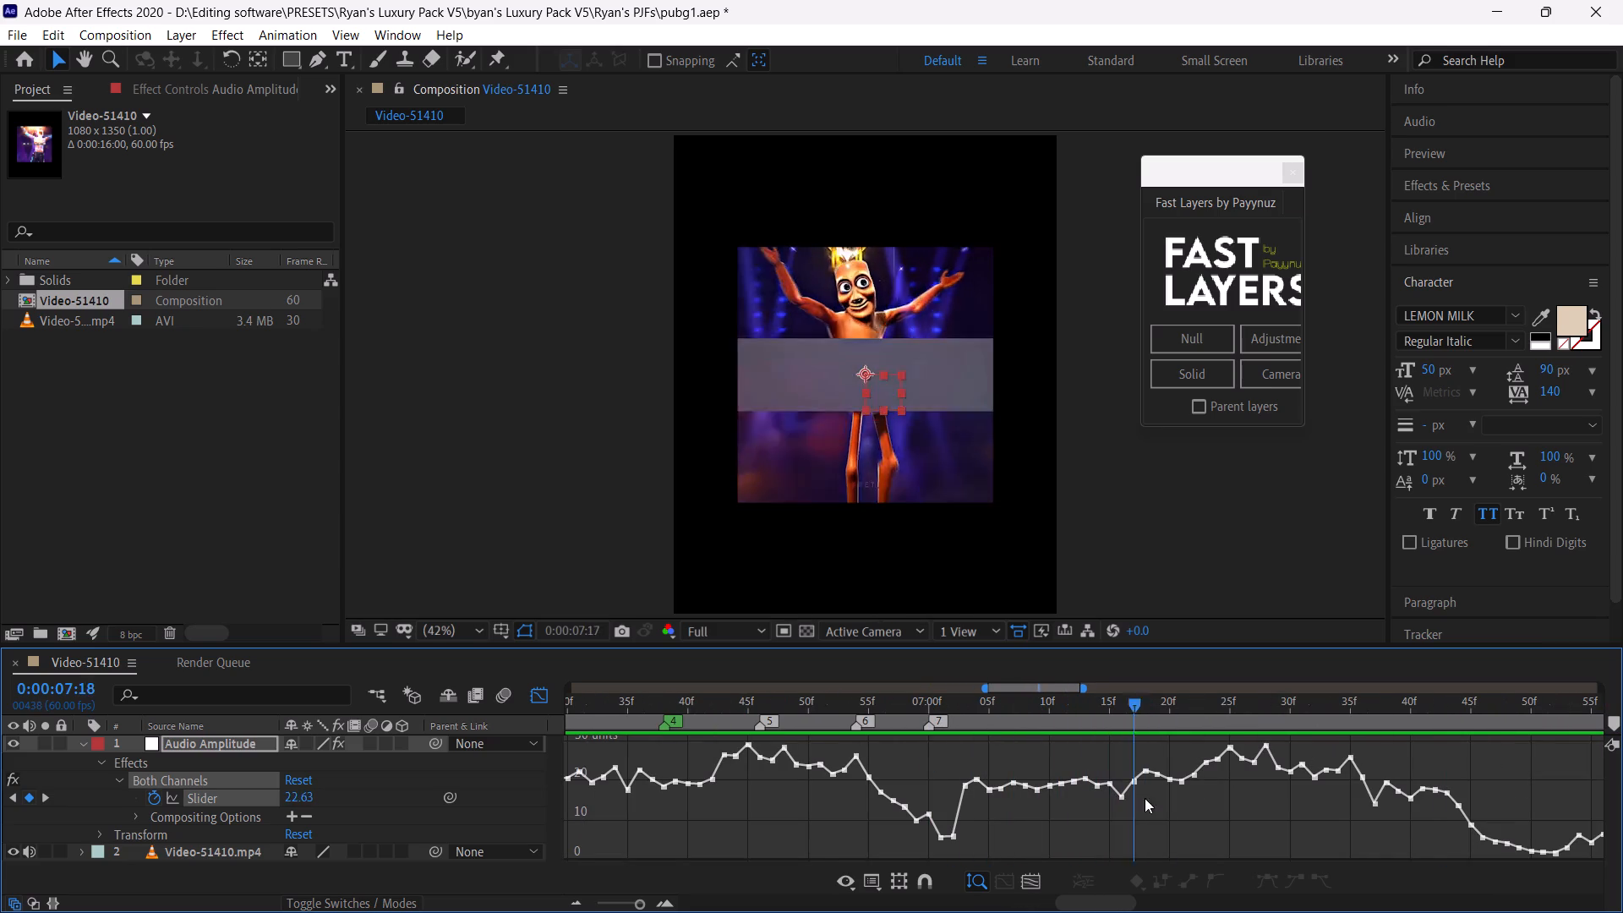
left_click_drag(1145, 798, 1154, 798)
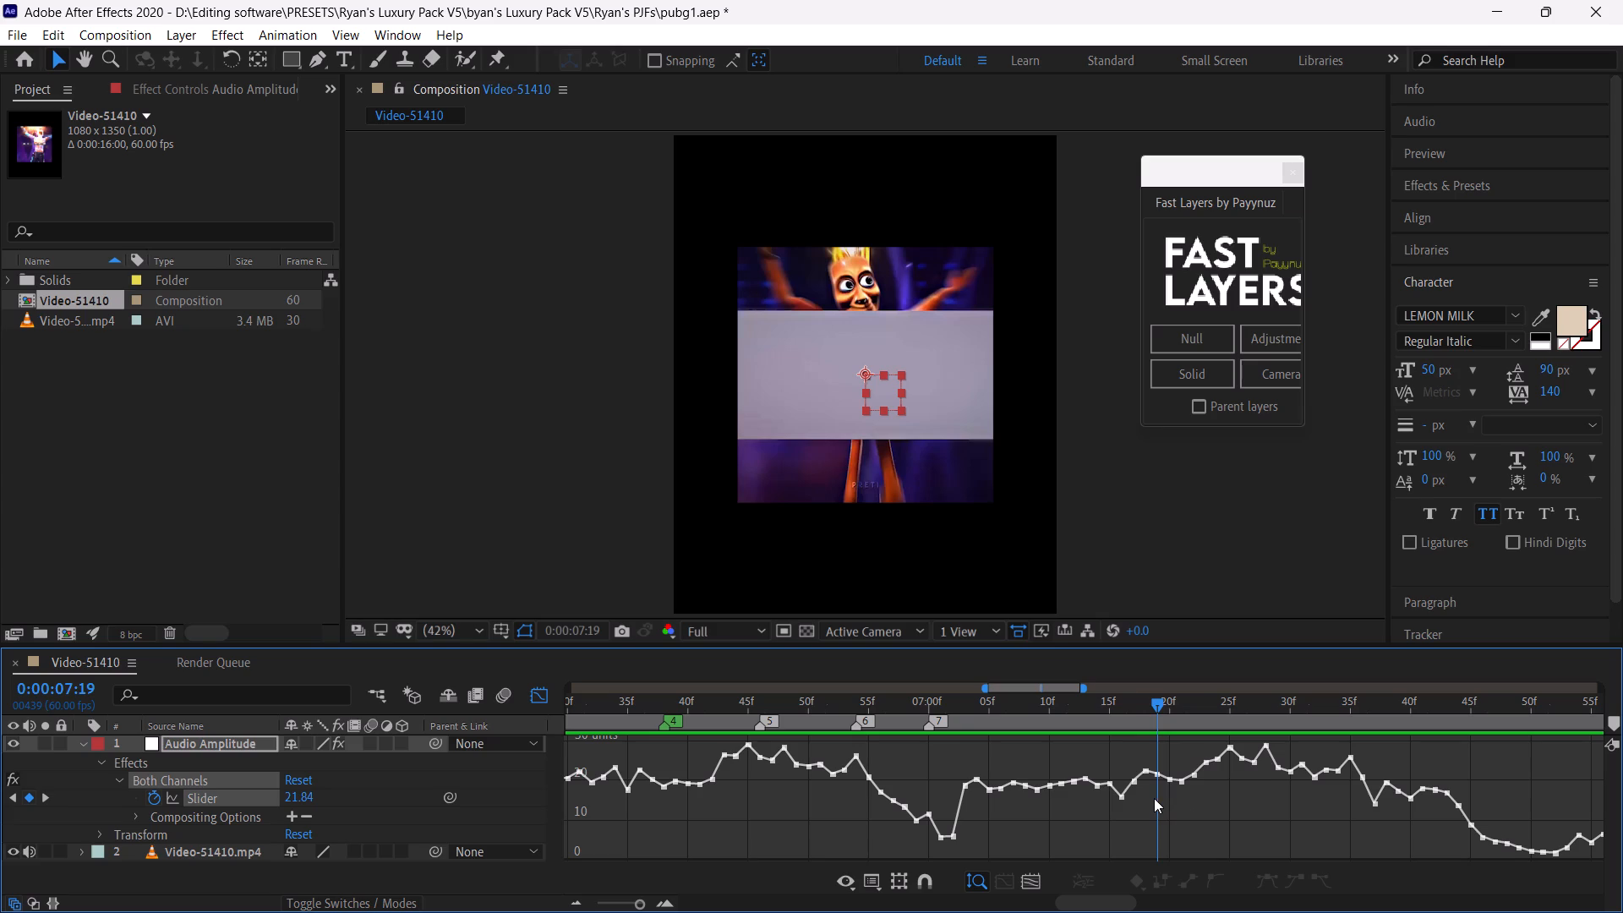
left_click_drag(1154, 798, 1150, 796)
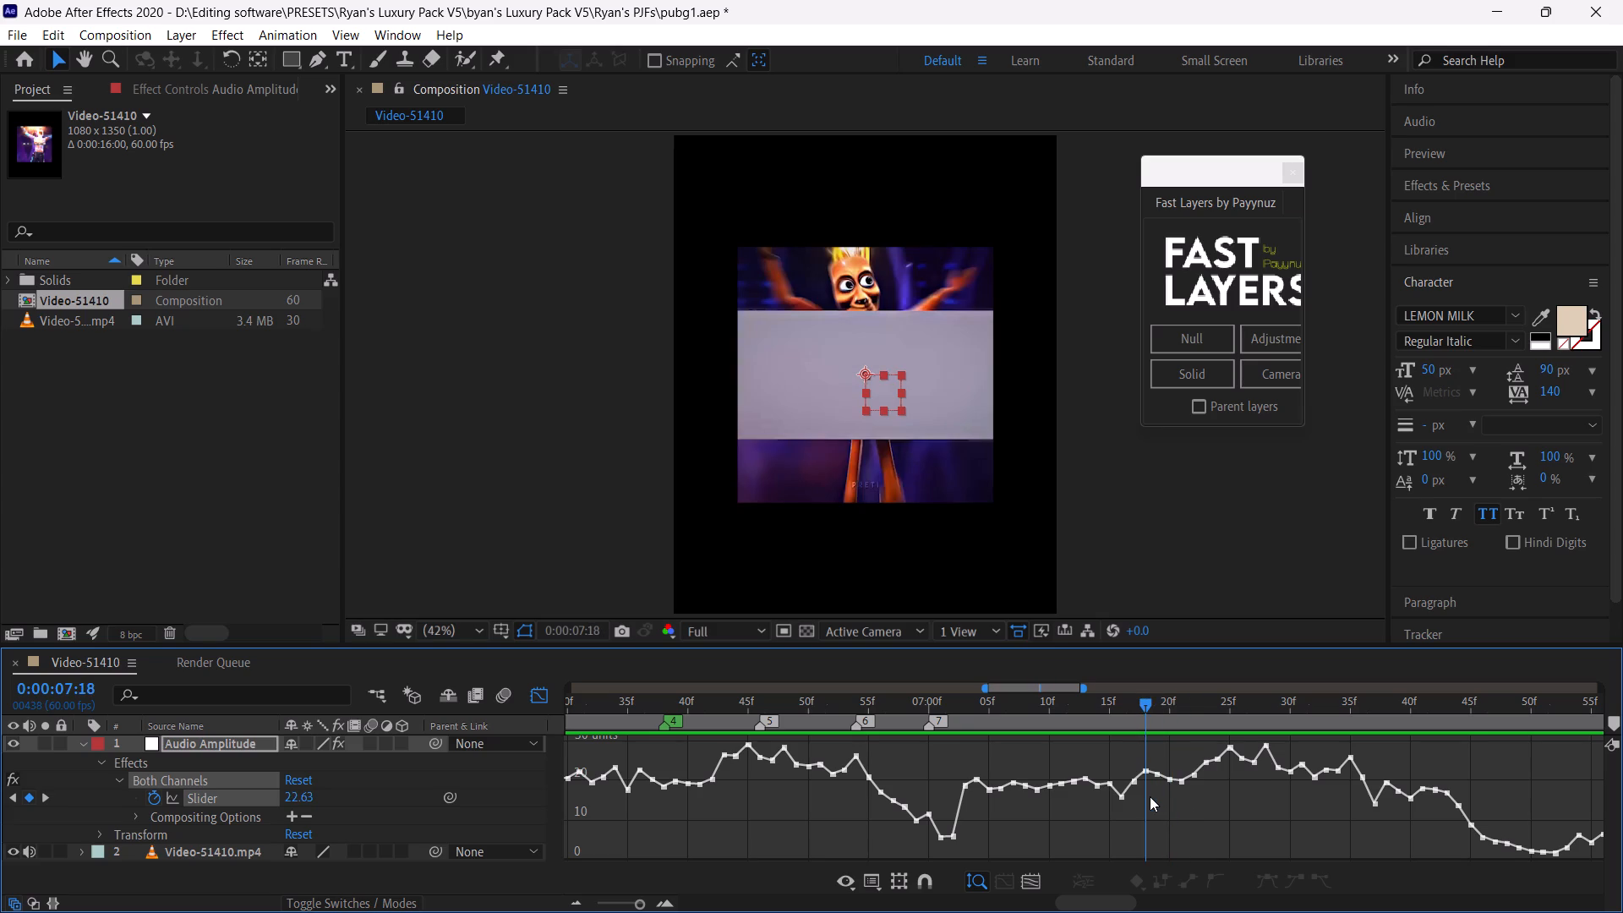
left_click_drag(1150, 796, 1167, 800)
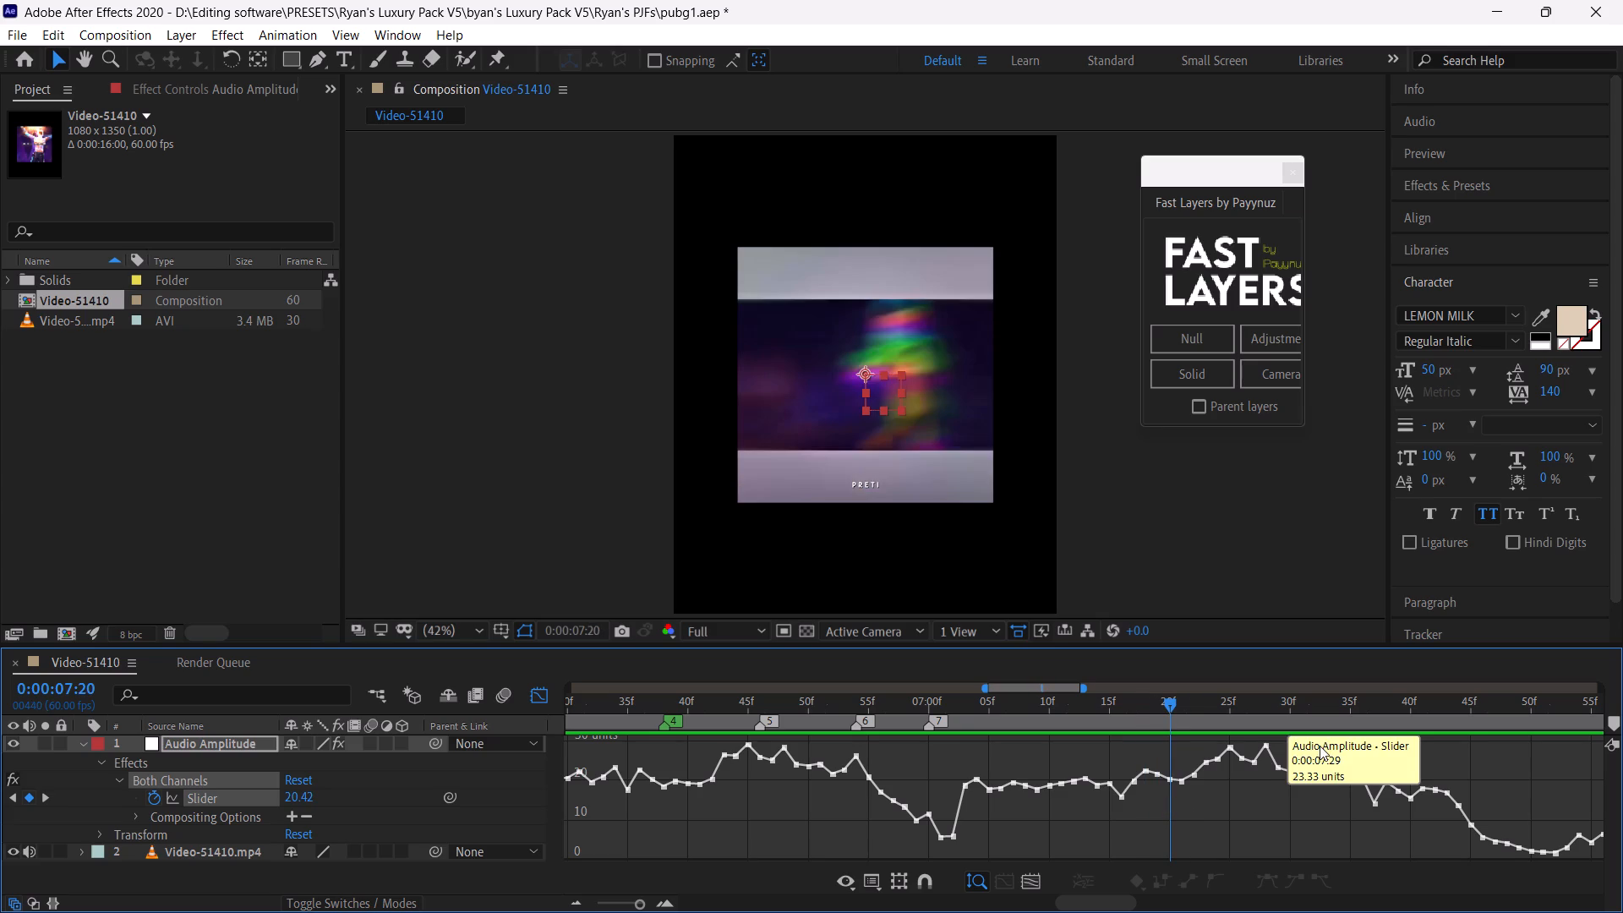
left_click(1618, 724)
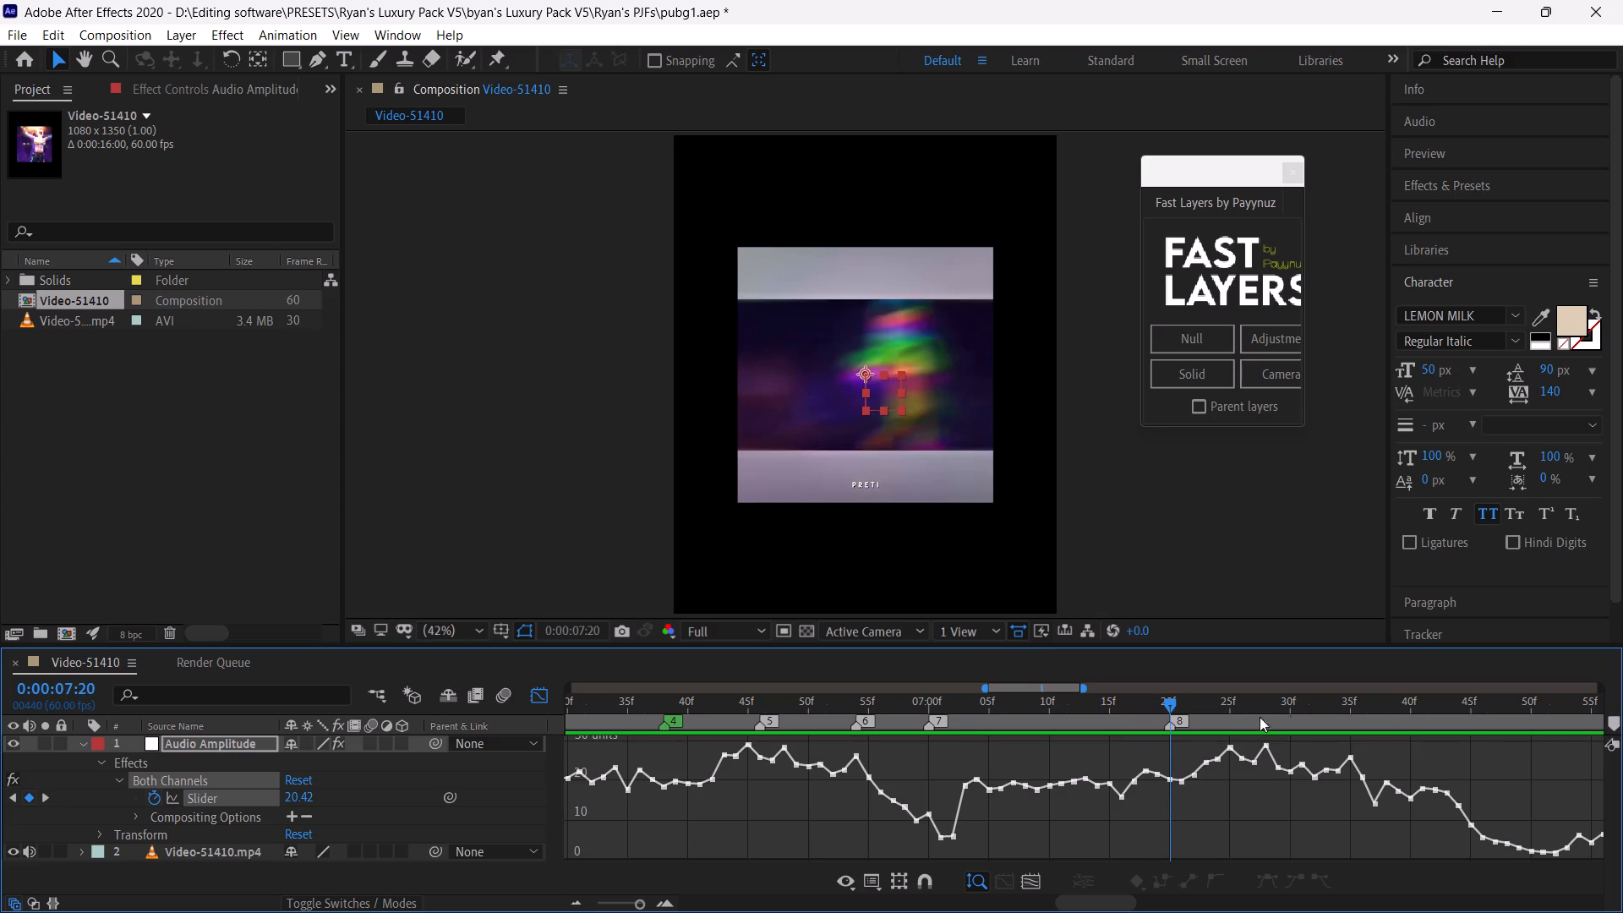
Set the label colour of composition marker 8 at 0:00:07:20 to yellow.
right_click(1173, 719)
left_click(1206, 730)
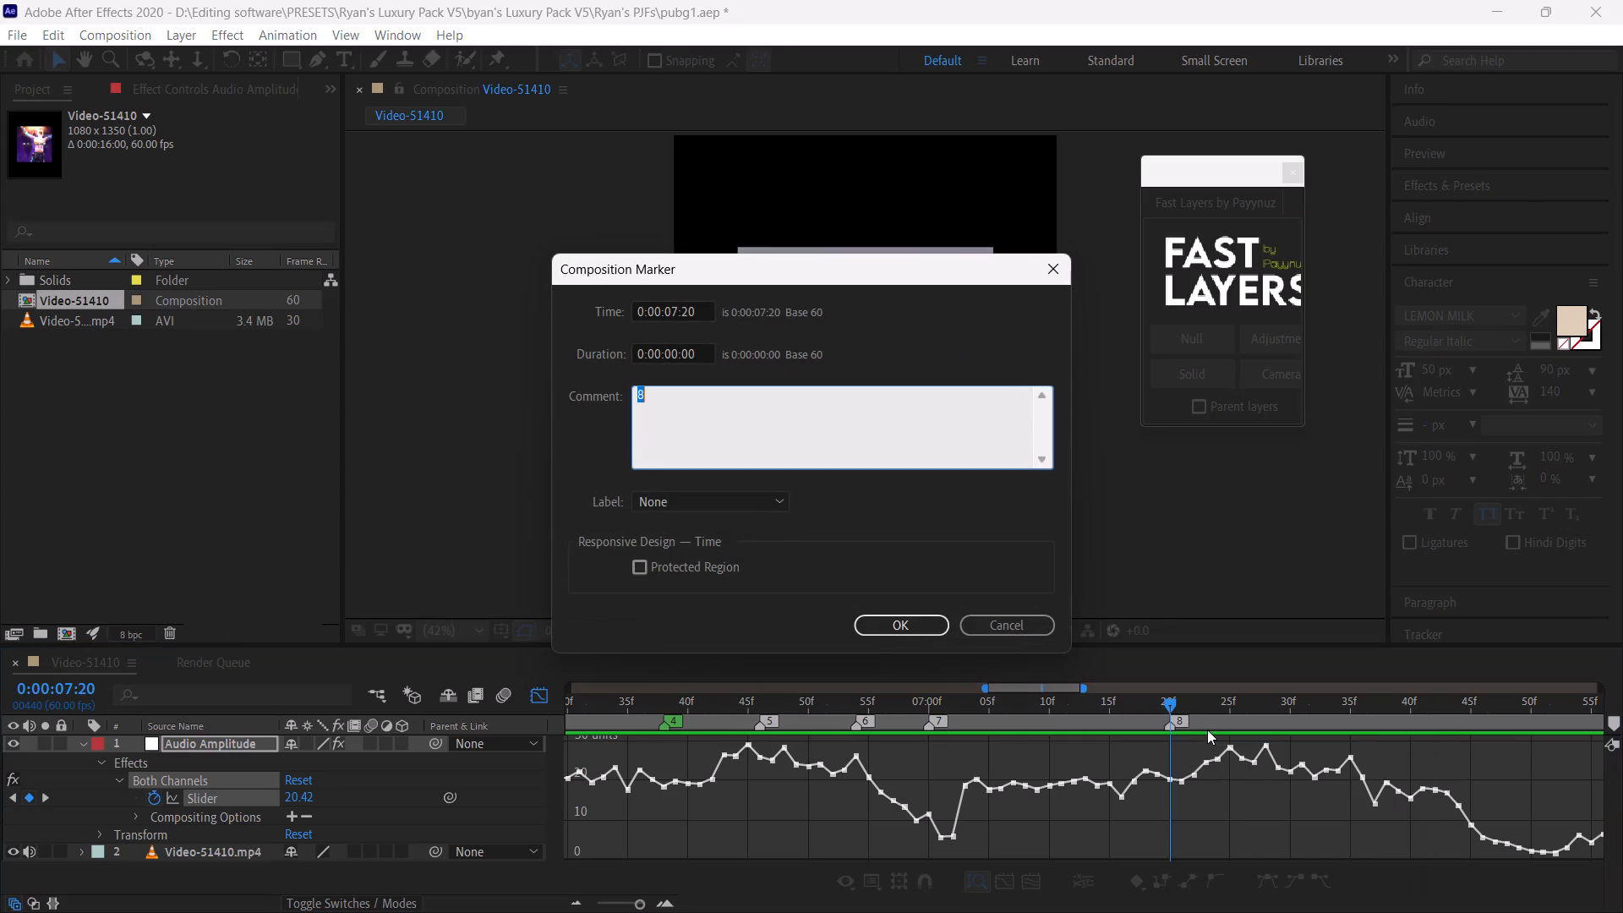
left_click(705, 510)
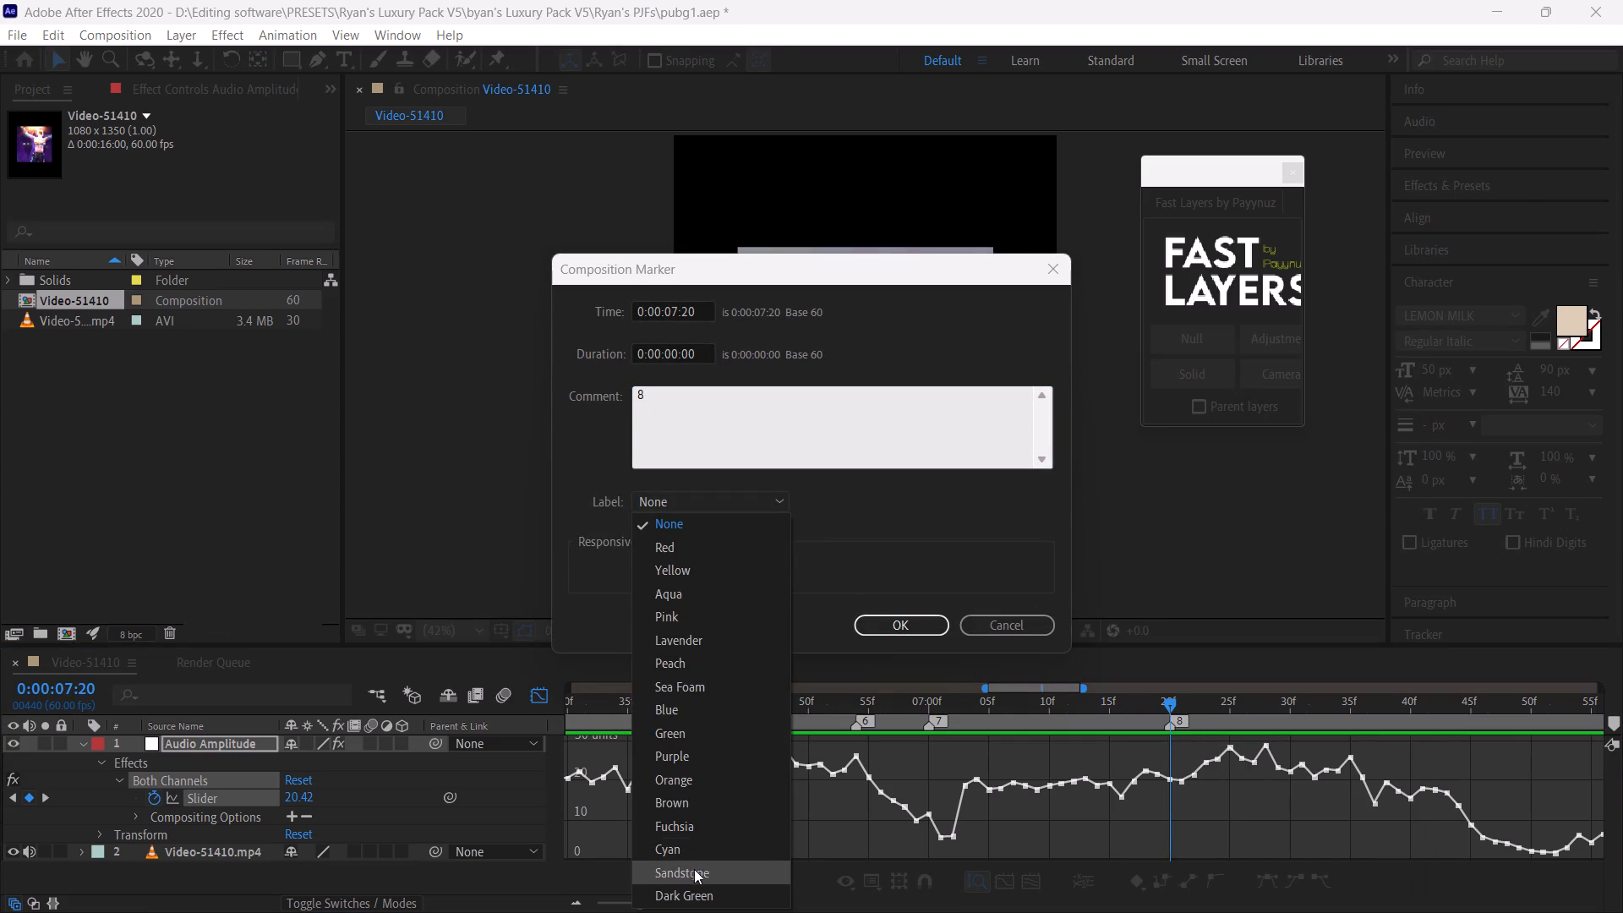
left_click(695, 891)
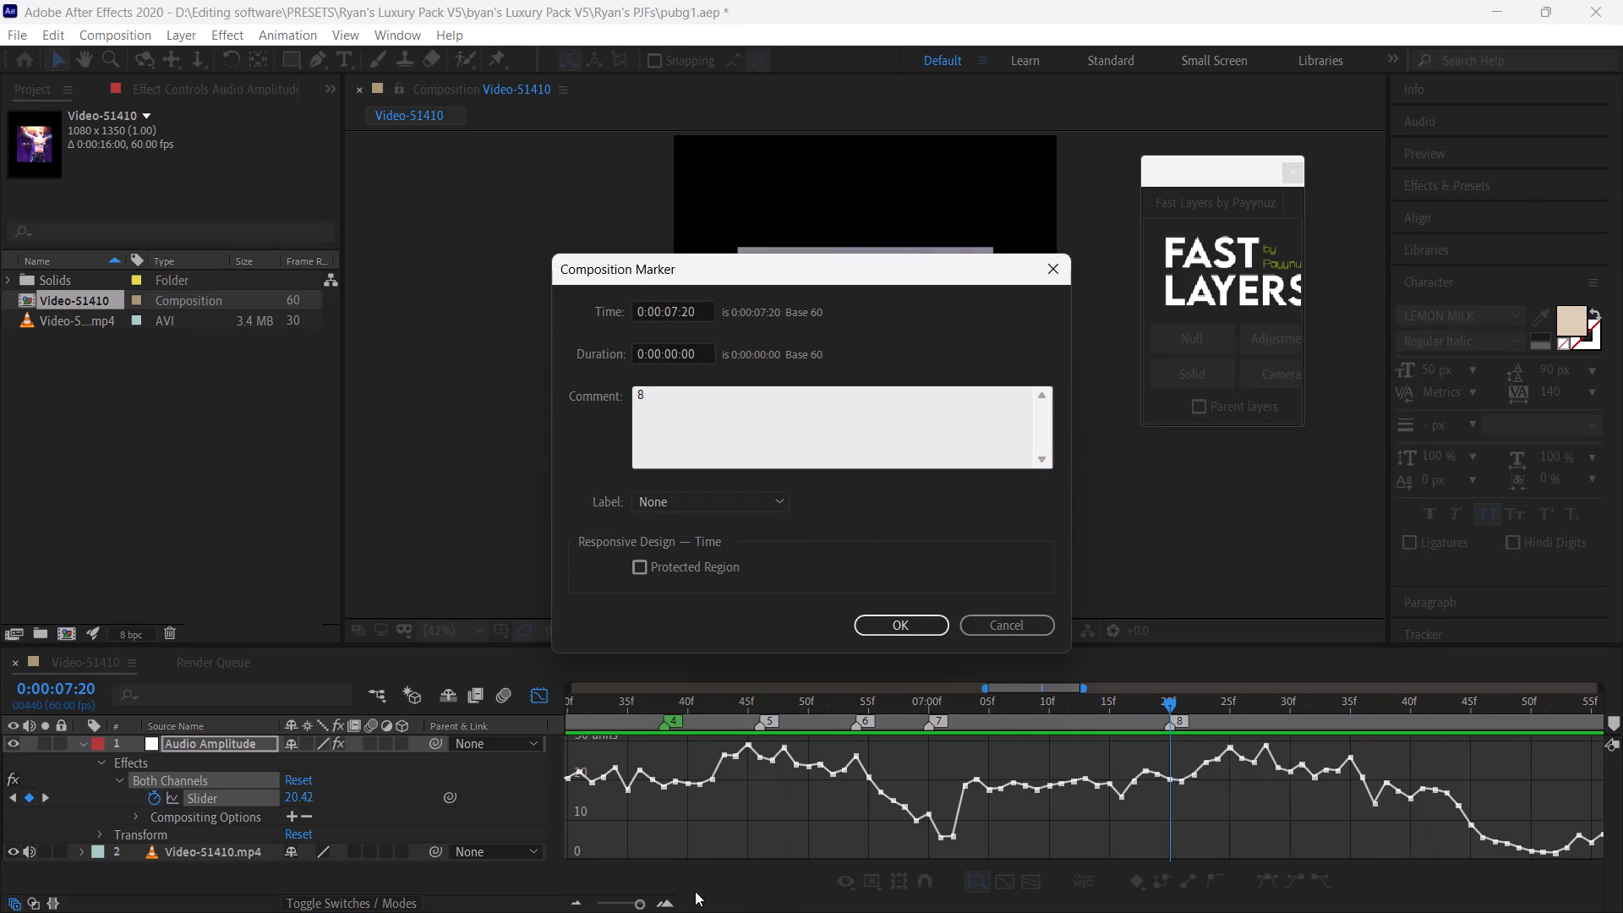
left_click(749, 506)
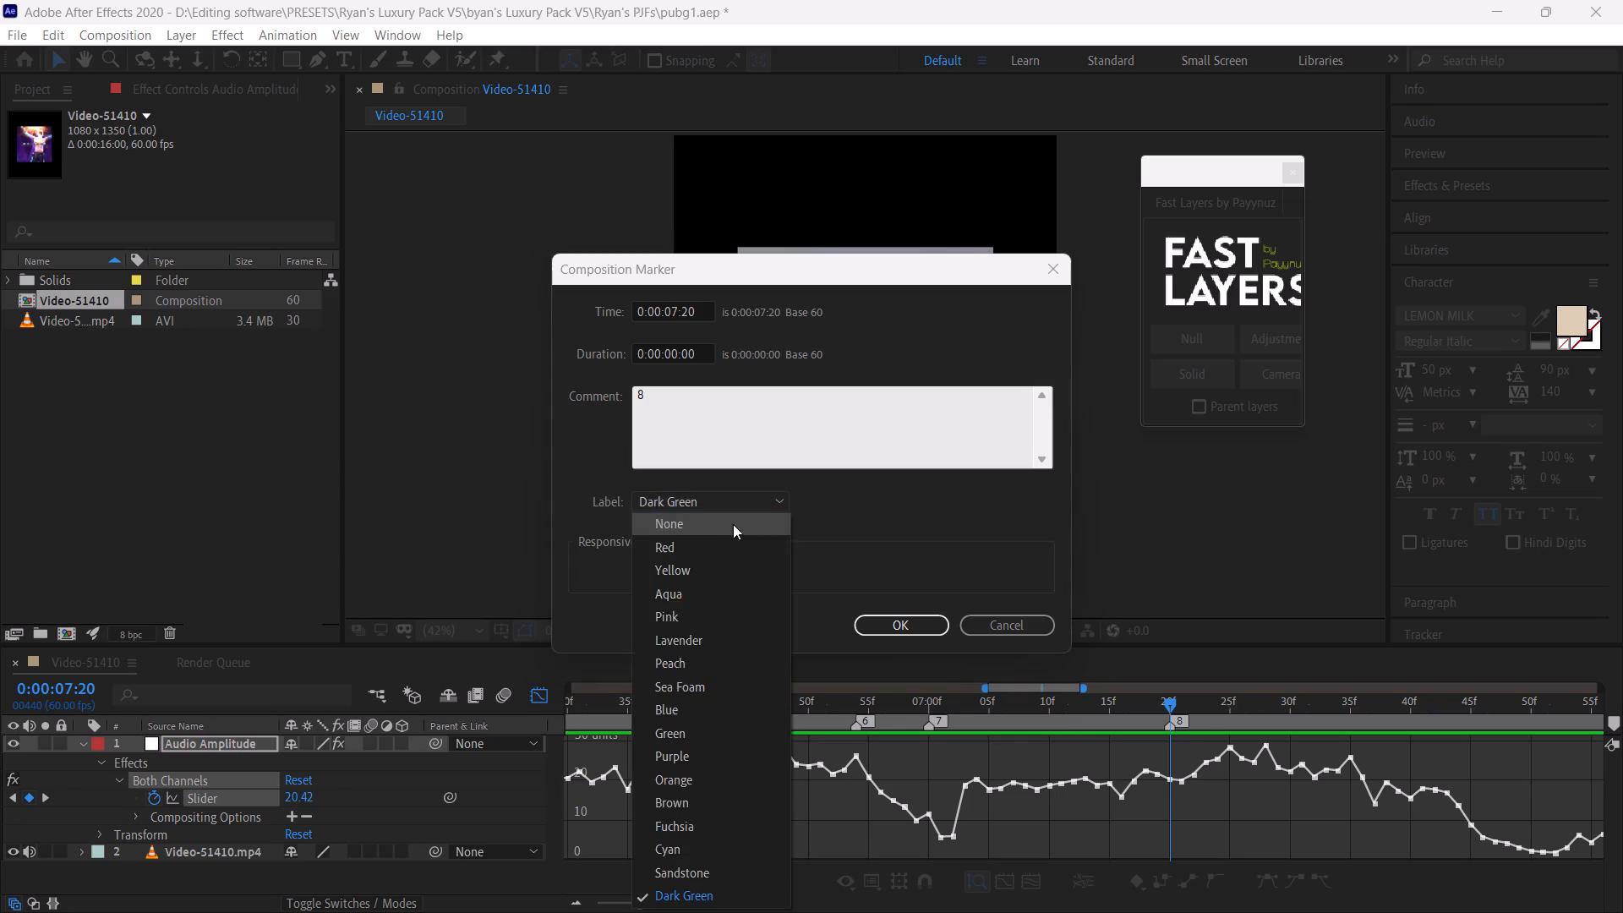
left_click(708, 577)
left_click(910, 625)
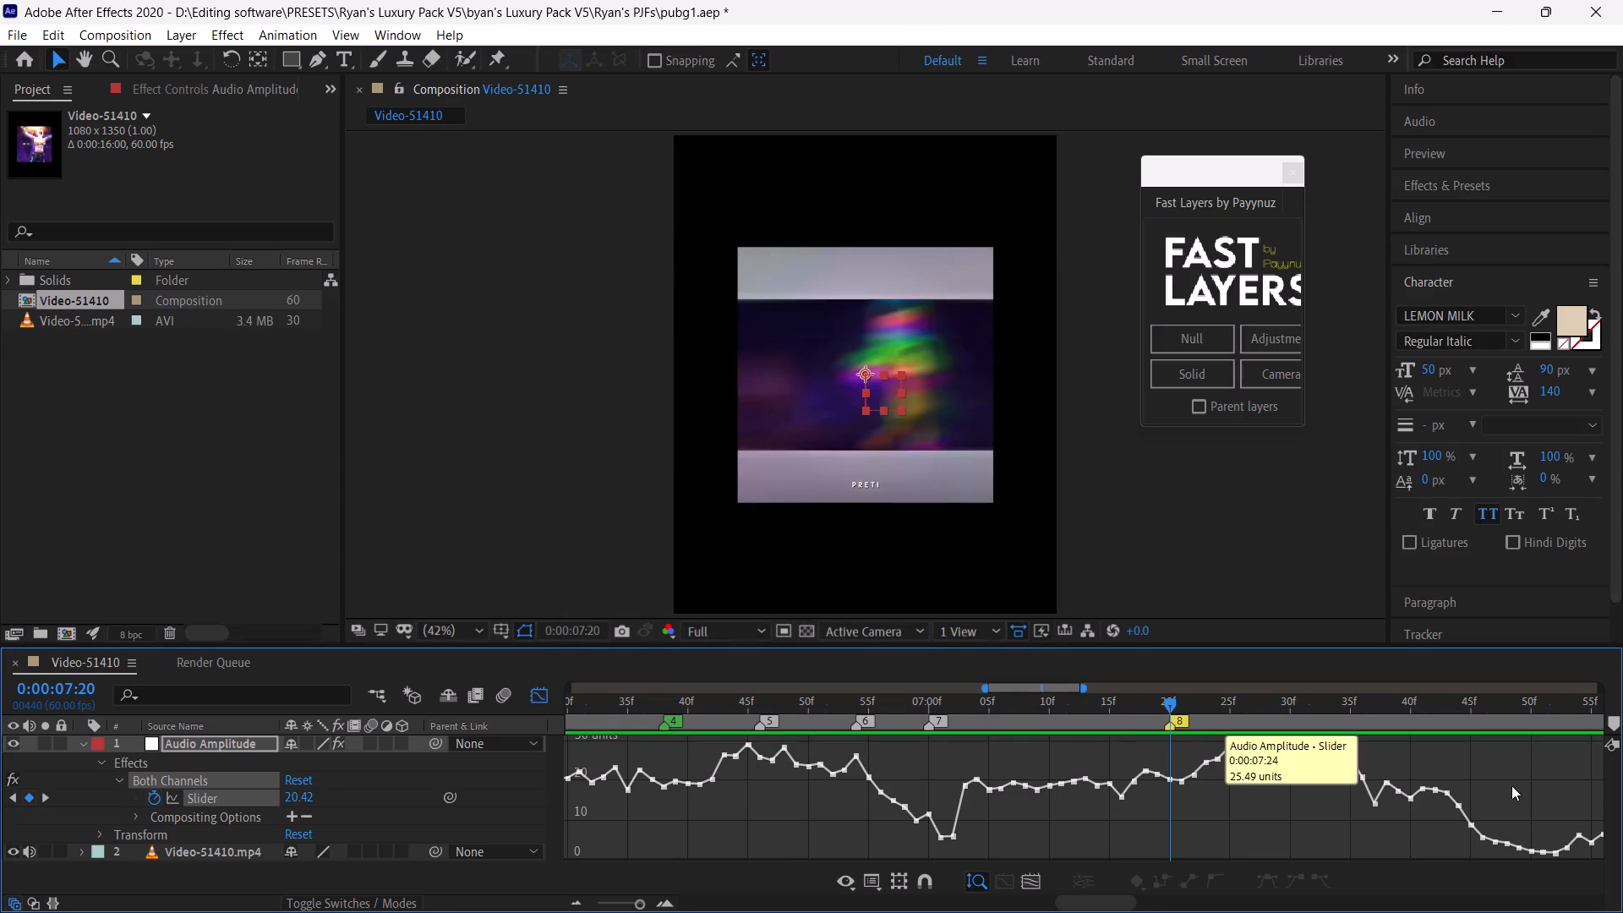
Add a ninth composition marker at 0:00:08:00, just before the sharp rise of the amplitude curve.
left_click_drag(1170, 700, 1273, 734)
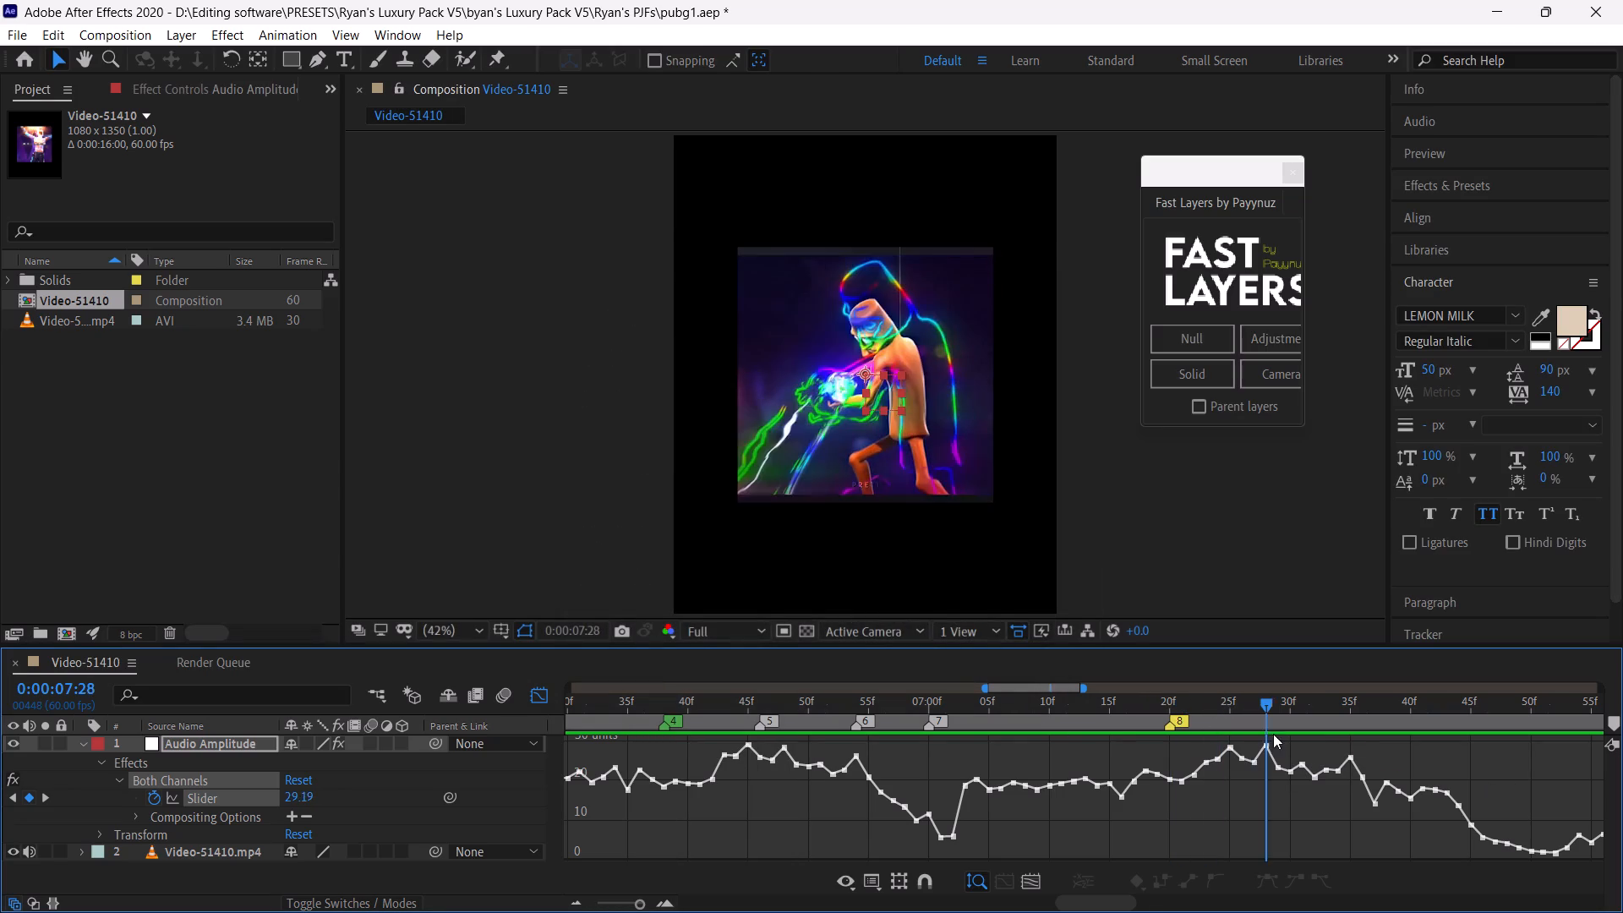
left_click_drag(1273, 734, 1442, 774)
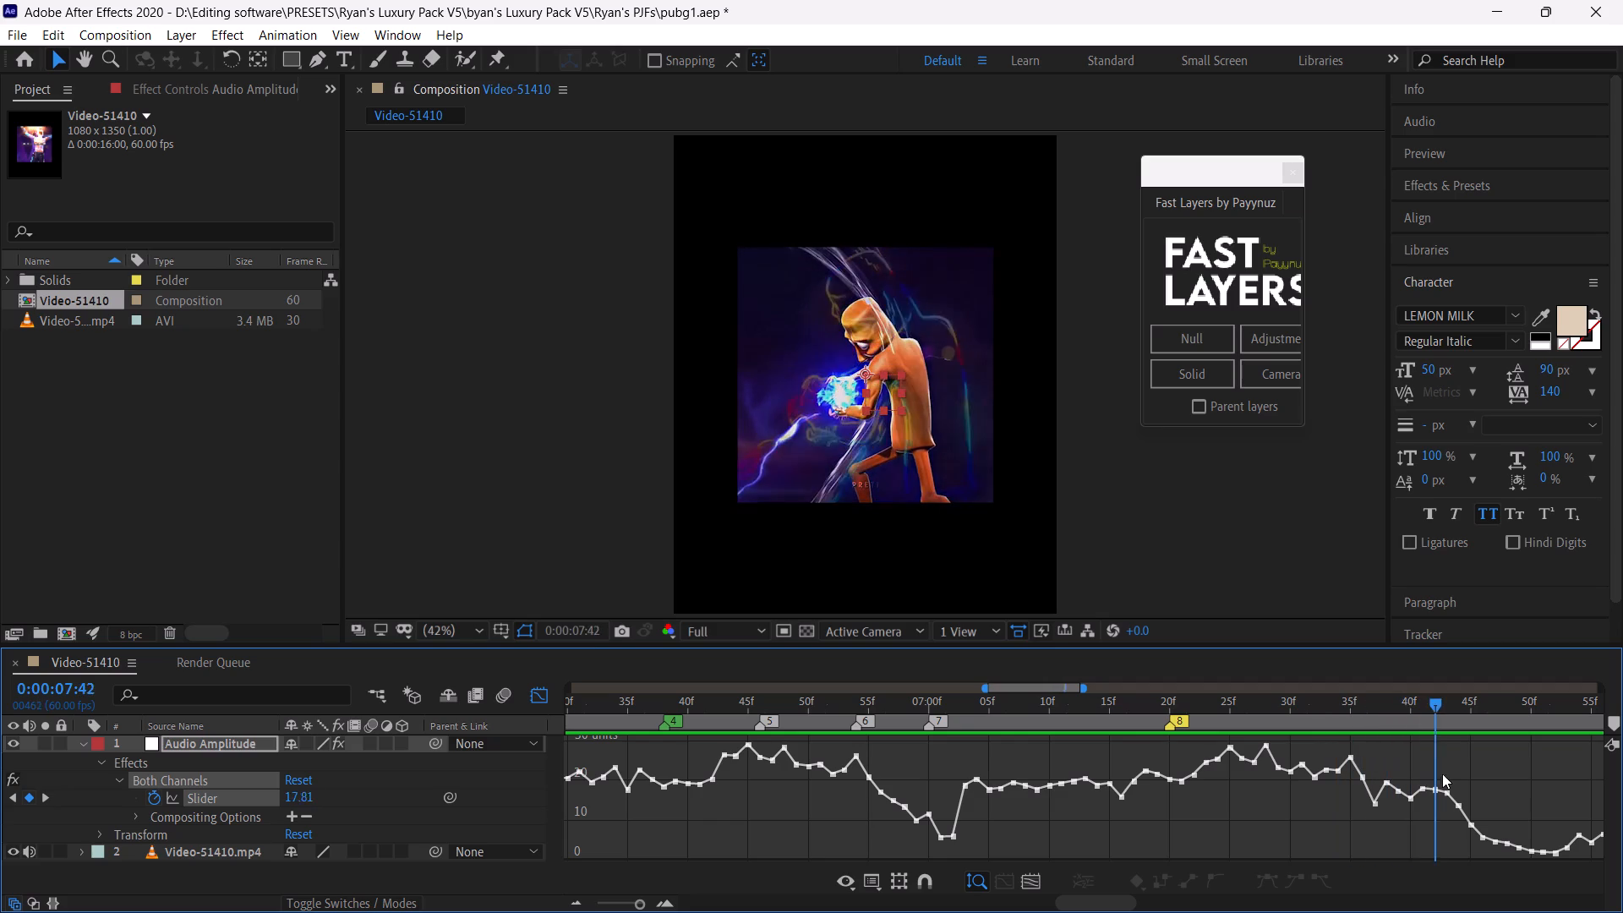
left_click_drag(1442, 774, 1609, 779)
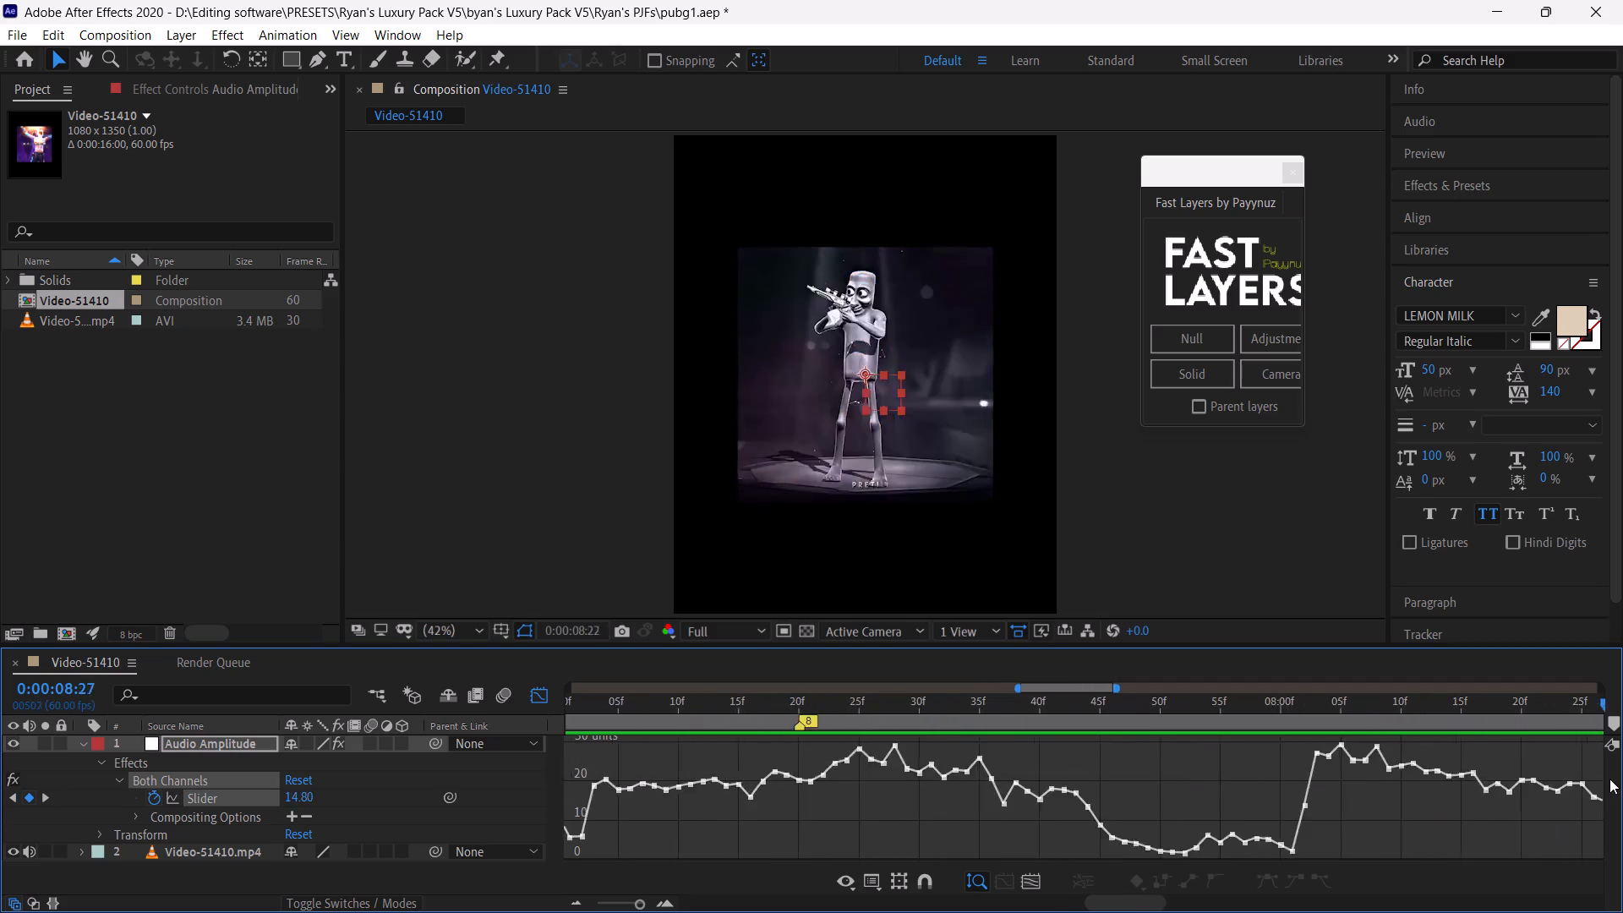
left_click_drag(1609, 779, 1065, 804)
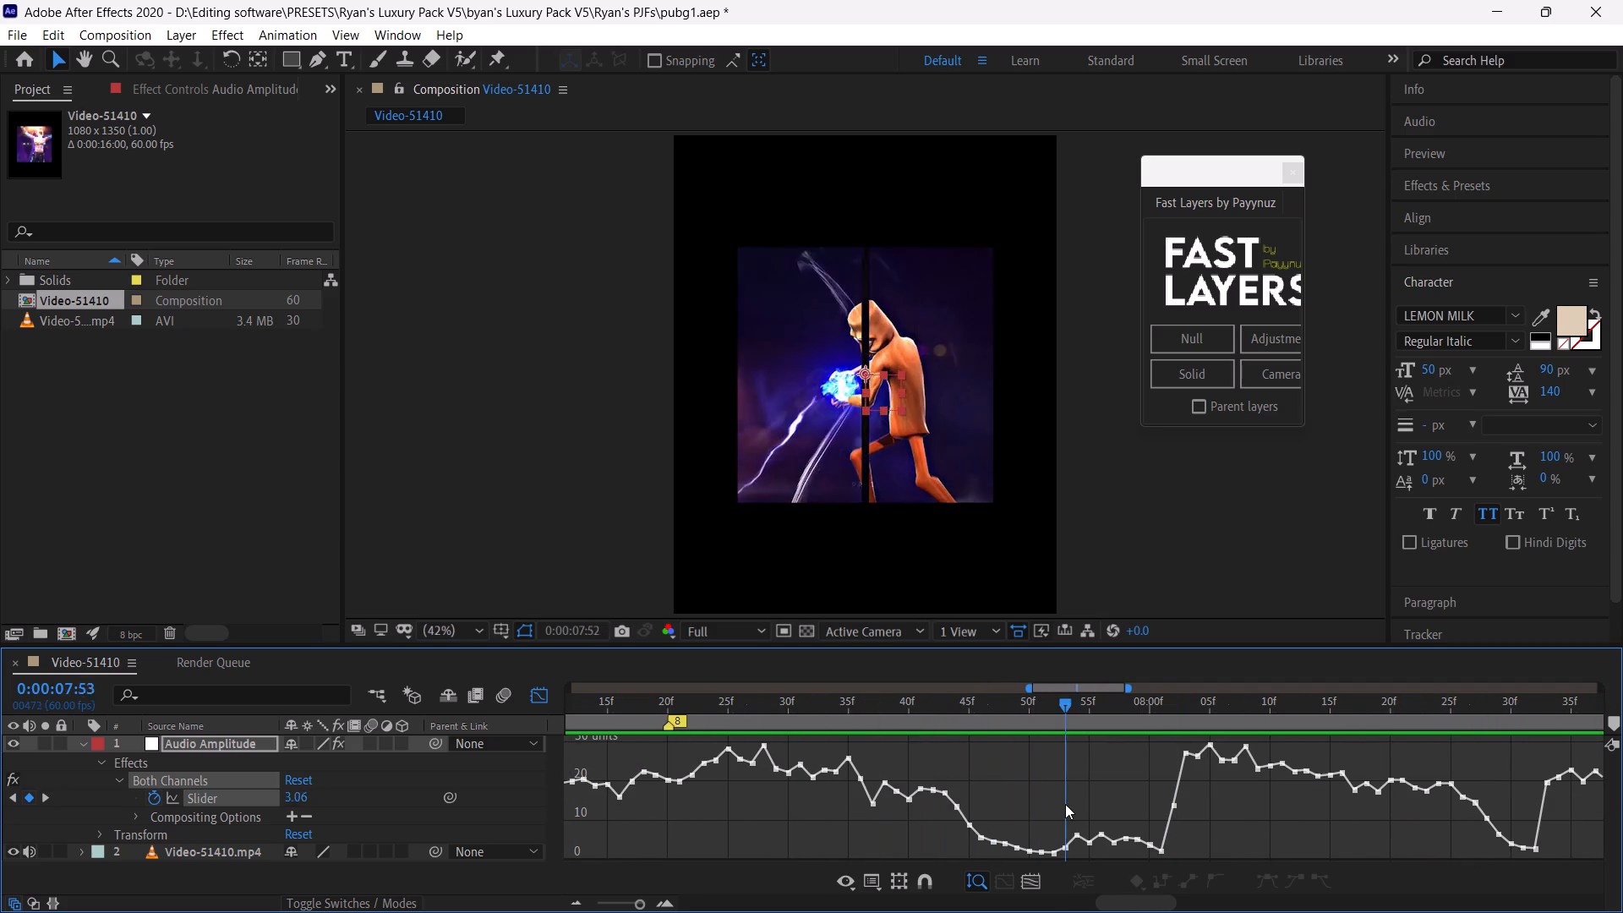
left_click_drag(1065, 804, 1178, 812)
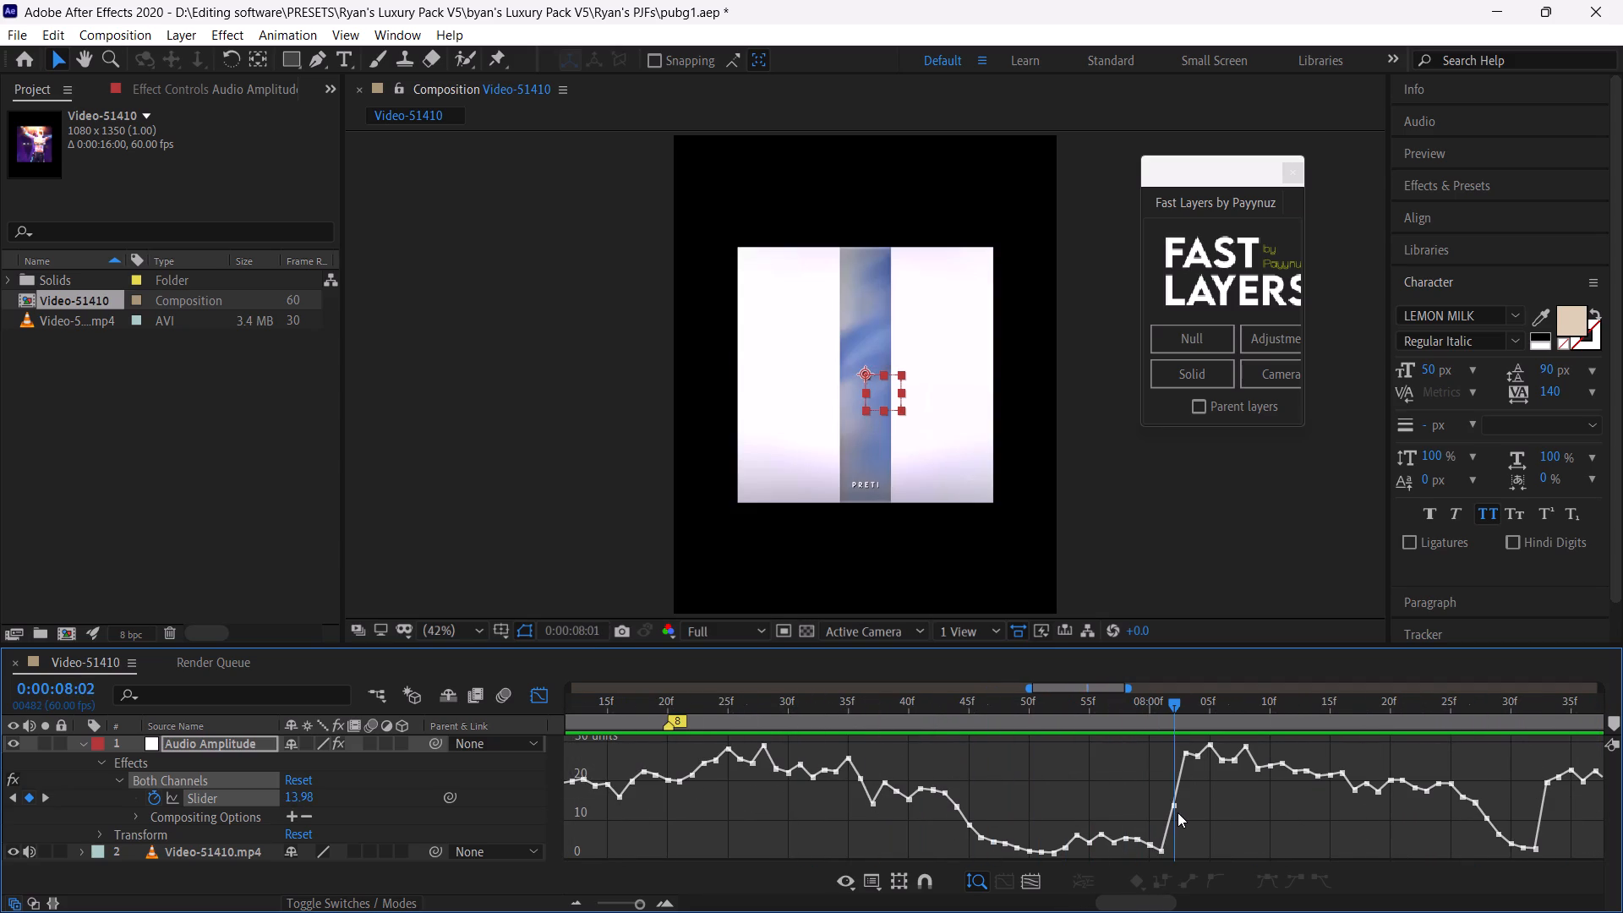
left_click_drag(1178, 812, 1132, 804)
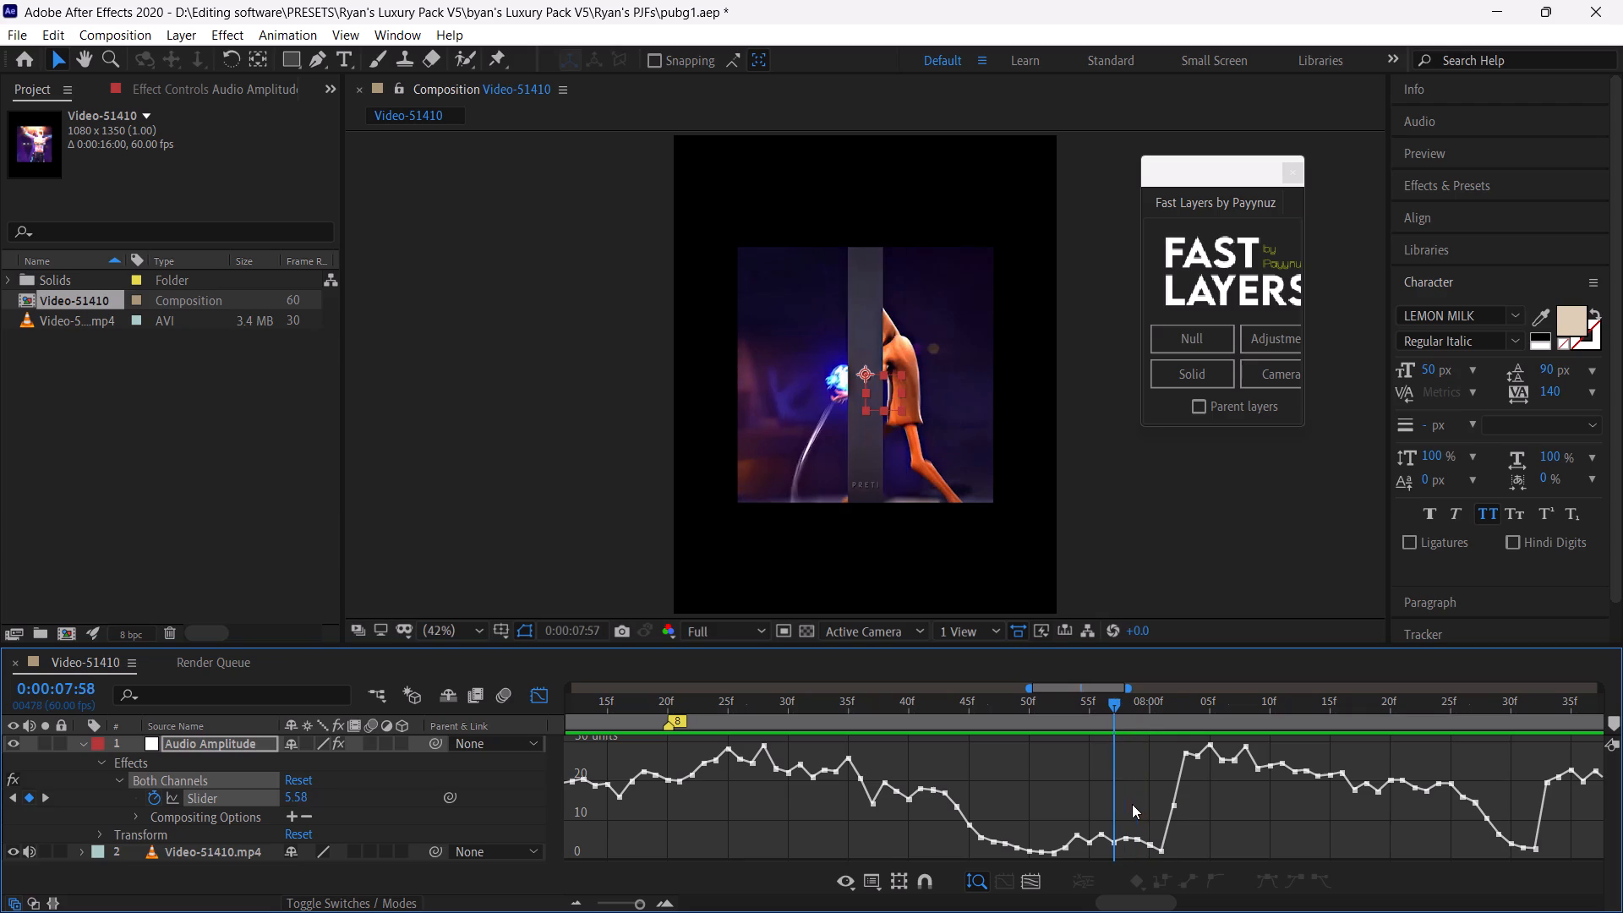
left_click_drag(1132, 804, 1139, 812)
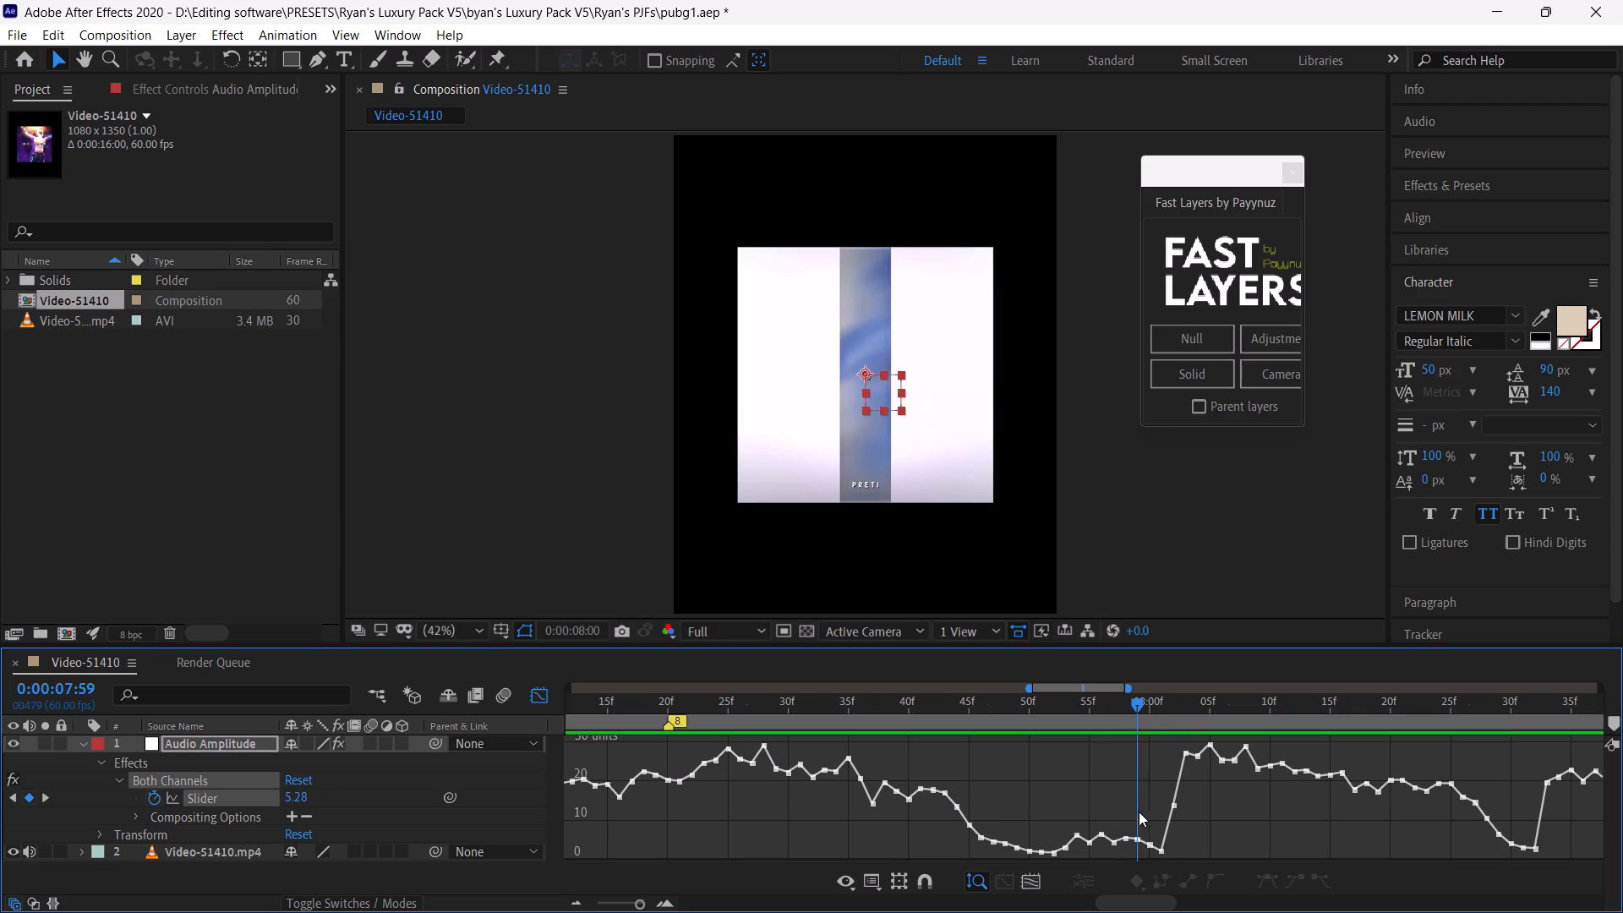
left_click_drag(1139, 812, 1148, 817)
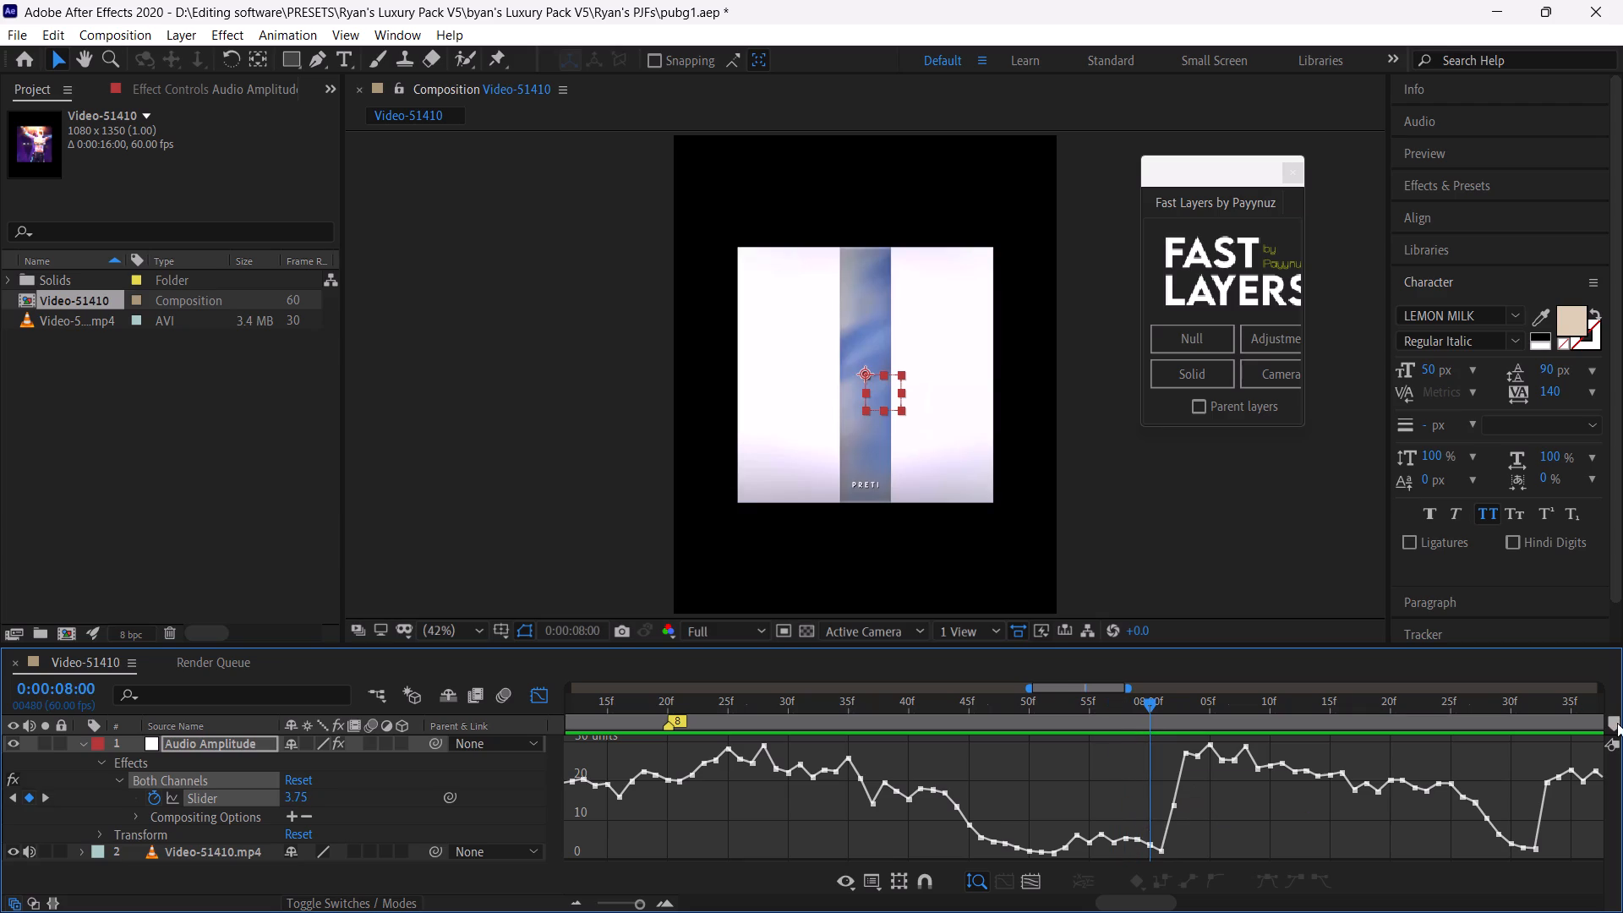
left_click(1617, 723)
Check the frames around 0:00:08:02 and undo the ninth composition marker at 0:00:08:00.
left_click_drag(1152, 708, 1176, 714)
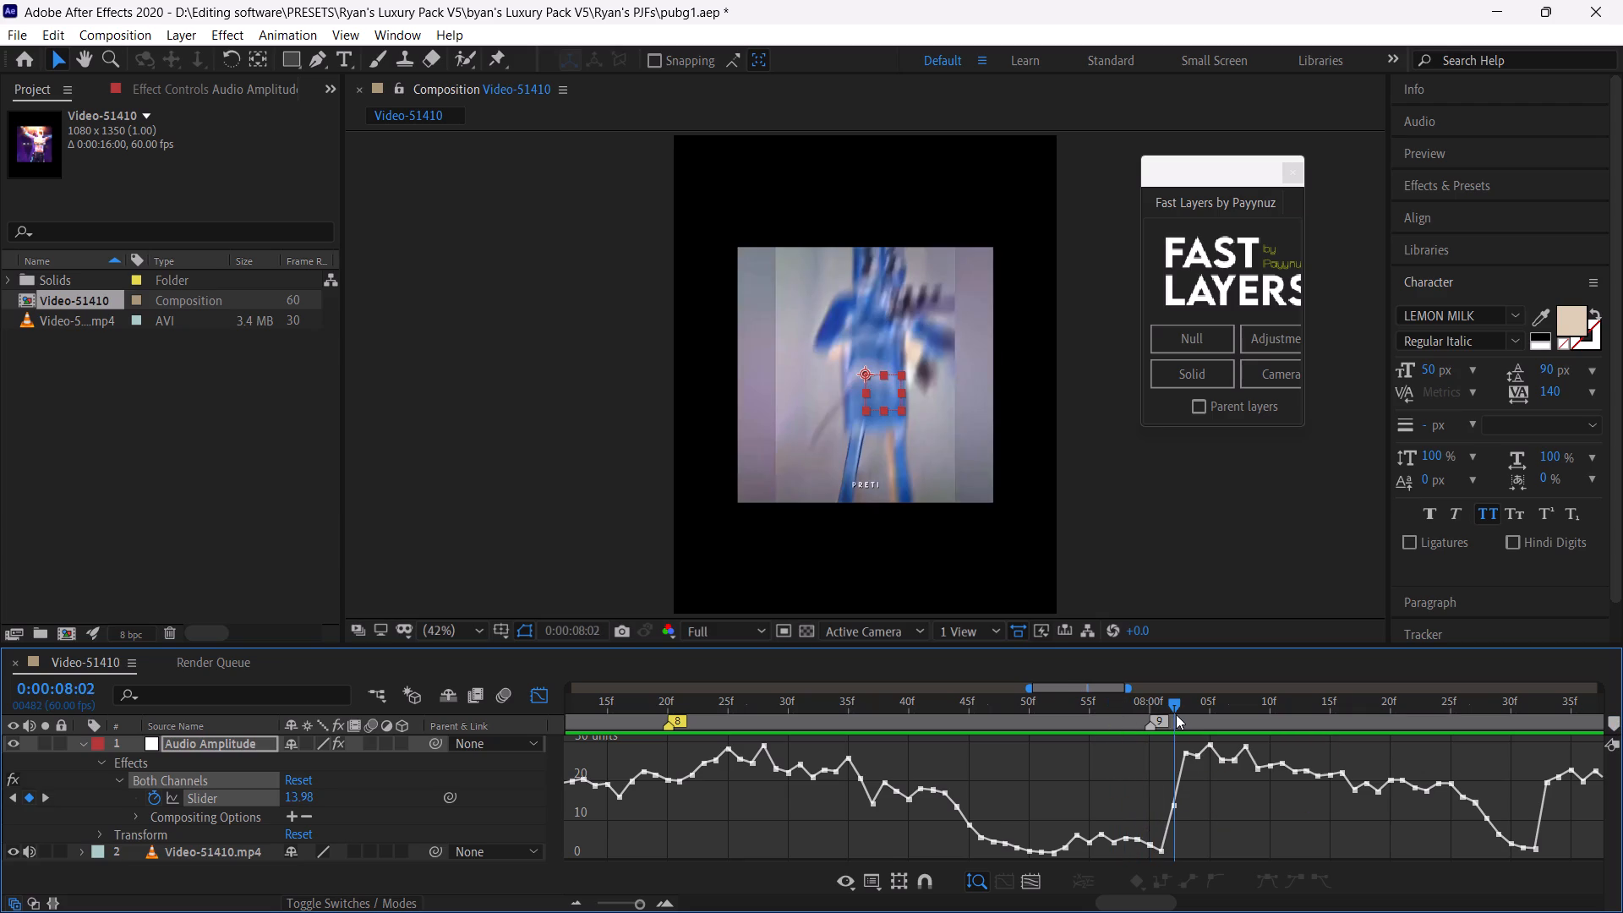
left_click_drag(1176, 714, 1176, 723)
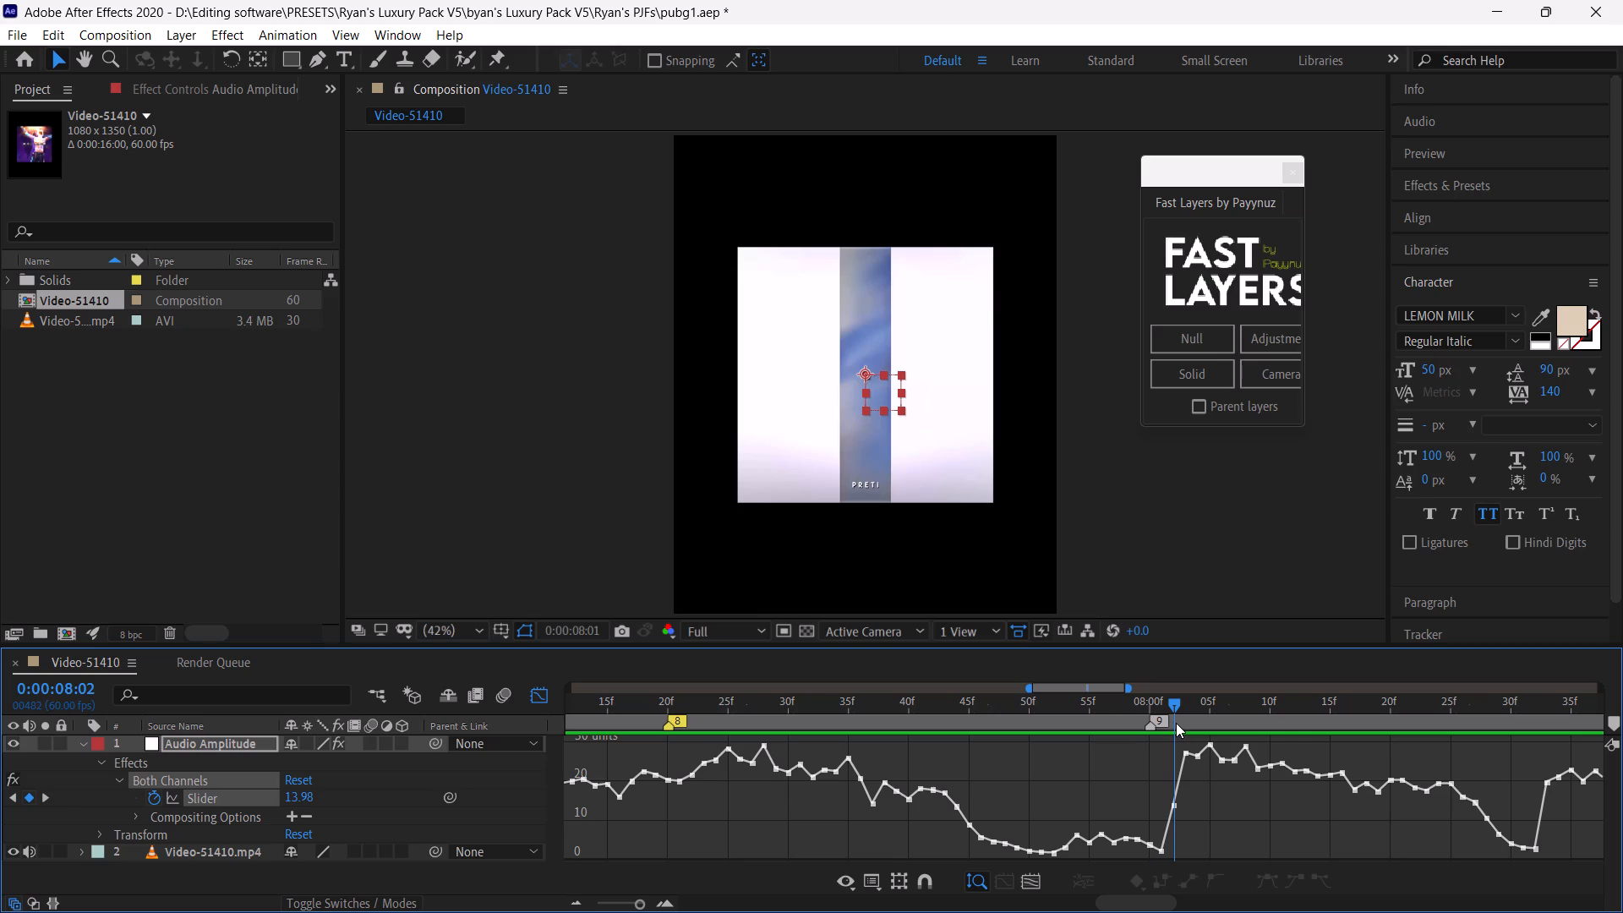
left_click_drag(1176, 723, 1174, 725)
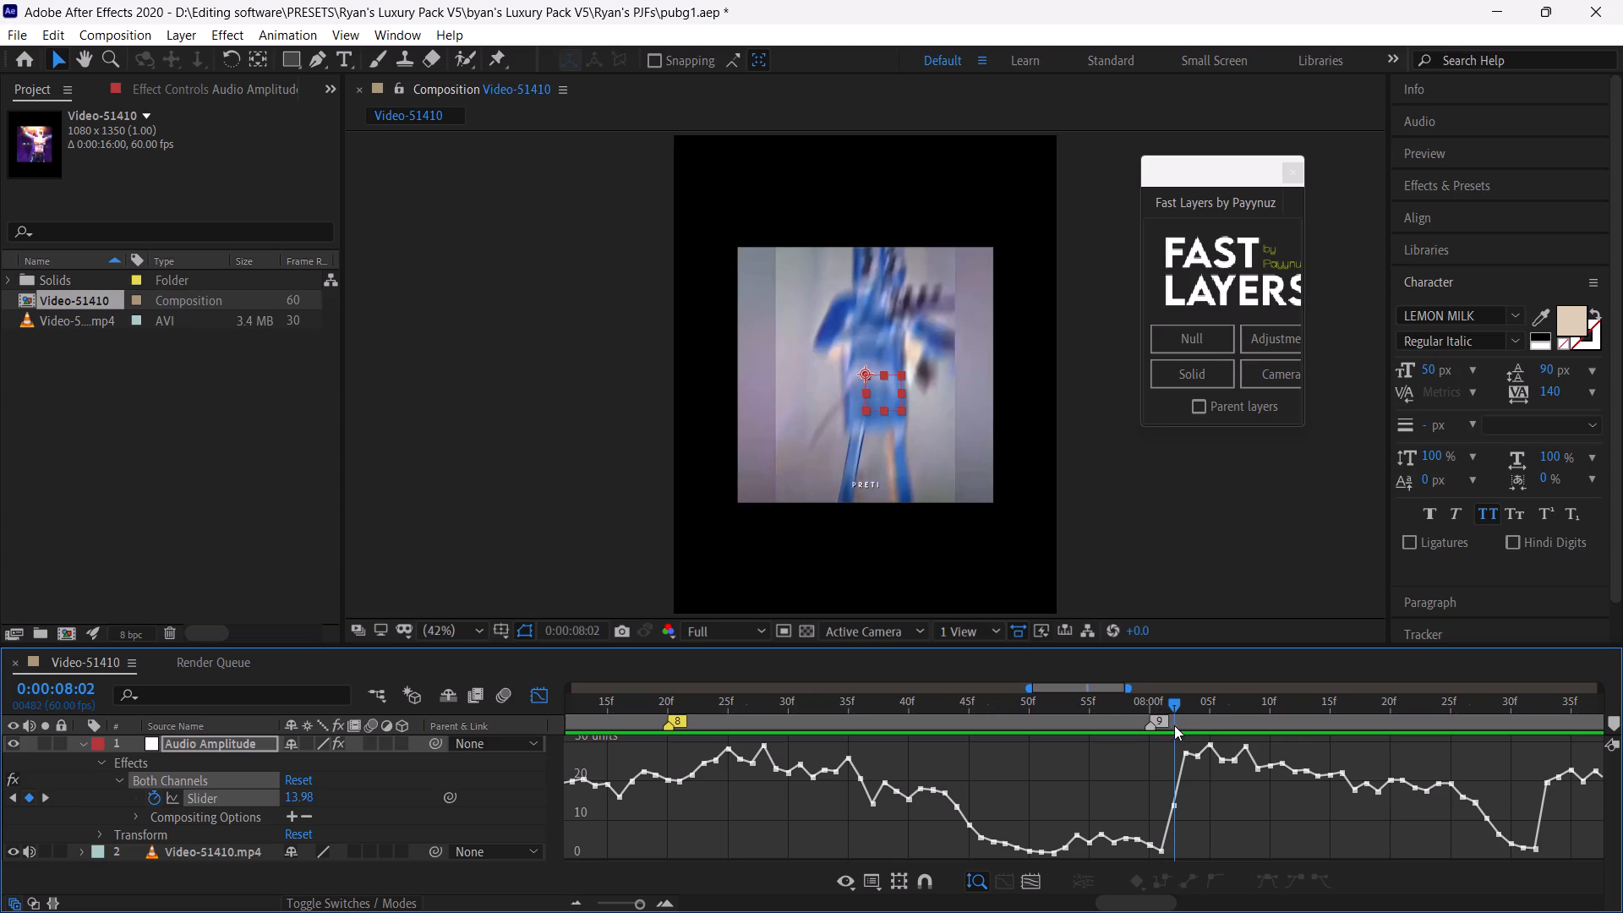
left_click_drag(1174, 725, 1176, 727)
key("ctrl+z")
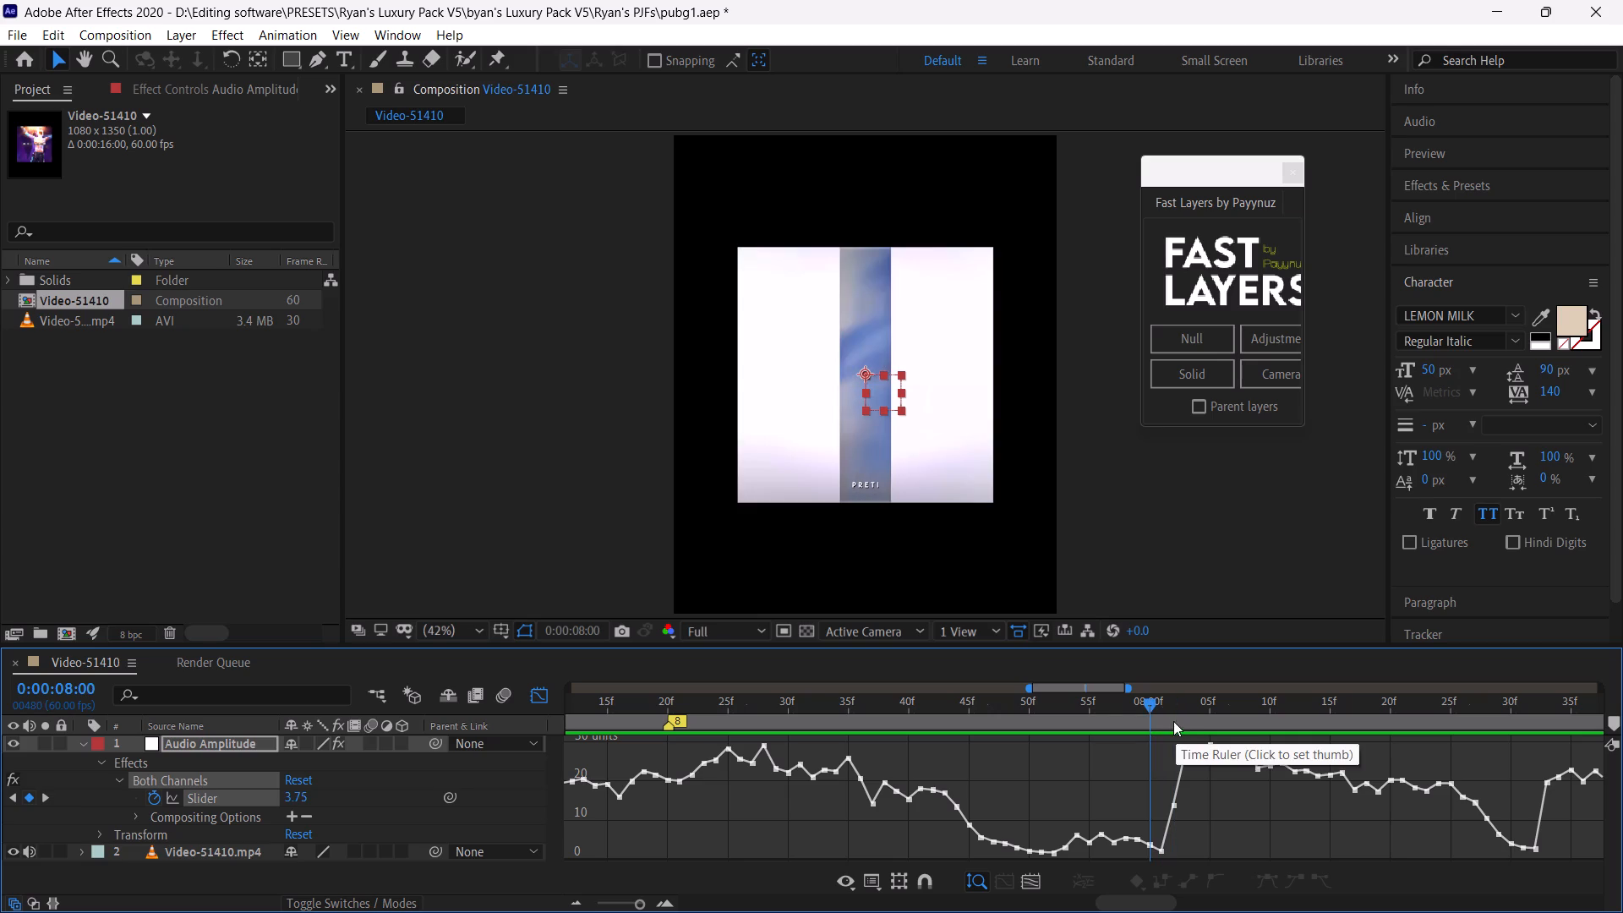
Add the ninth composition marker at 0:00:08:02, partway up the sharp amplitude rise.
left_click(1172, 708)
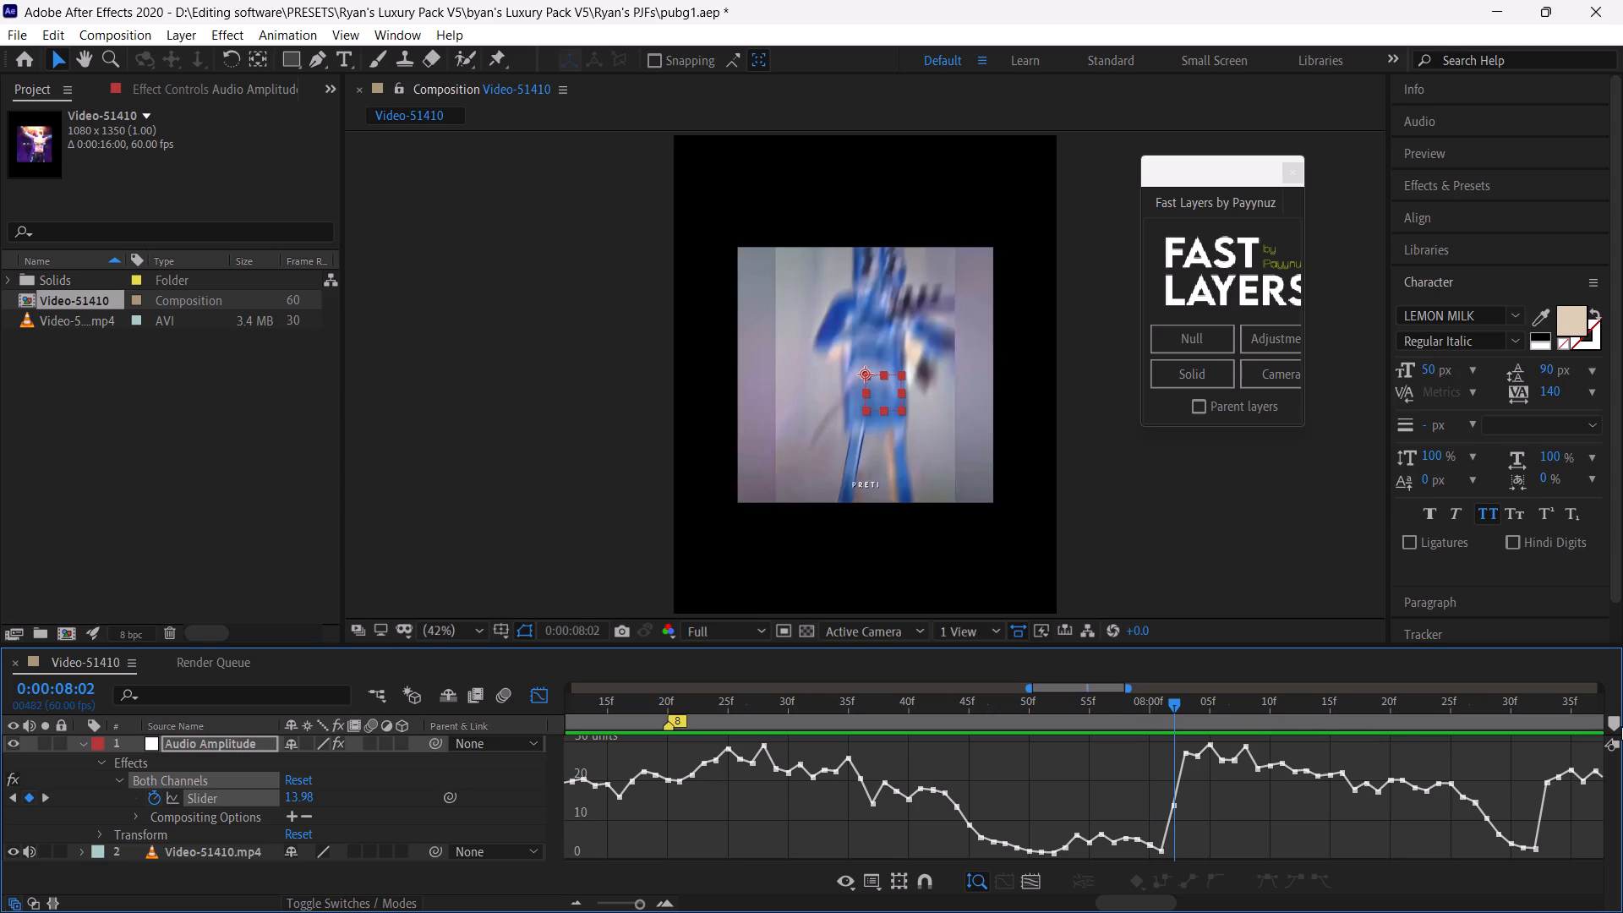
left_click(1610, 723)
Examine the footage and amplitude curve between about 0:00:06:50 and 0:00:08:40, comparing the frames around the existing markers.
left_click(626, 904)
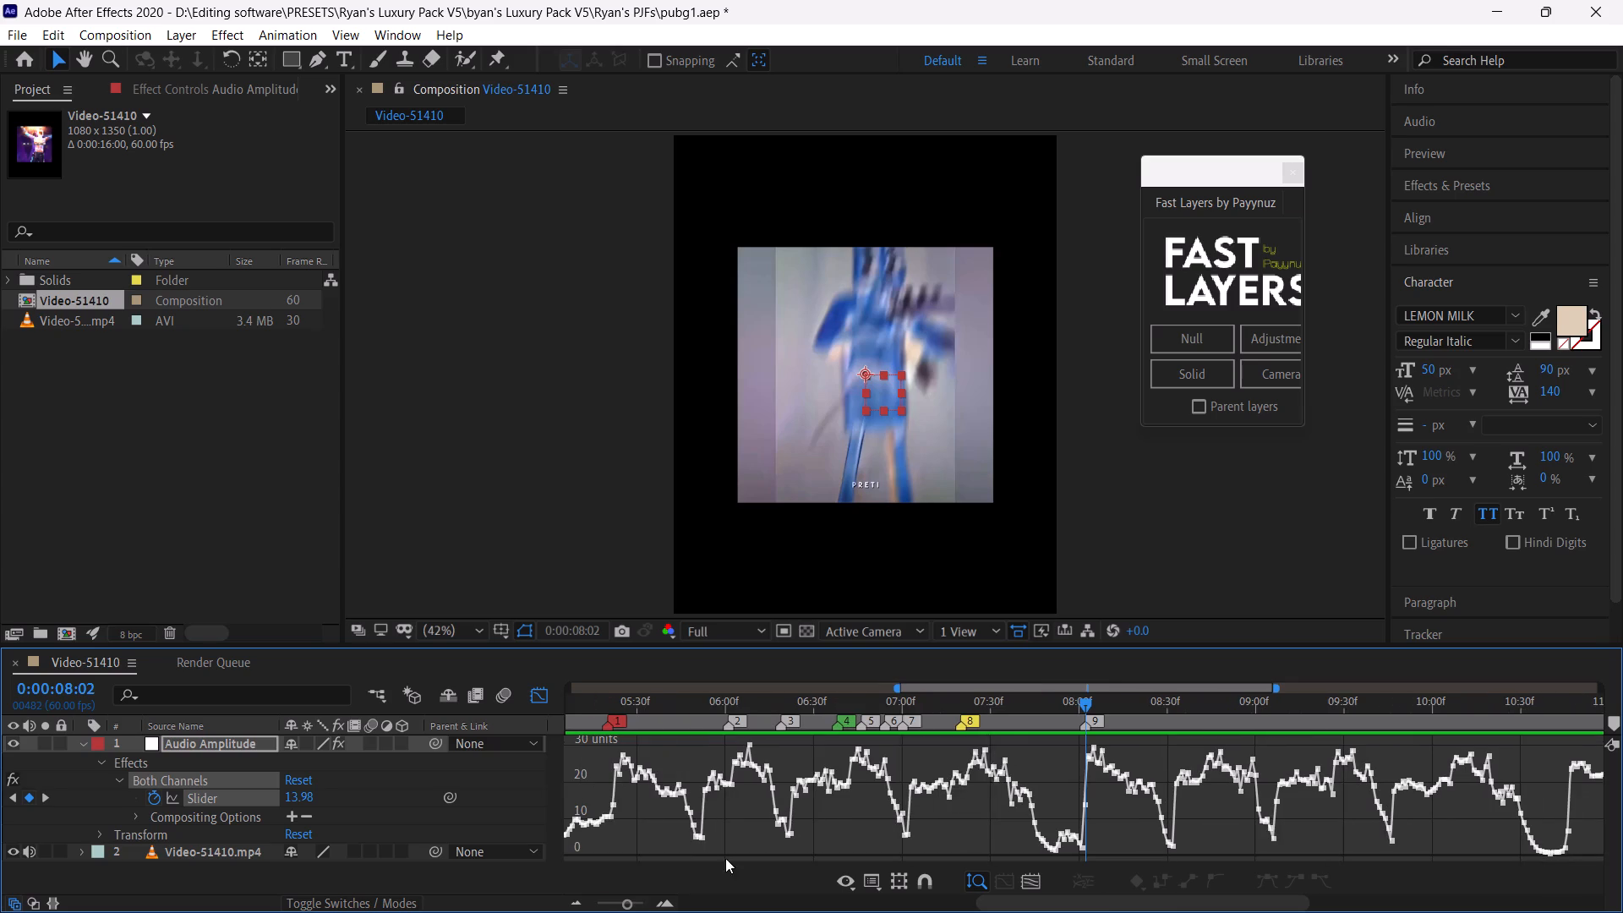
left_click_drag(965, 701, 1021, 713)
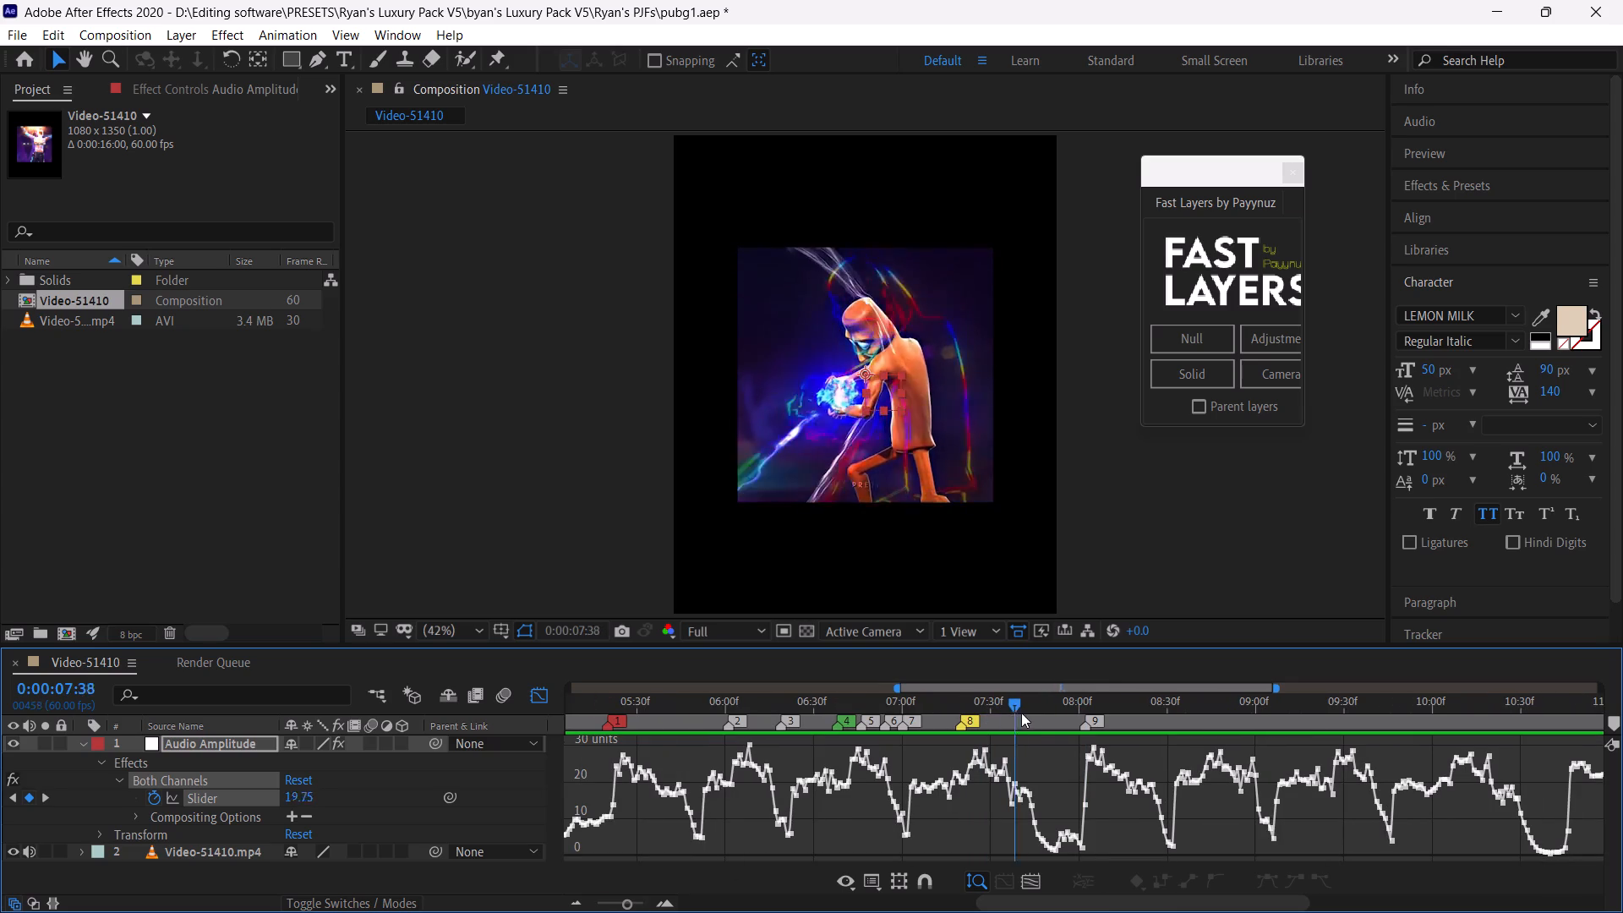
left_click_drag(1021, 713, 1050, 721)
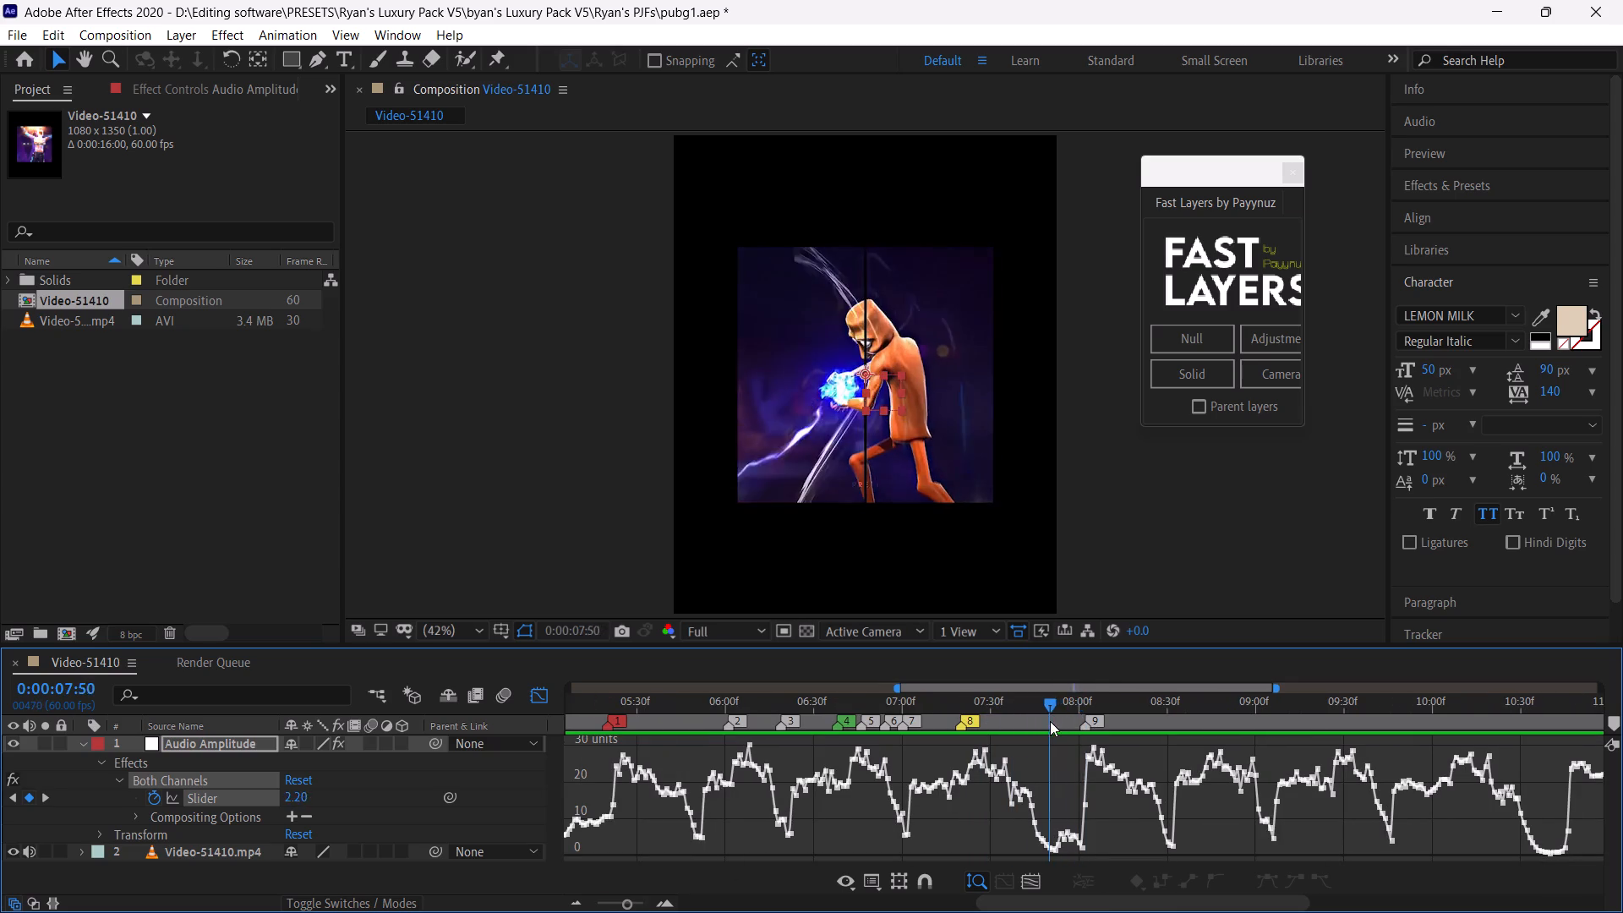
left_click_drag(1050, 721, 1192, 754)
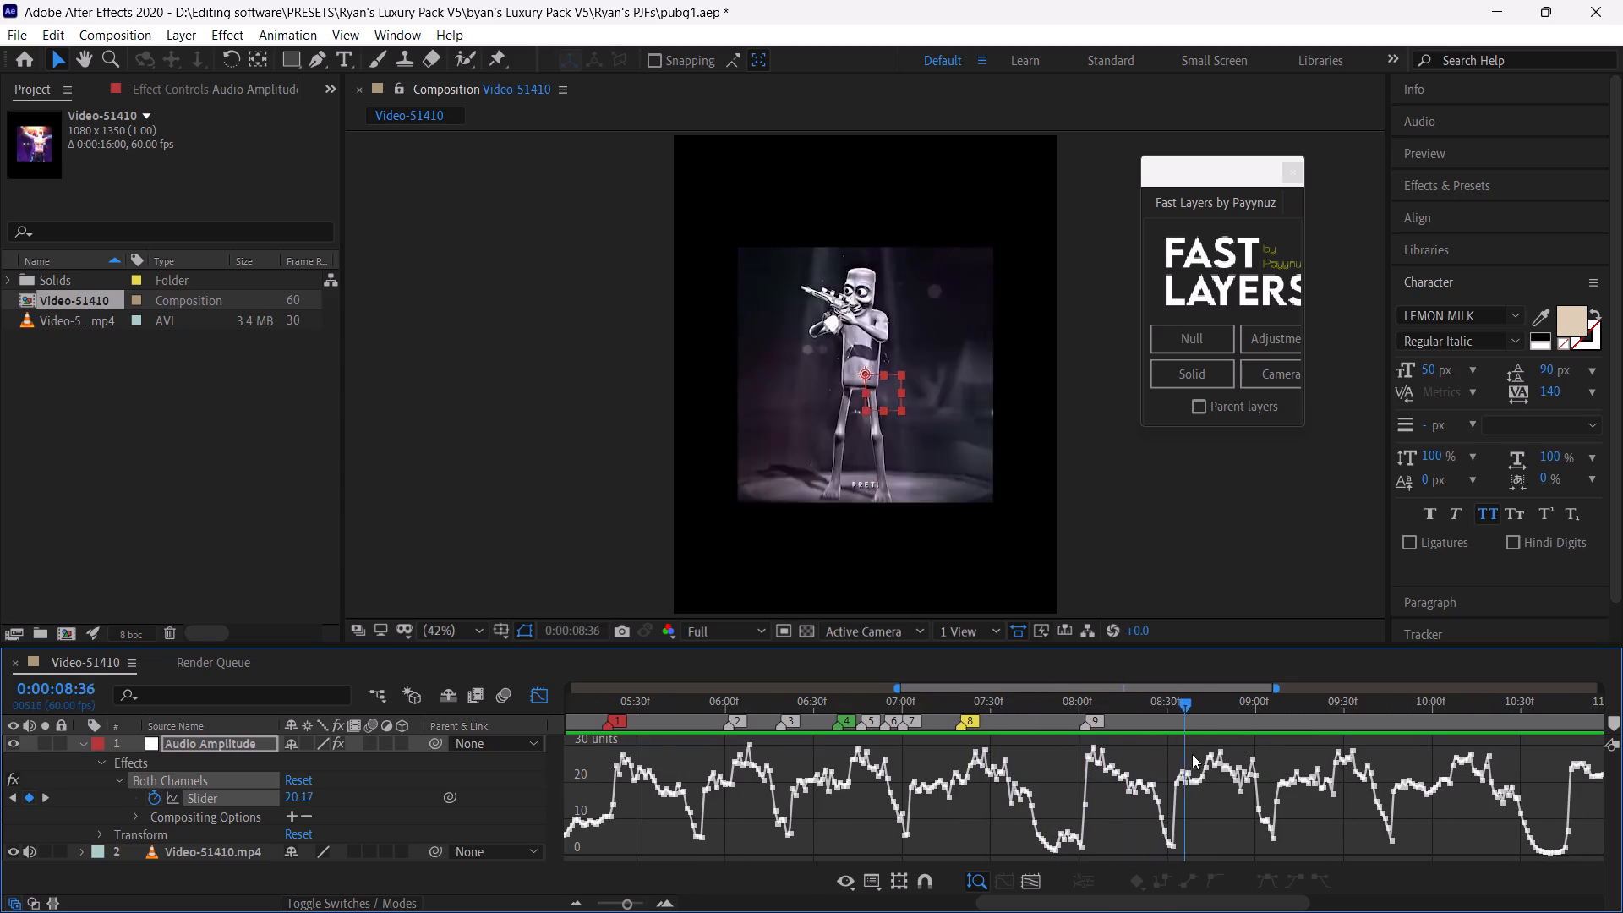
left_click_drag(1192, 754, 1206, 755)
left_click_drag(911, 703, 940, 716)
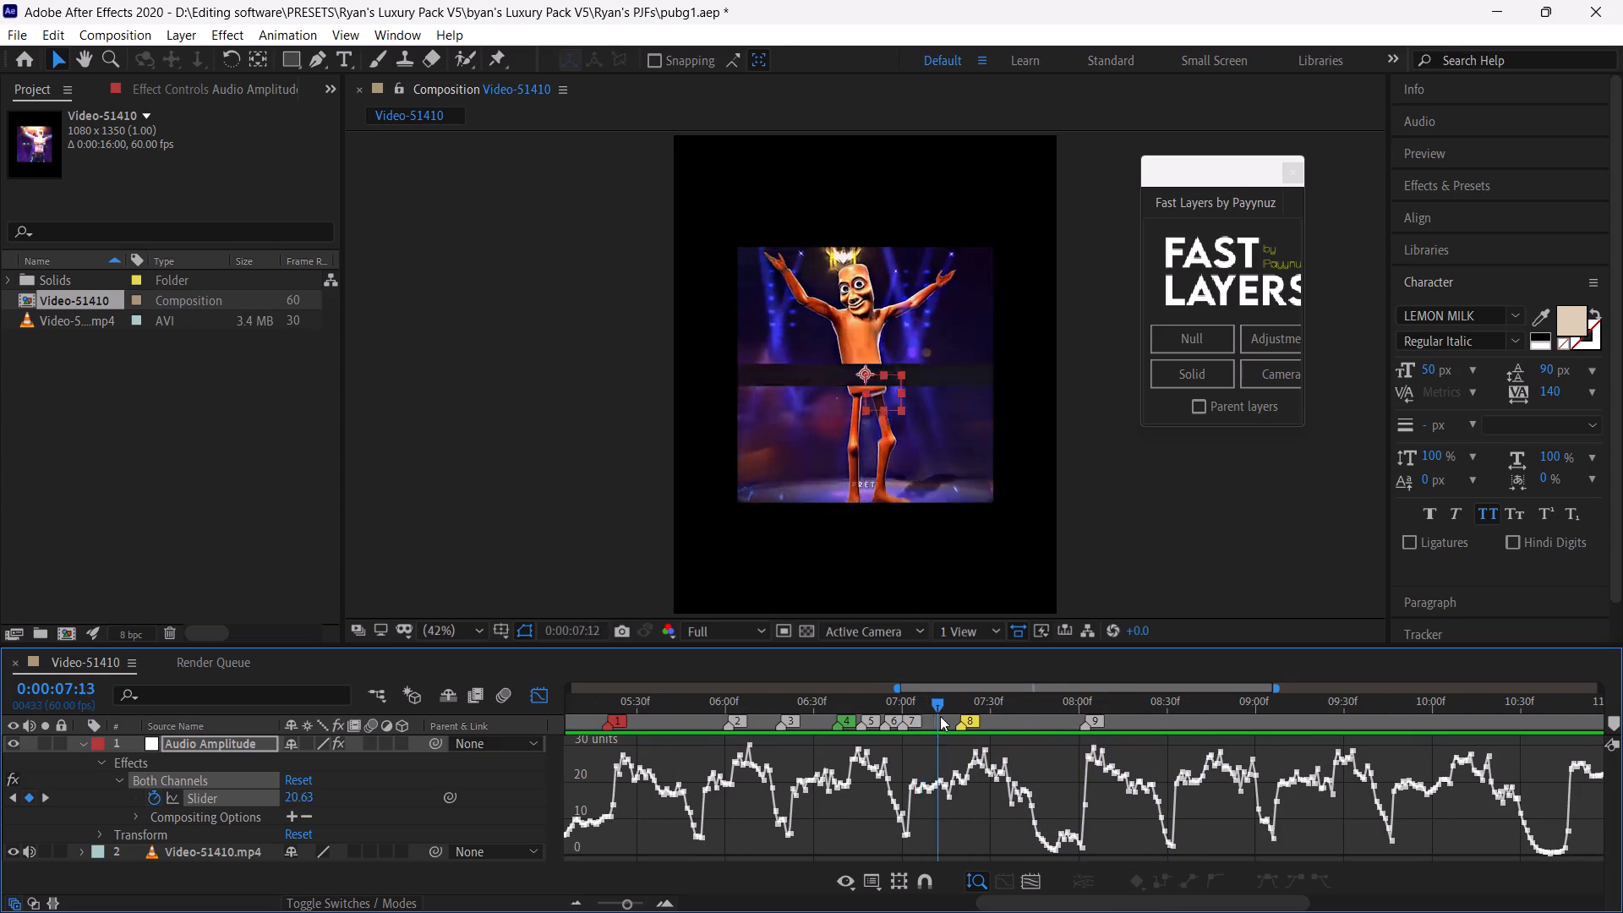
left_click_drag(940, 716, 875, 730)
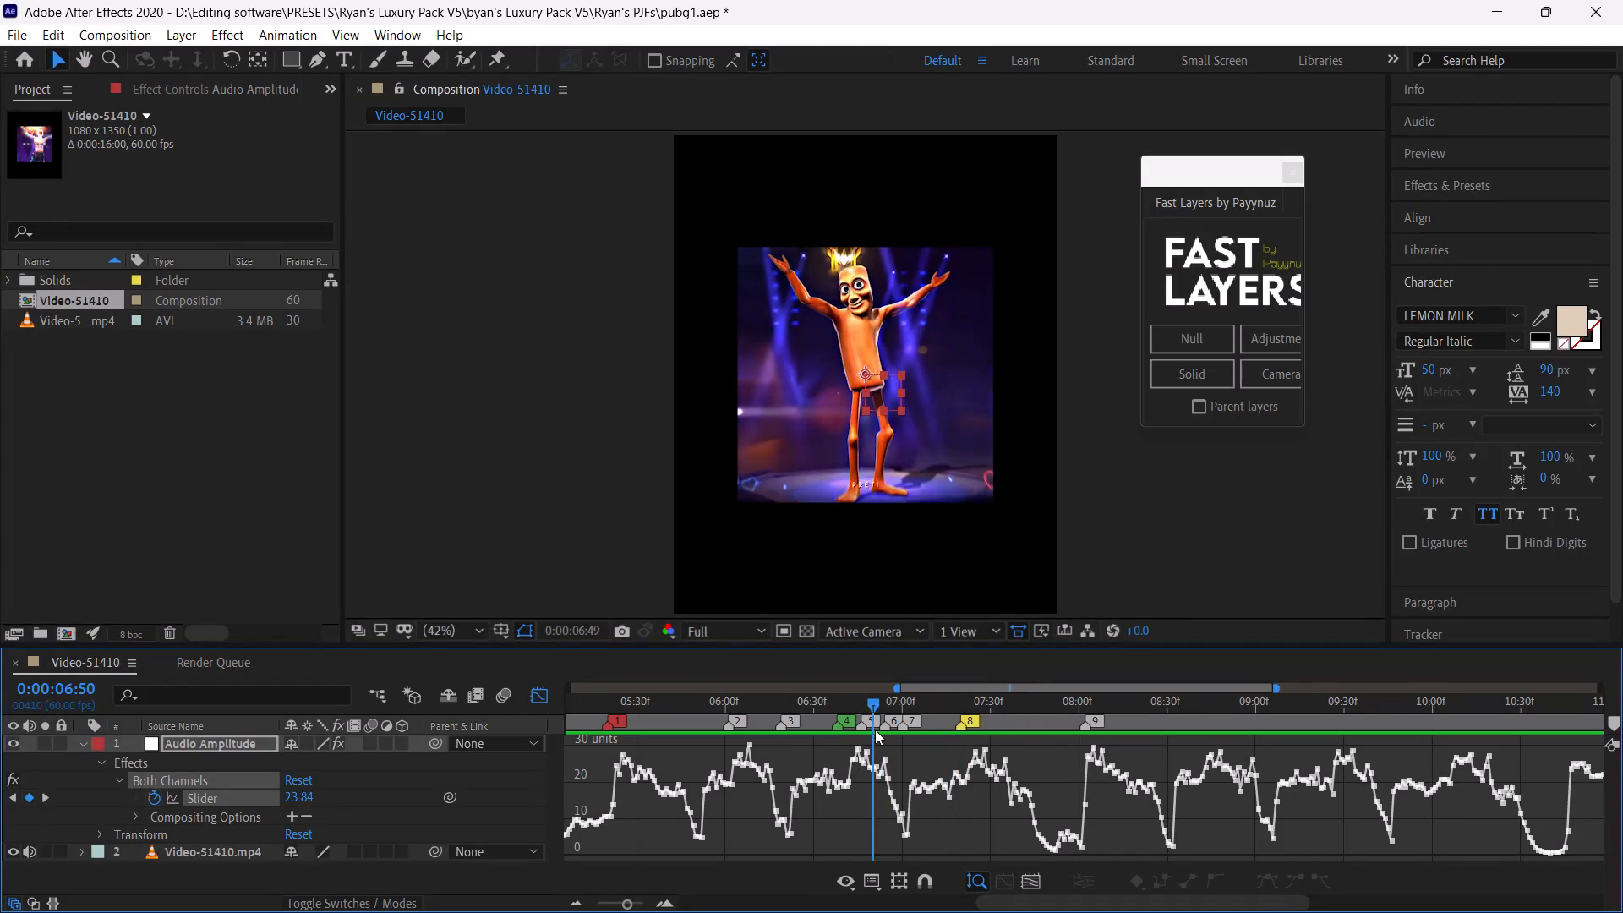
left_click_drag(875, 730, 883, 730)
left_click_drag(1107, 708, 1162, 724)
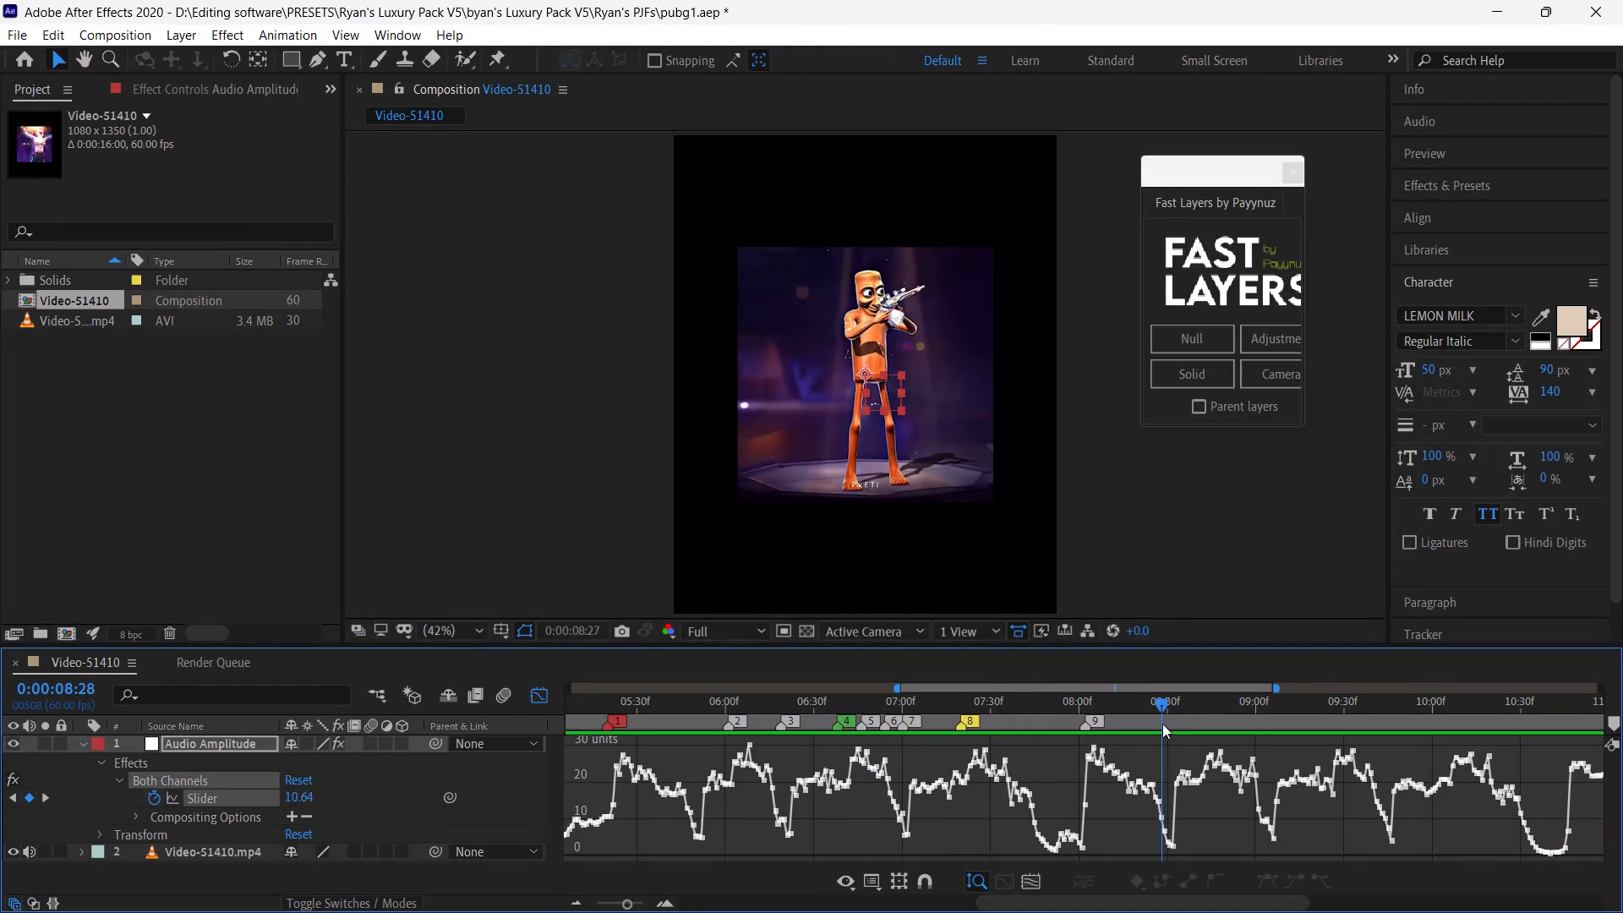
left_click_drag(1162, 724, 1161, 724)
left_click_drag(866, 700, 886, 708)
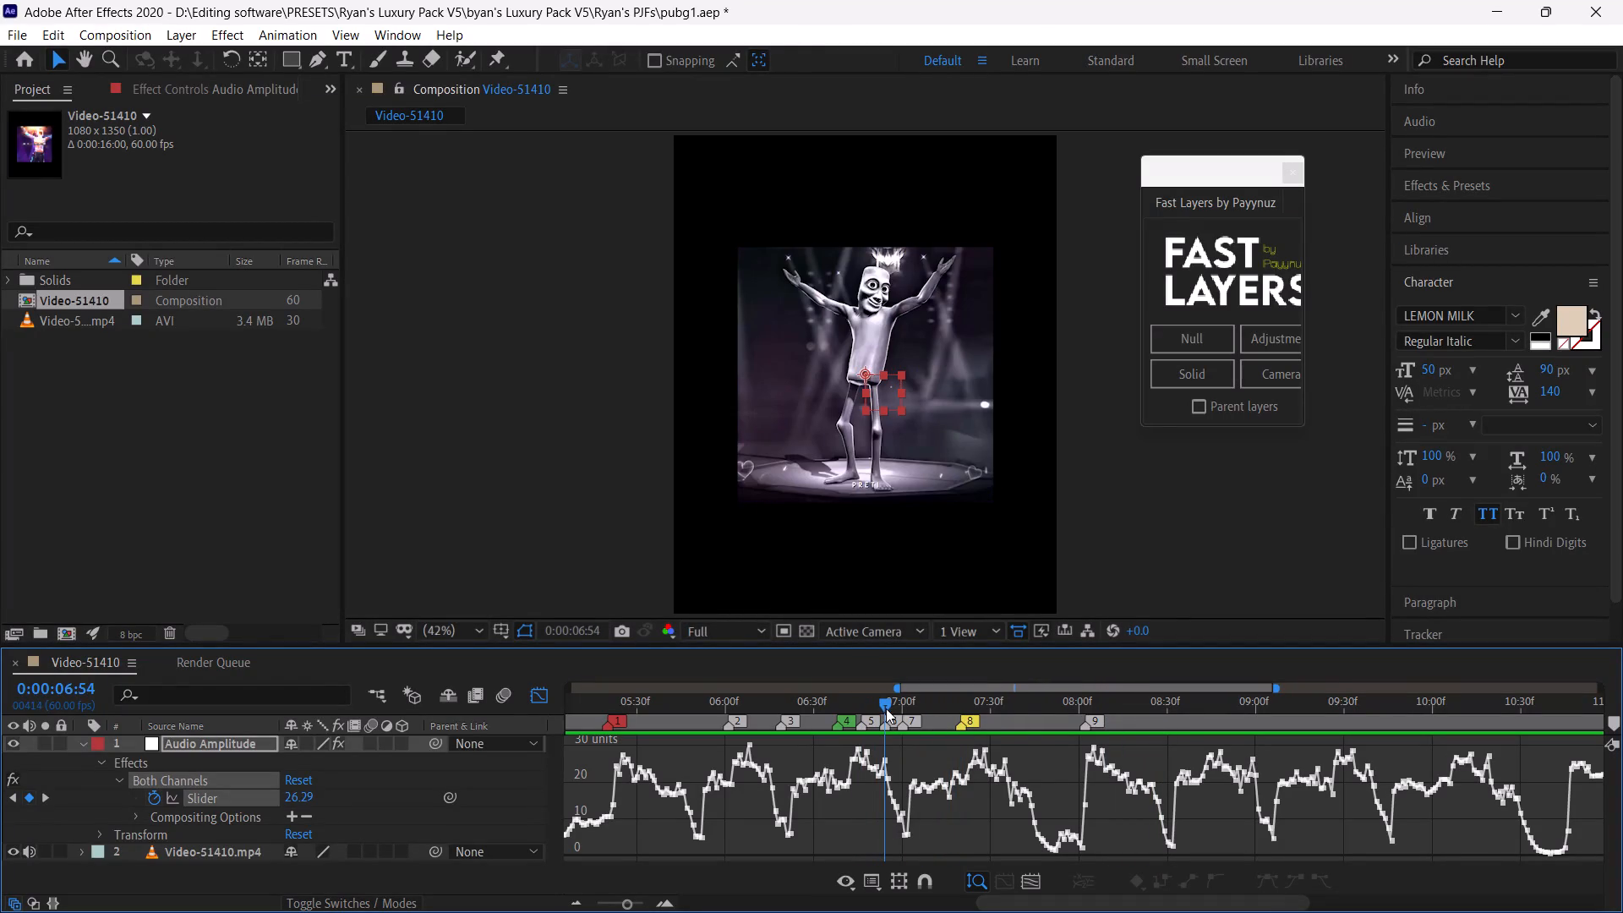
left_click_drag(886, 708, 887, 709)
left_click_drag(1074, 701, 1120, 732)
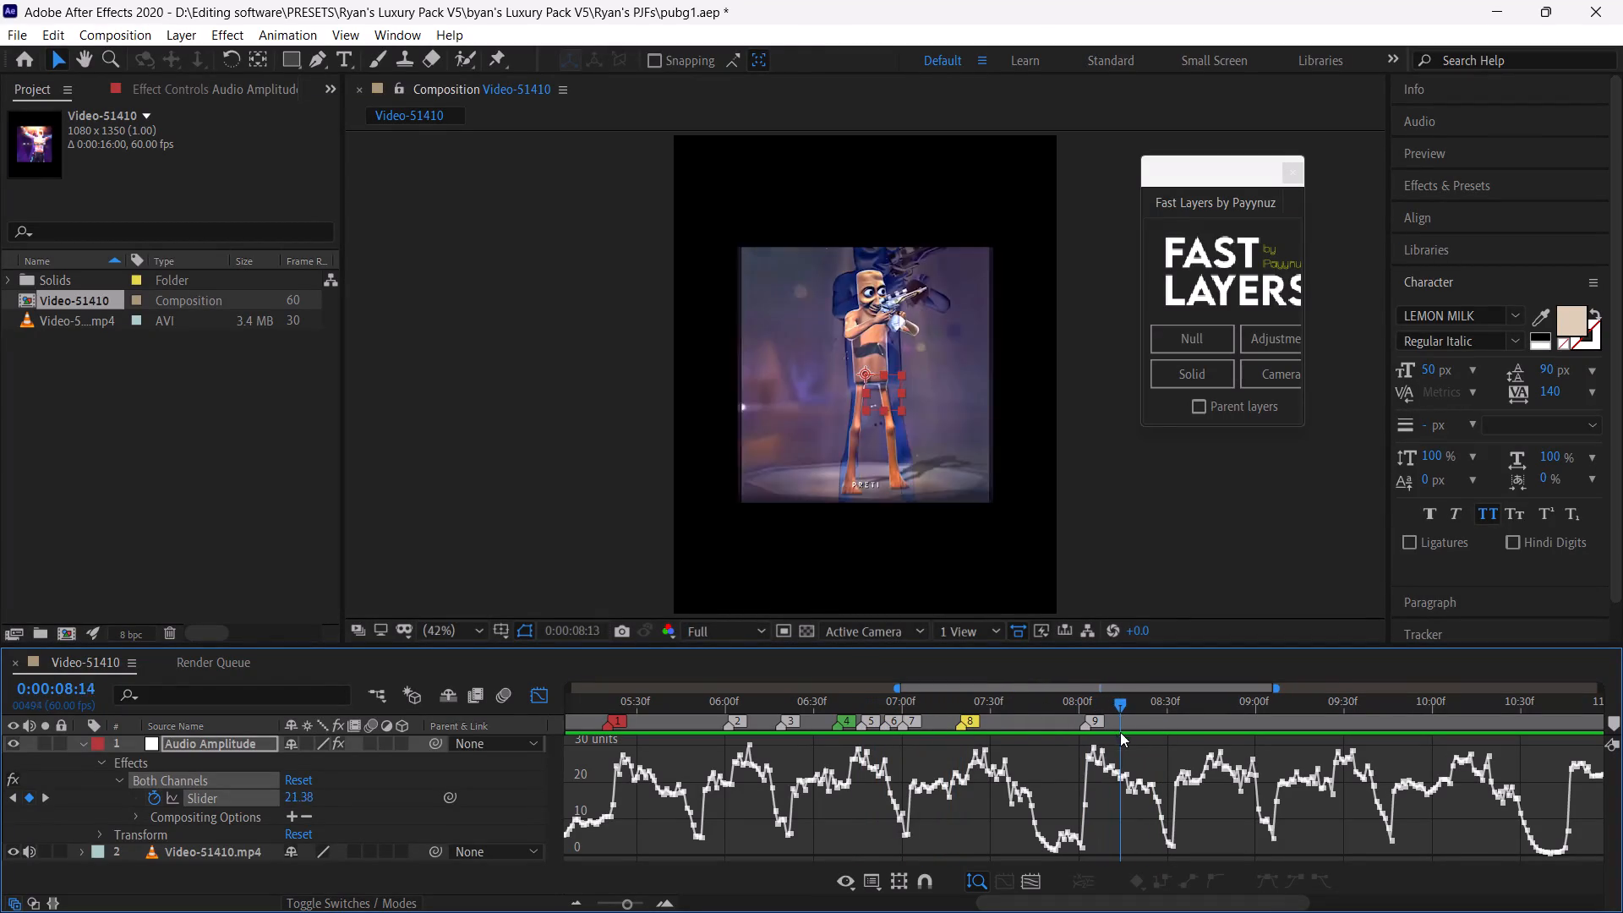
left_click_drag(1120, 732, 1103, 735)
Add a tenth composition marker at 0:00:08:18, where the character switches to the grey frame after marker 9.
left_click_drag(628, 900, 639, 902)
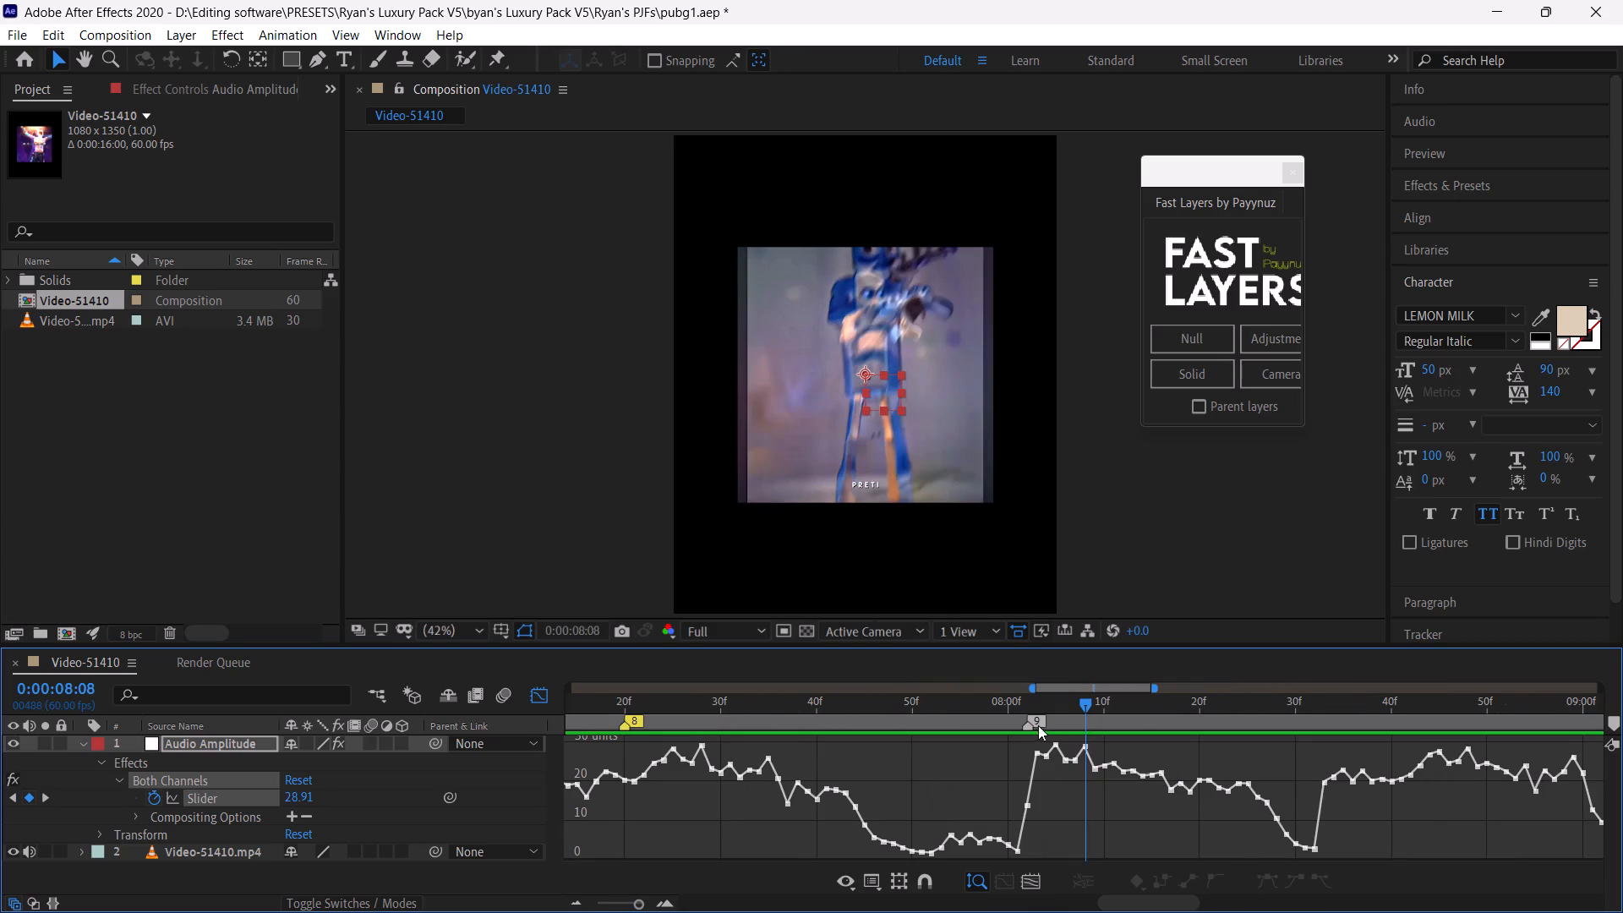
left_click_drag(1051, 708, 1069, 706)
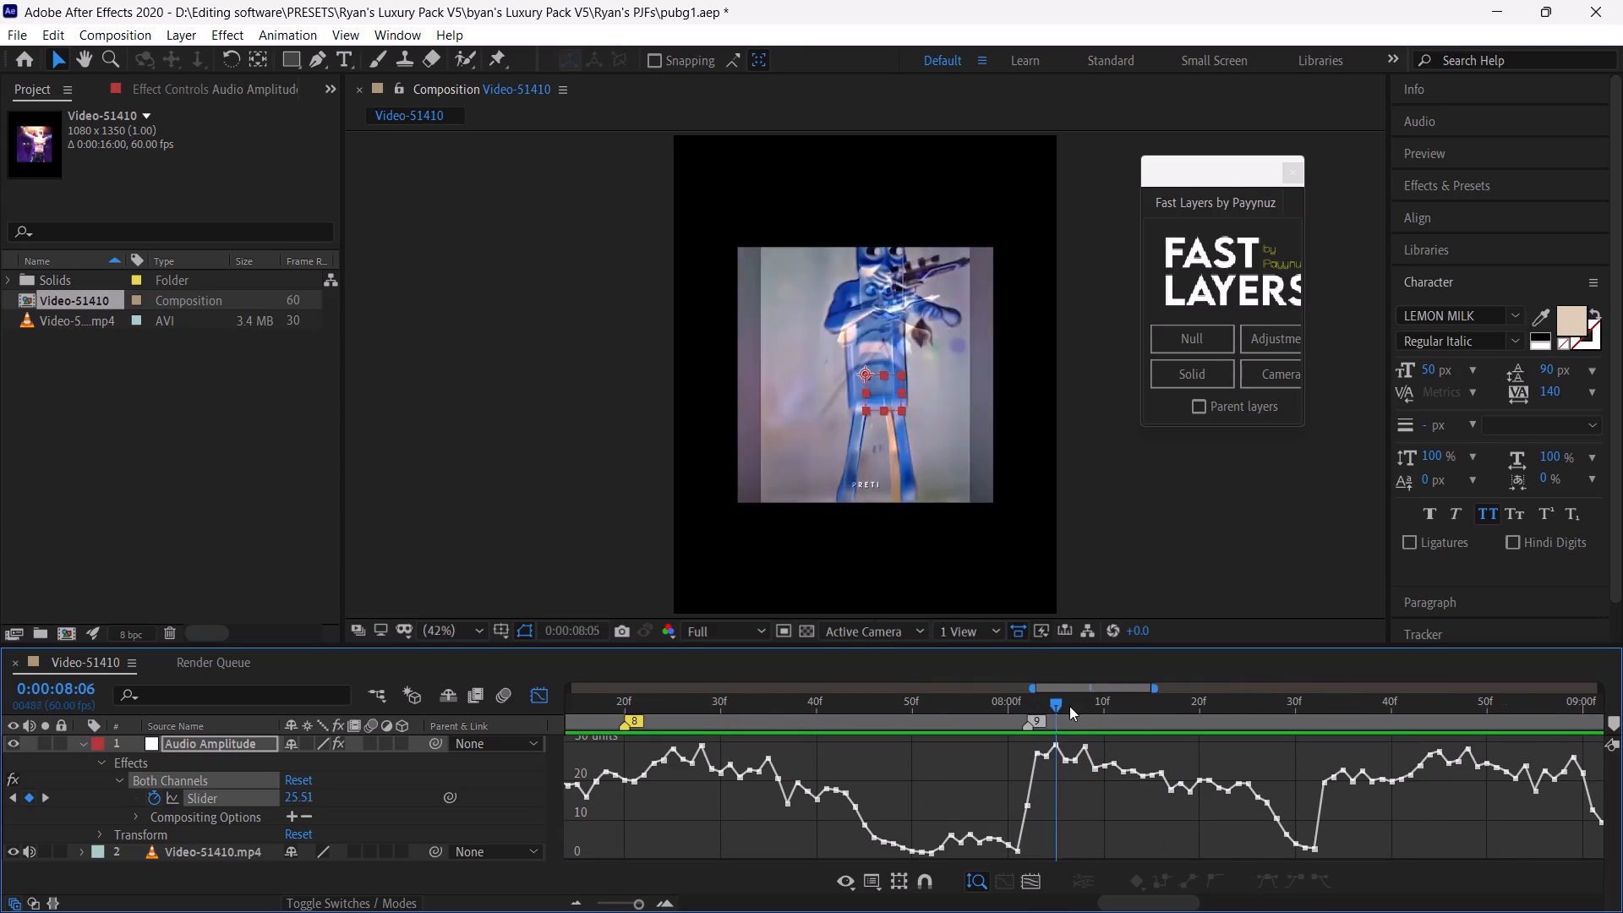
left_click_drag(1069, 706, 1198, 734)
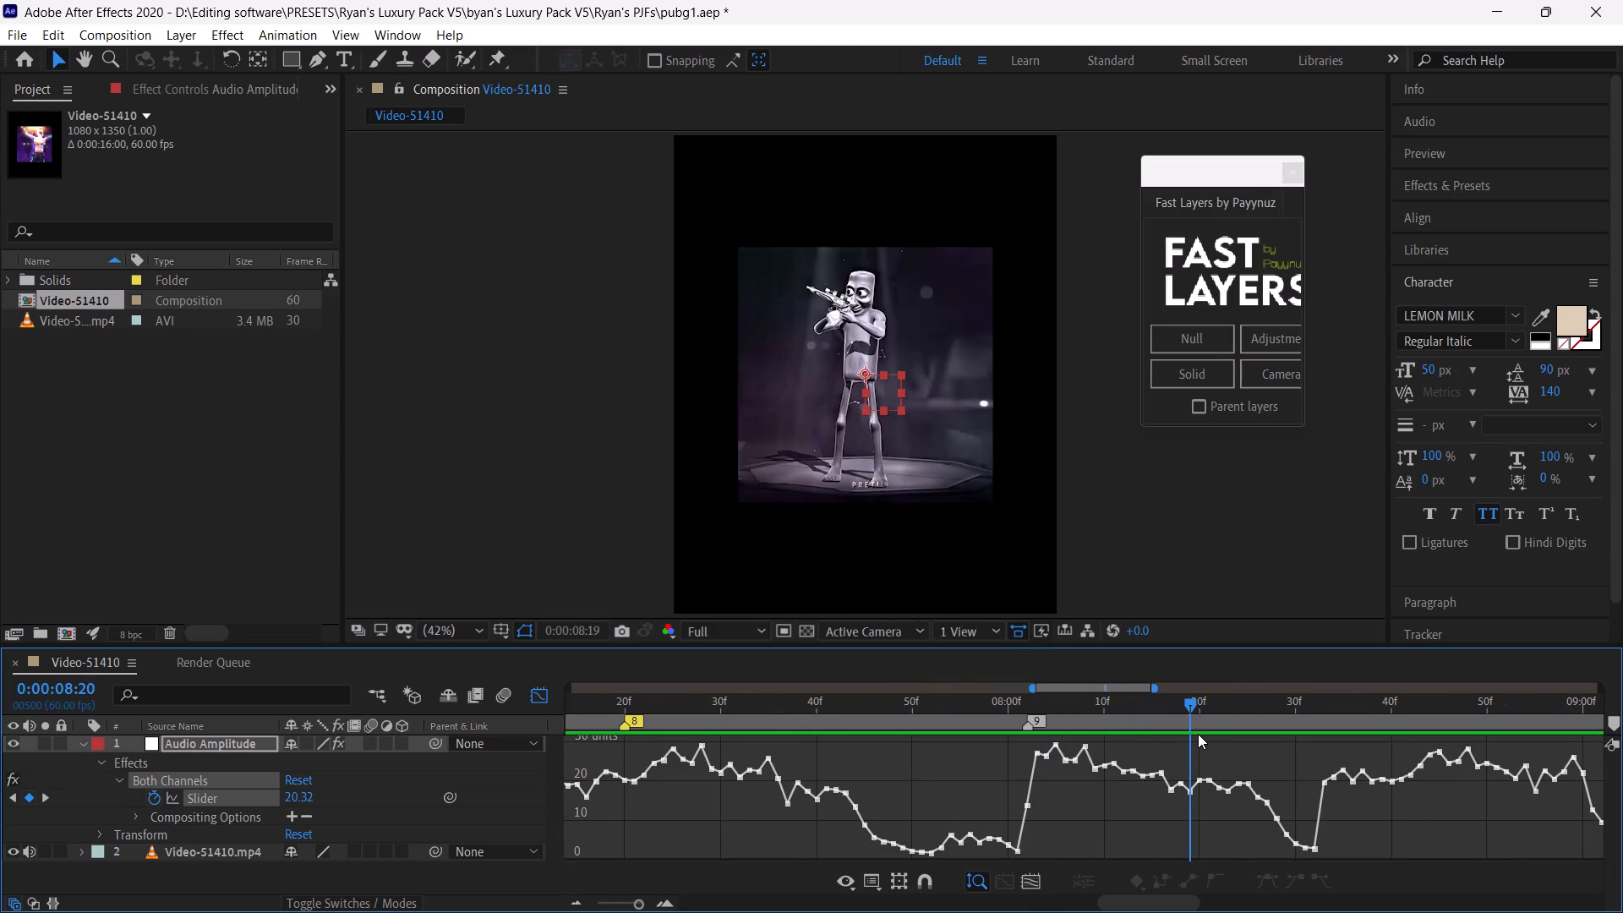
left_click_drag(1198, 734, 1180, 739)
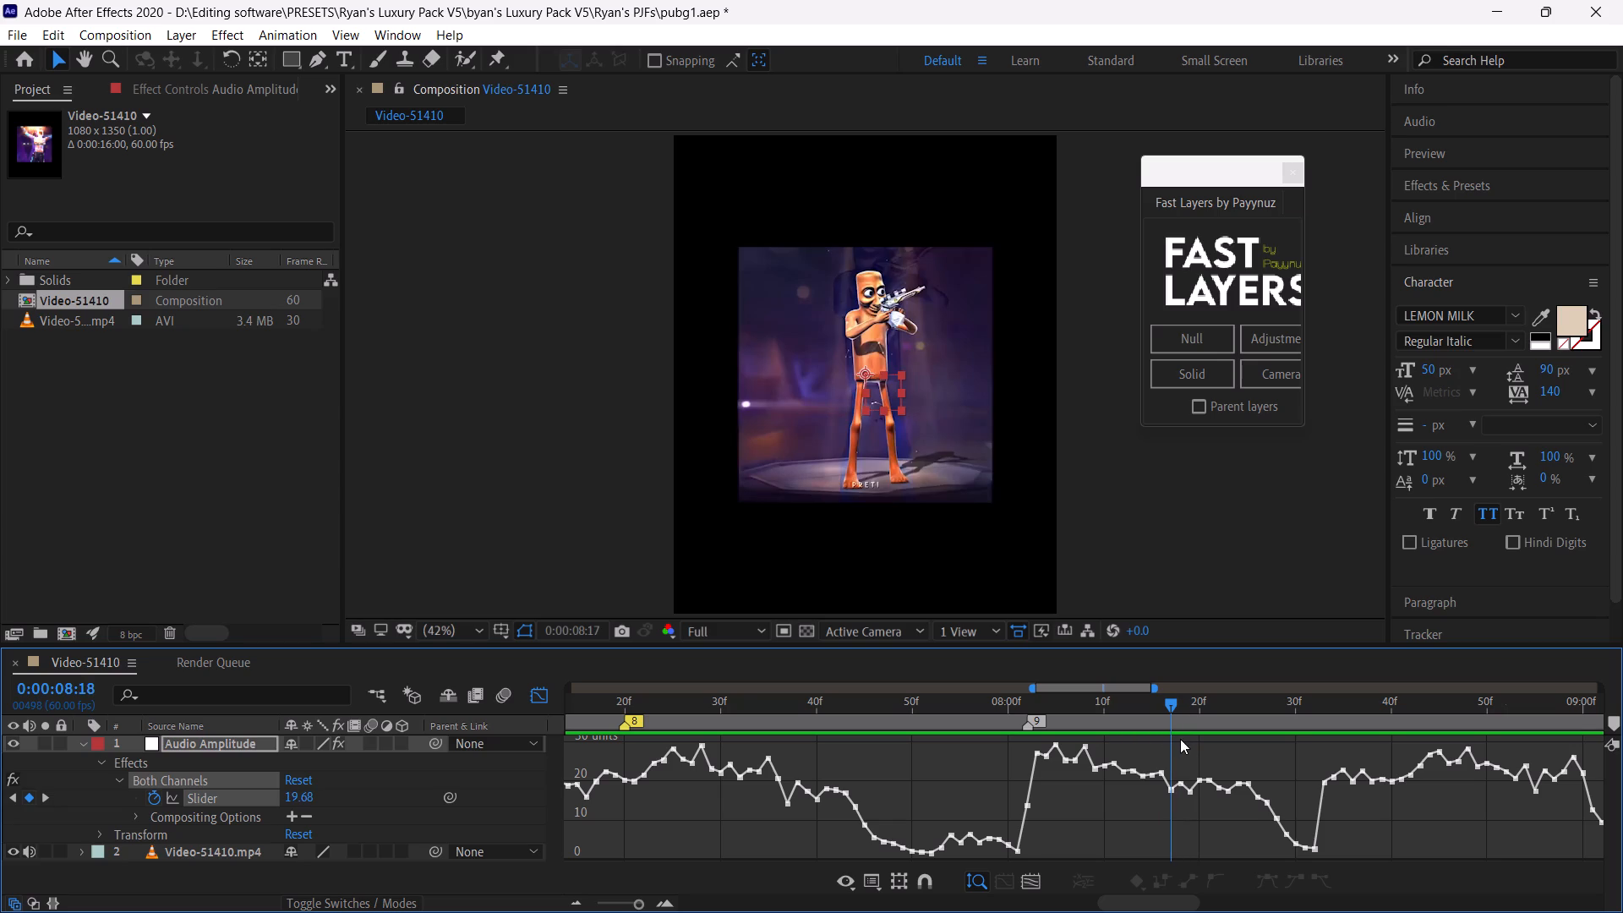
left_click_drag(1180, 739, 1182, 739)
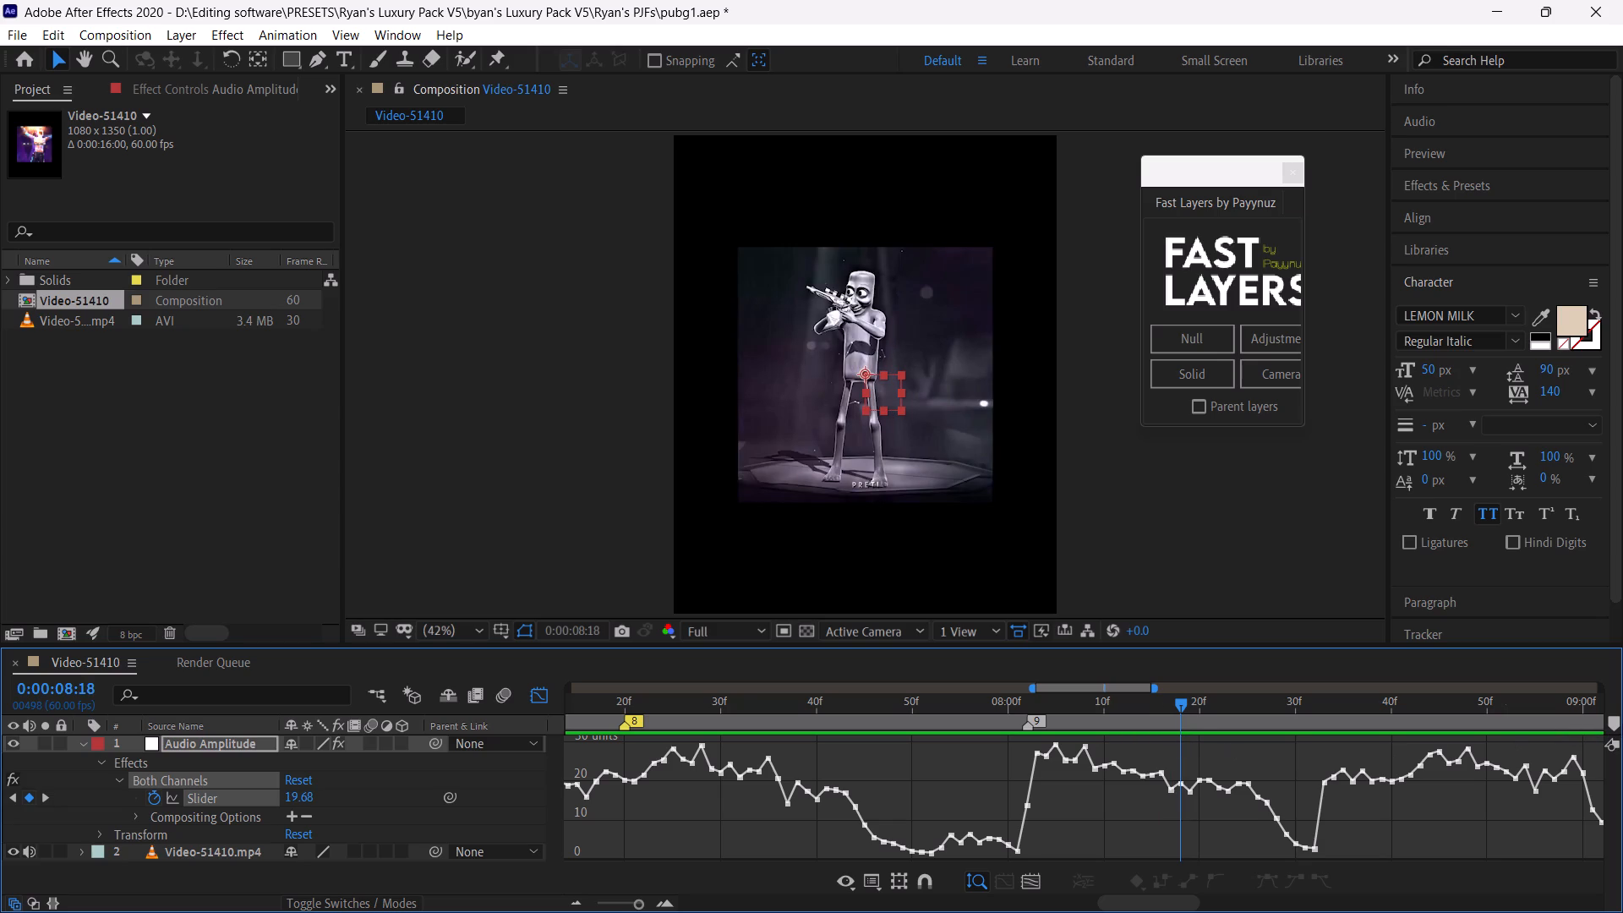
left_click(1614, 724)
Add an eleventh composition marker at 0:00:08:24, just before the amplitude curve starts falling.
left_click_drag(1183, 704, 1265, 730)
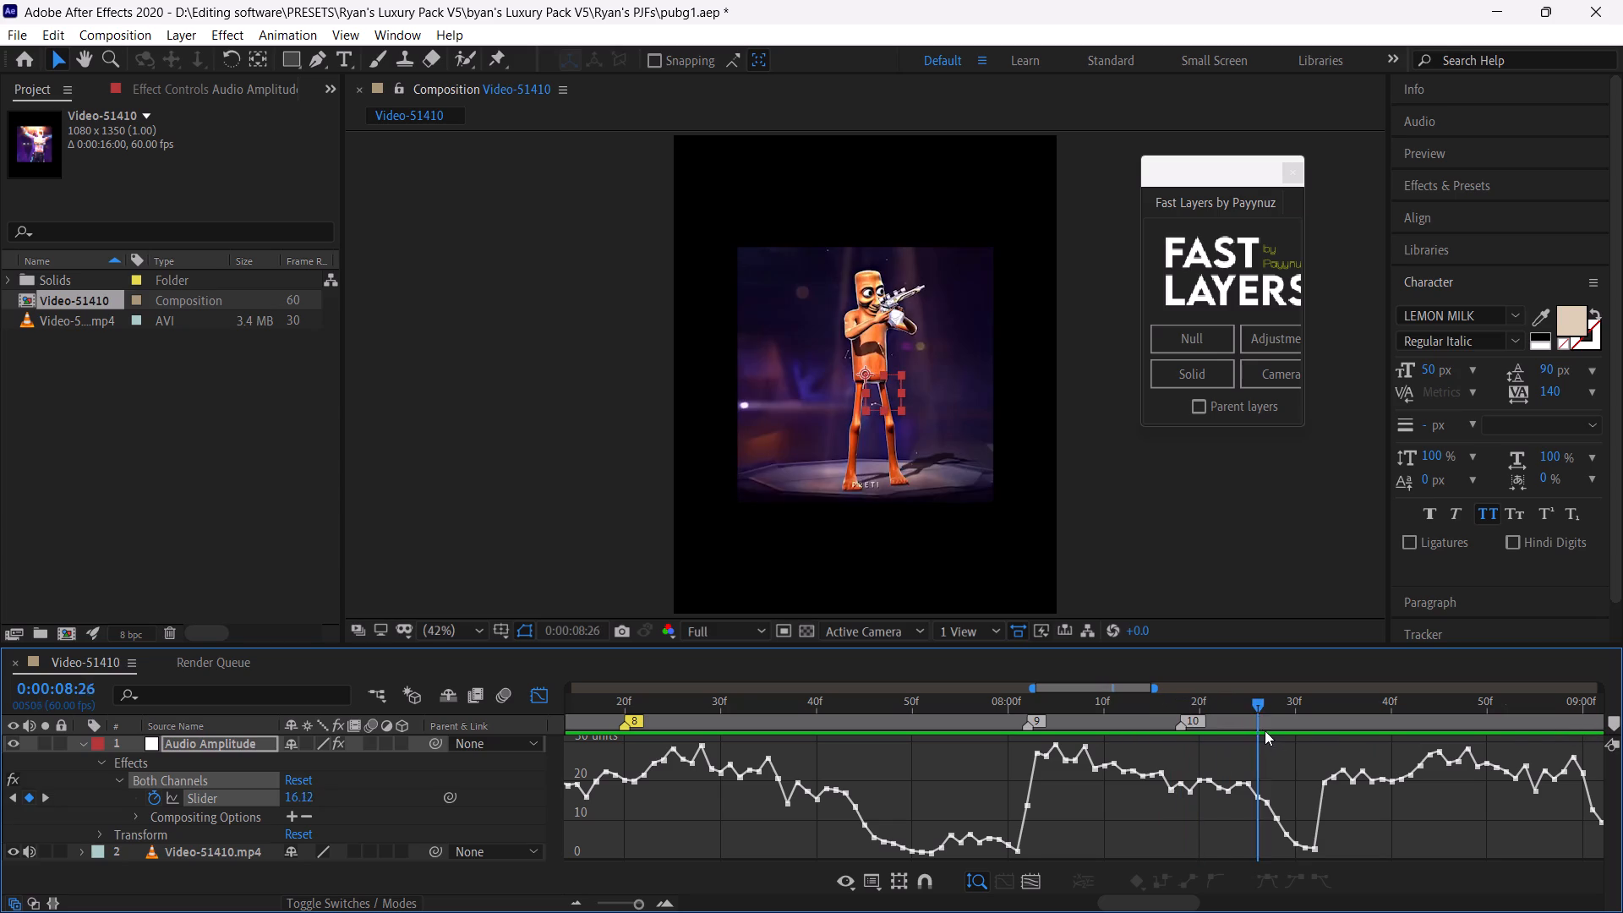
left_click_drag(1265, 730, 1156, 741)
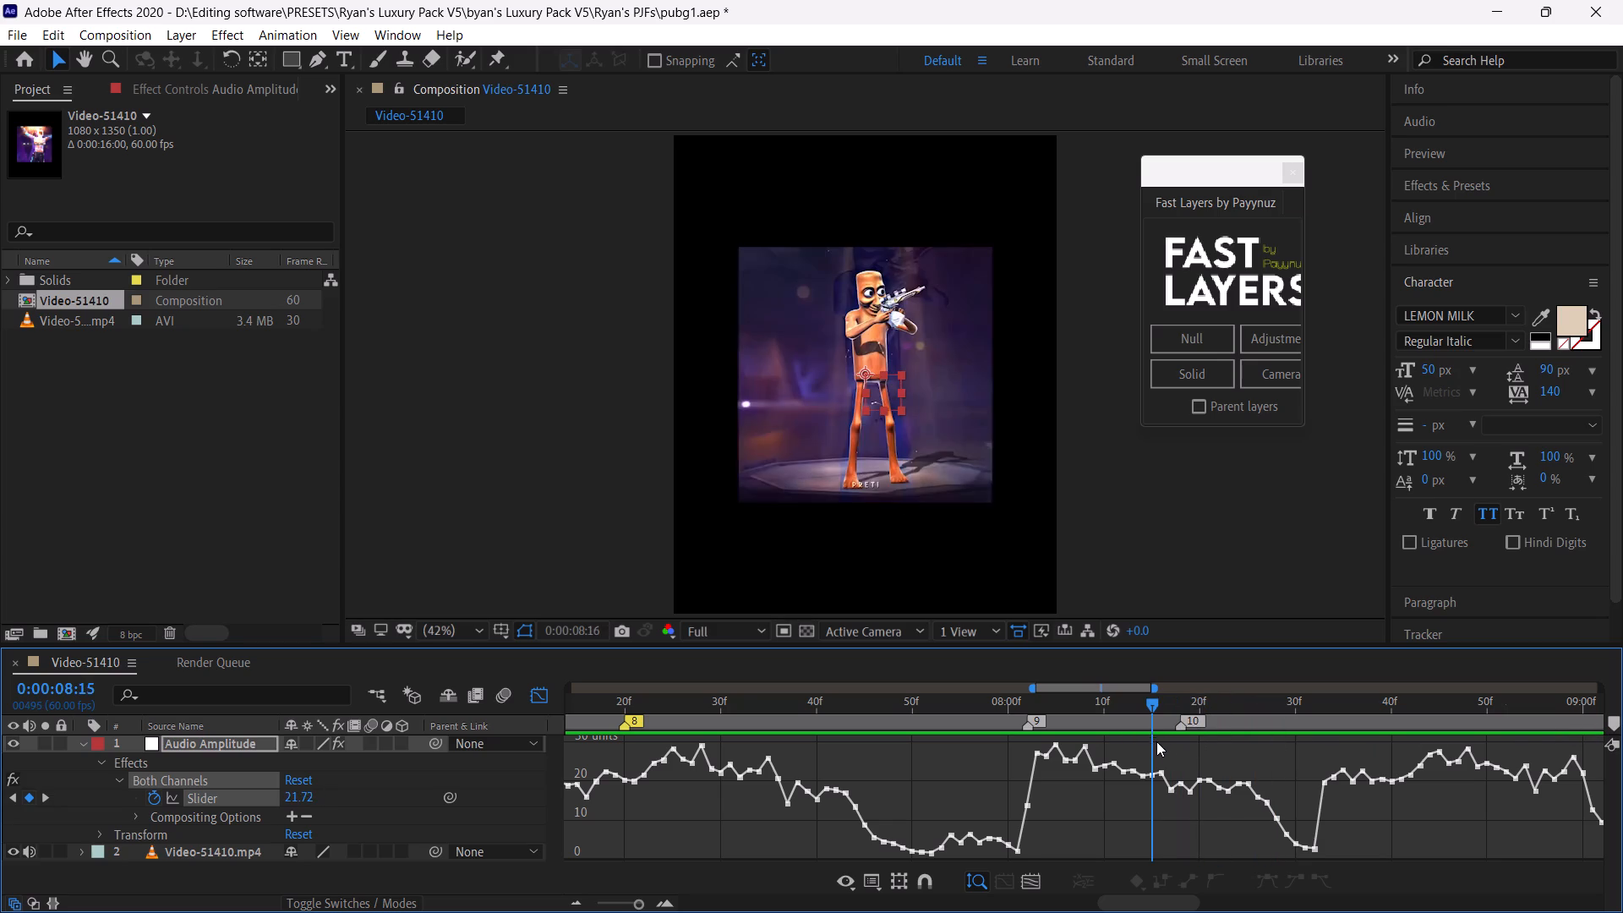
left_click_drag(1156, 741, 1238, 763)
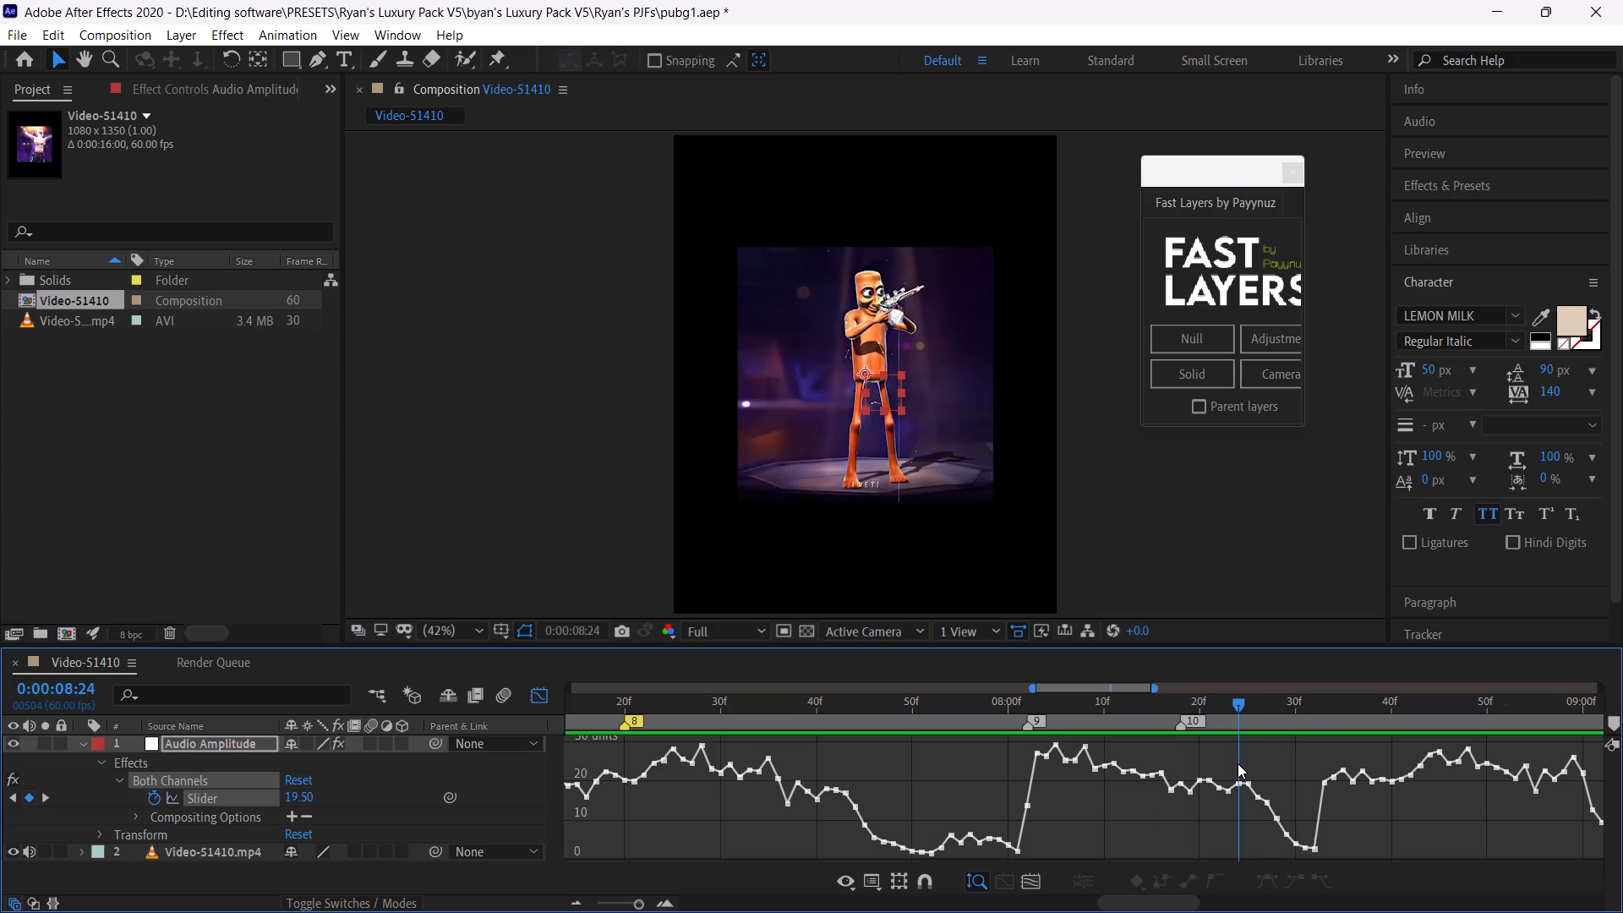
left_click_drag(1238, 763, 1240, 763)
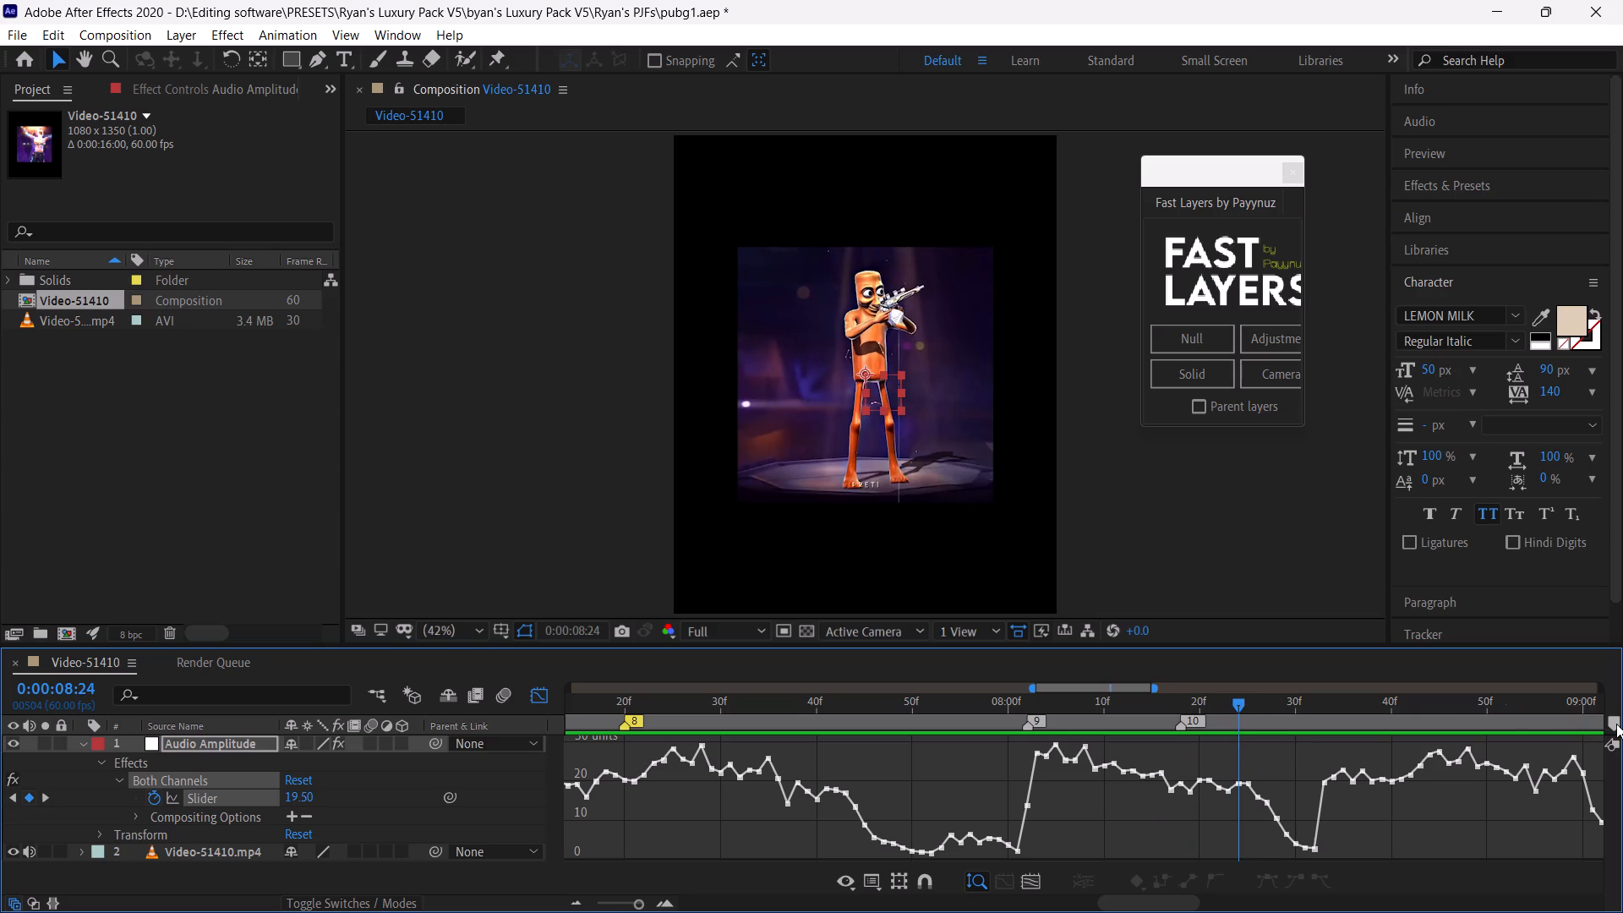
left_click(1616, 724)
Add a twelfth composition marker at 0:00:08:30, near the bottom of the amplitude dip.
left_click_drag(1239, 707, 1279, 718)
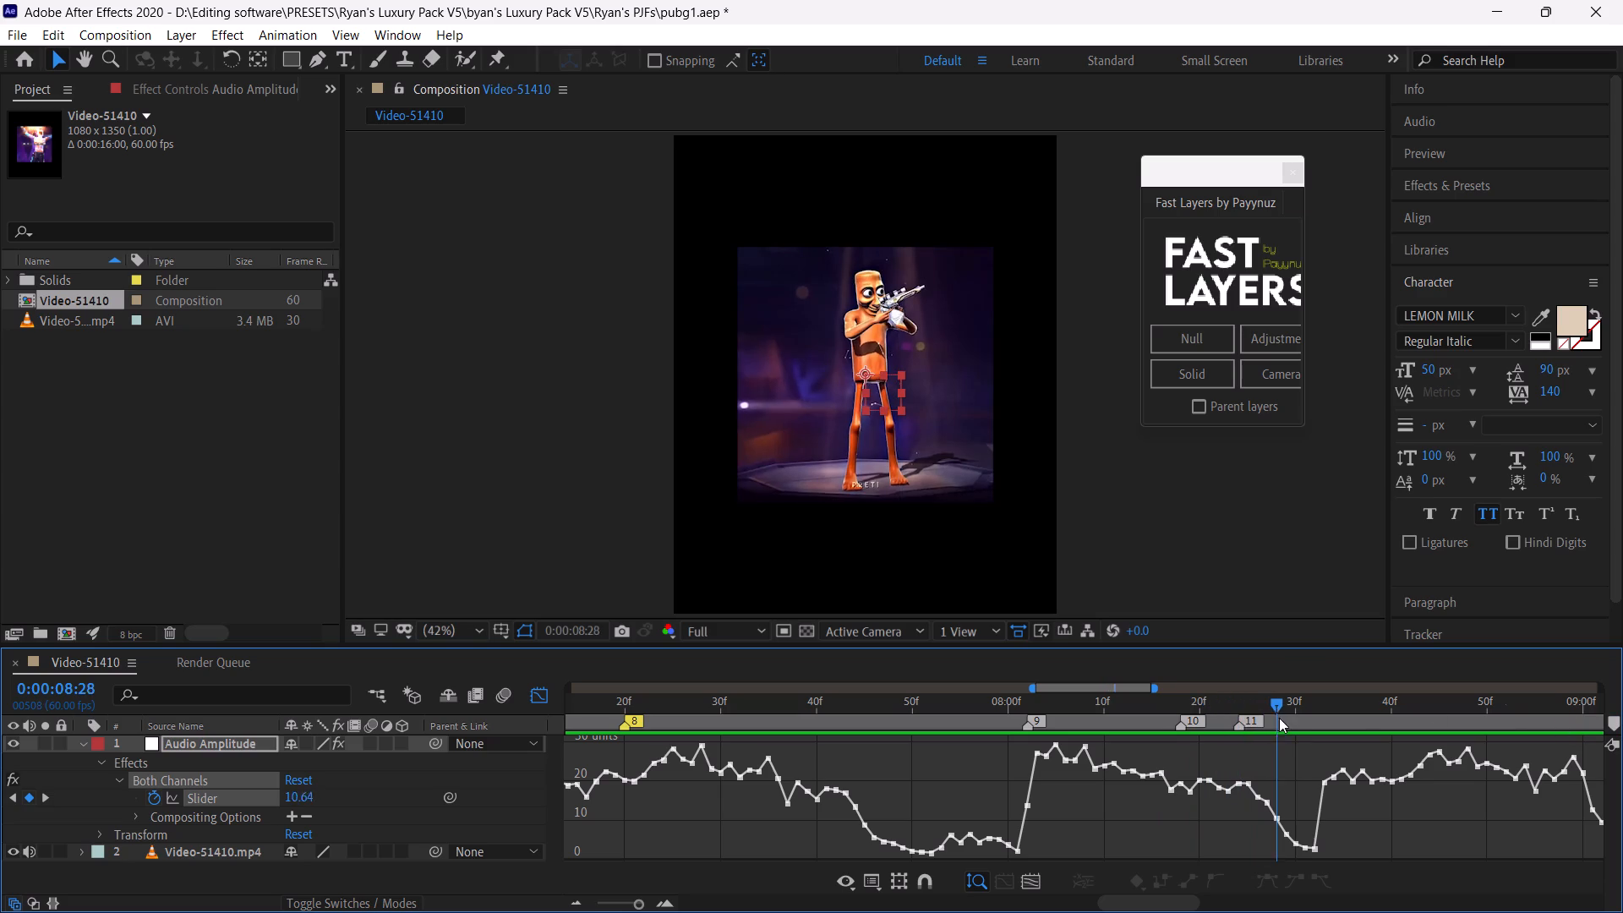
left_click_drag(1279, 718, 1296, 734)
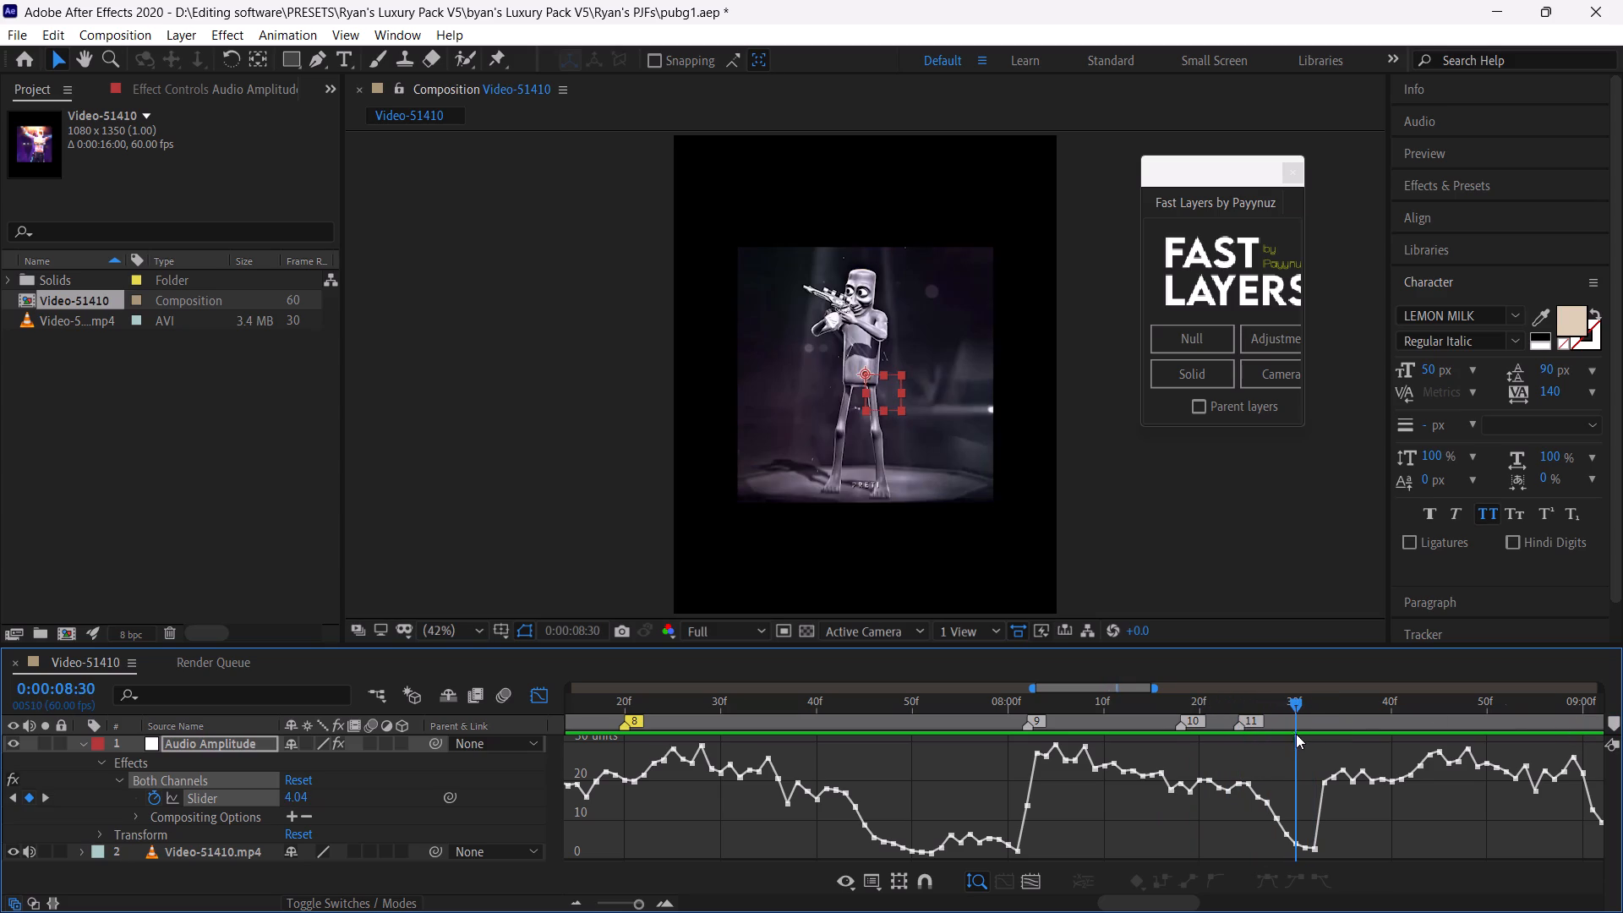
left_click_drag(1296, 734, 1298, 737)
left_click(1618, 721)
Save the project.
key("ctrl+s")
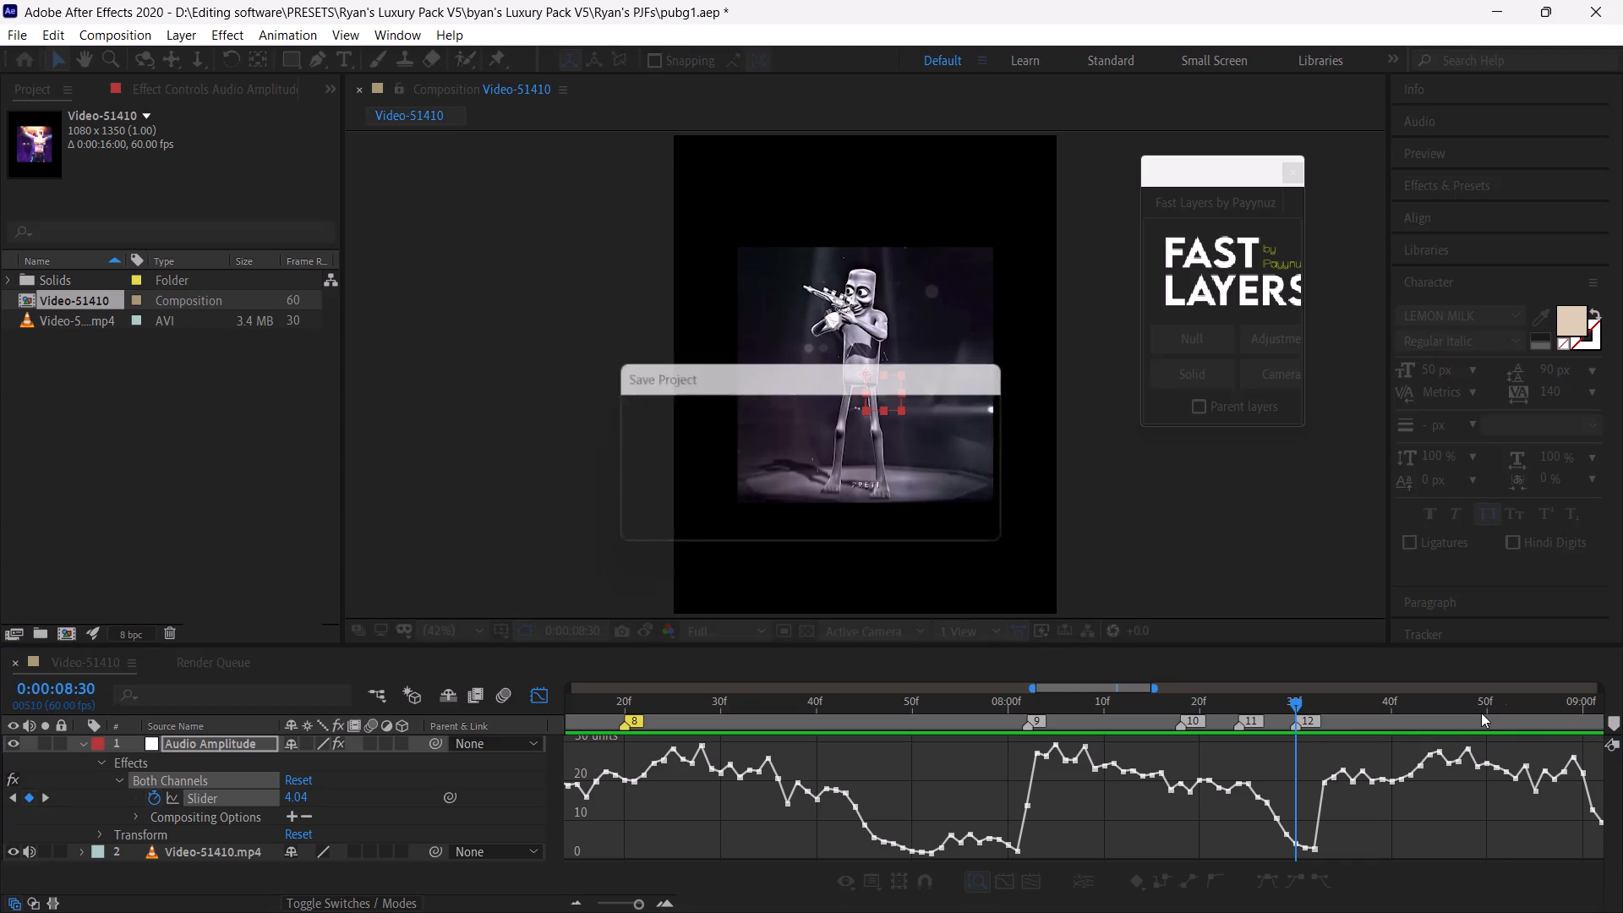
left_click_drag(1295, 703, 1366, 721)
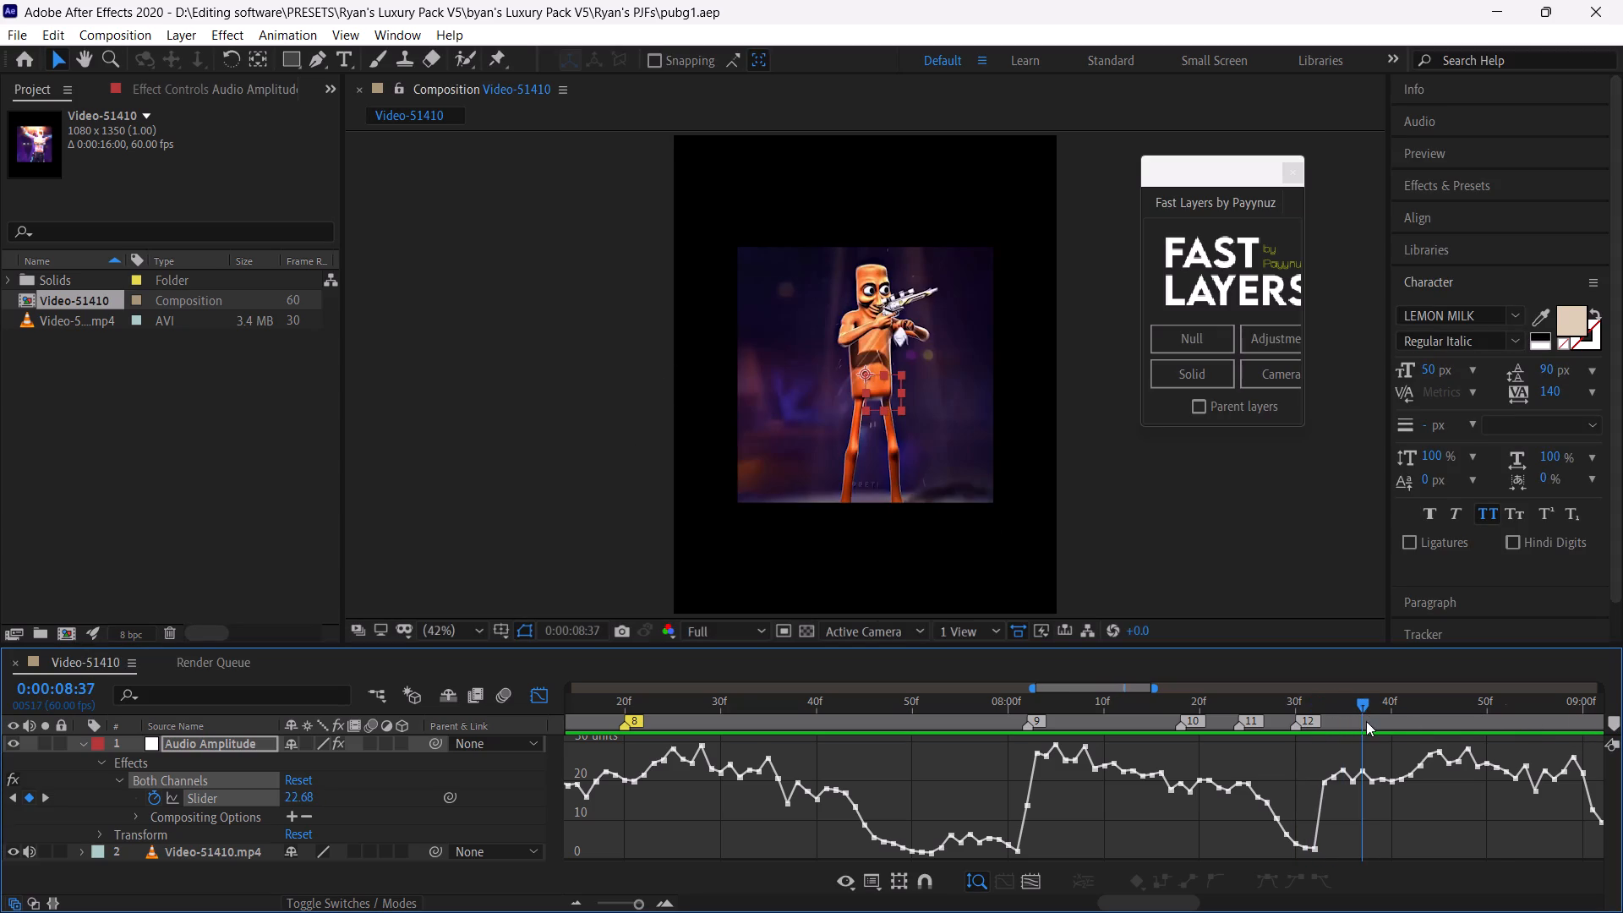
left_click_drag(1366, 721, 1345, 729)
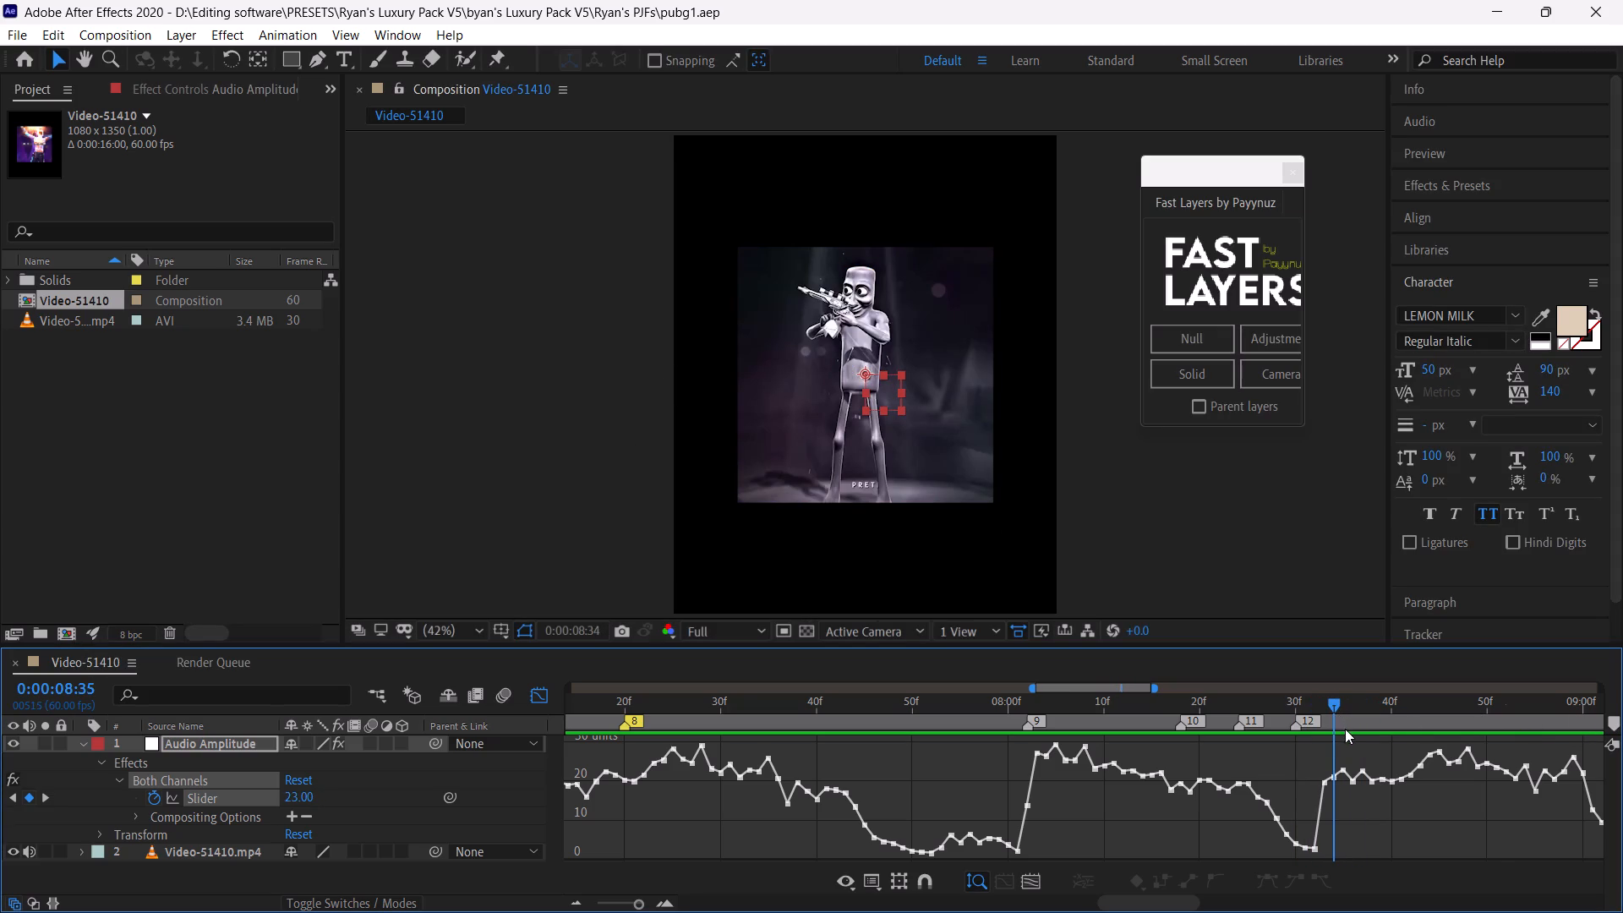
left_click_drag(1345, 729, 1355, 737)
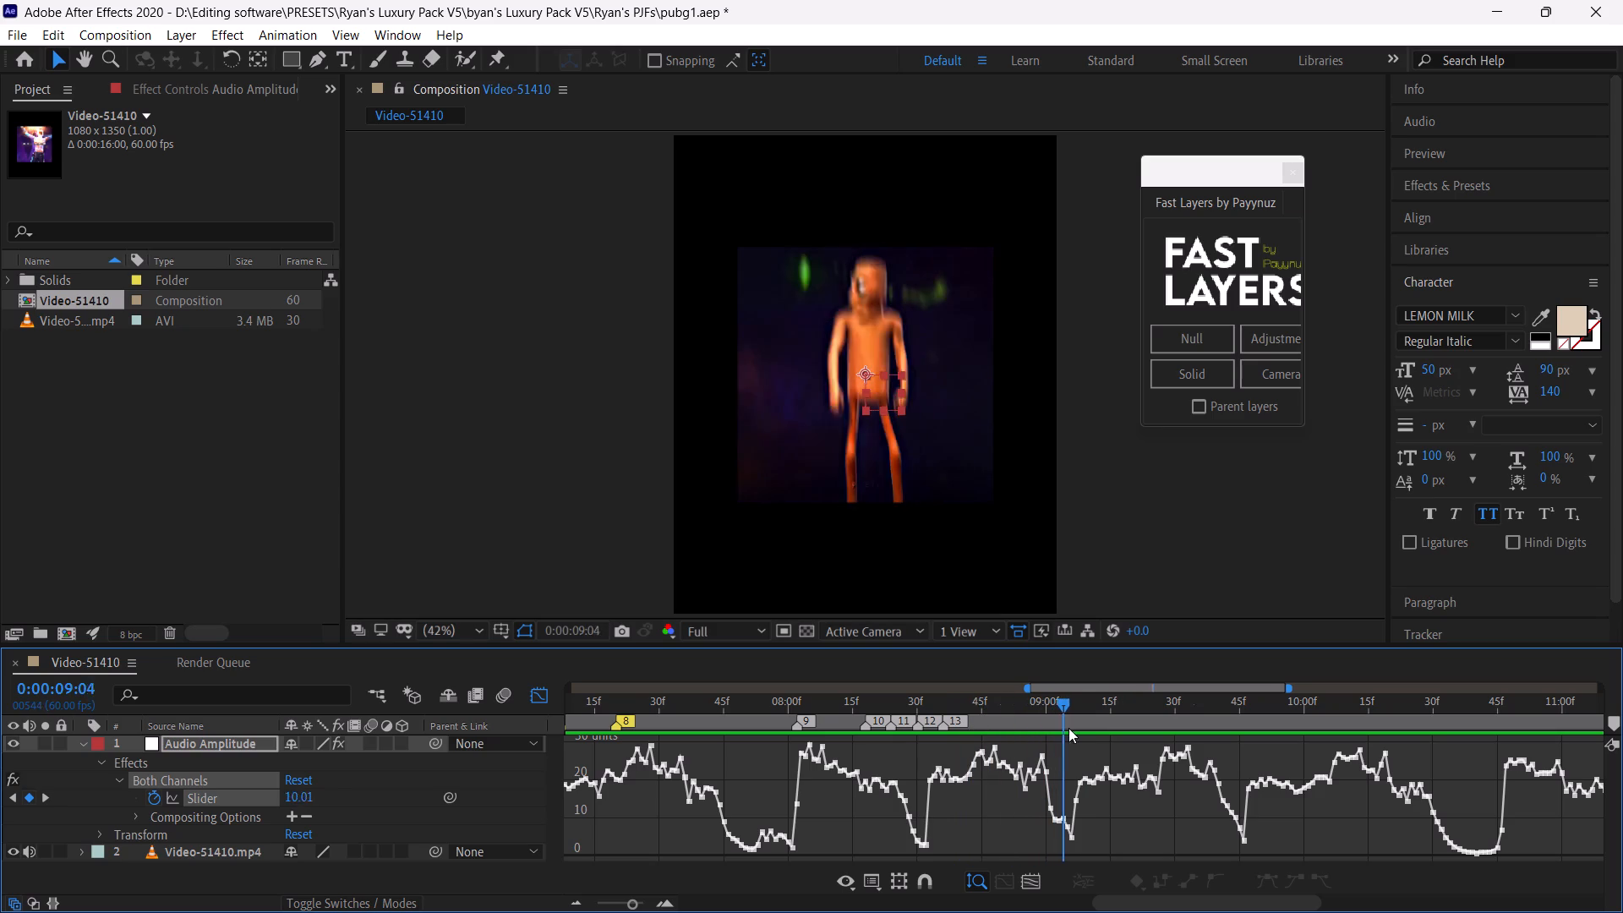
left_click_drag(1068, 728, 1172, 729)
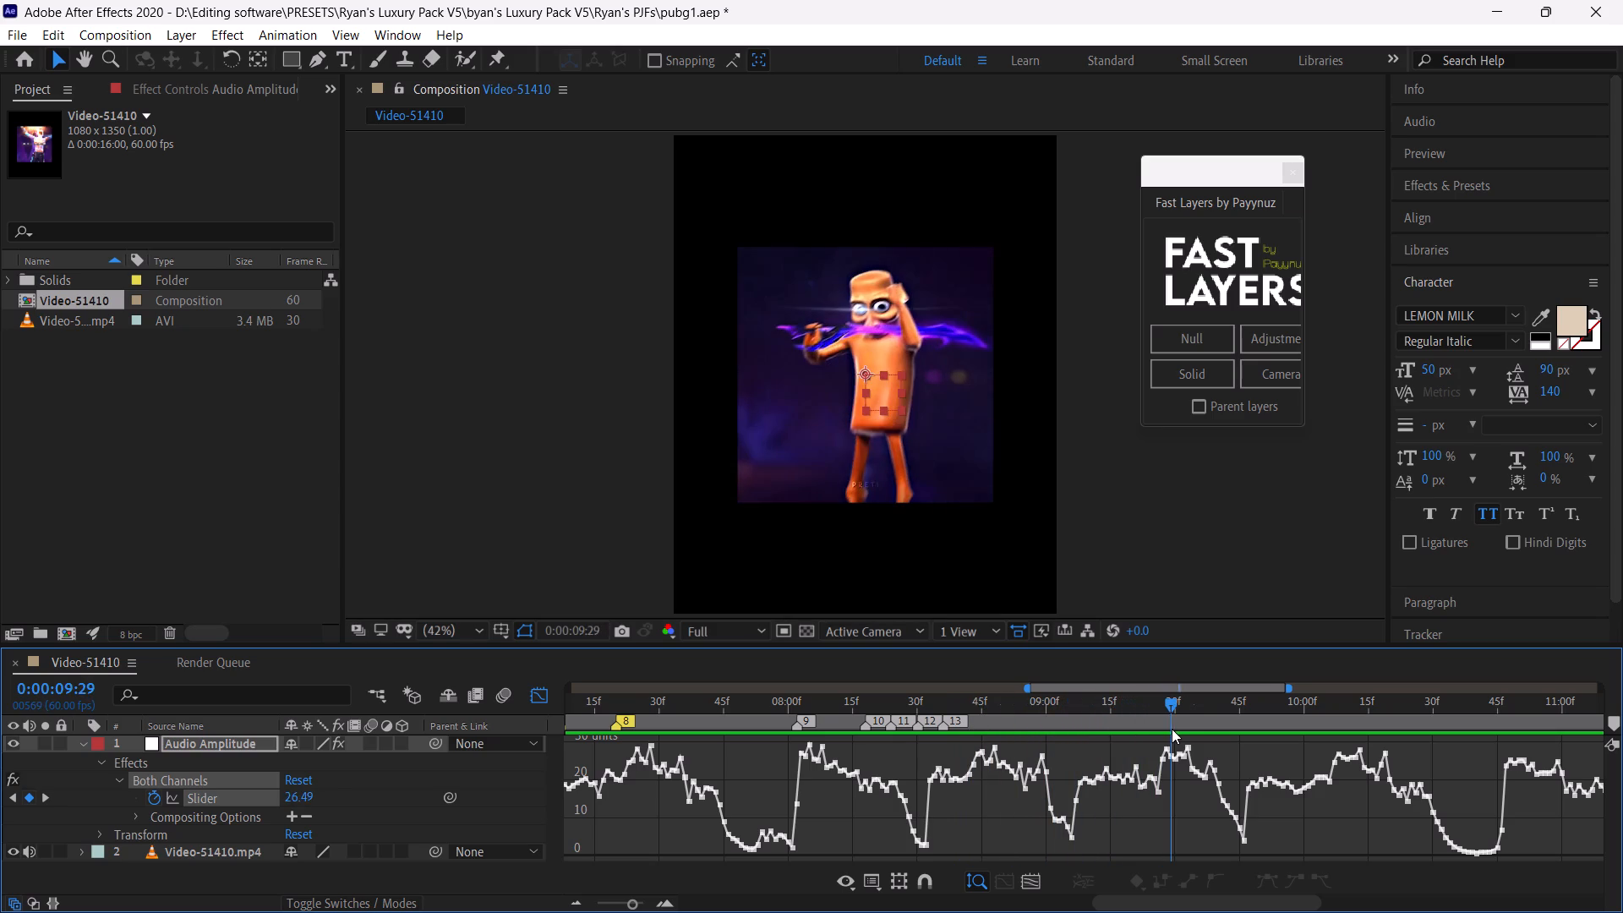
left_click_drag(1172, 729, 1026, 740)
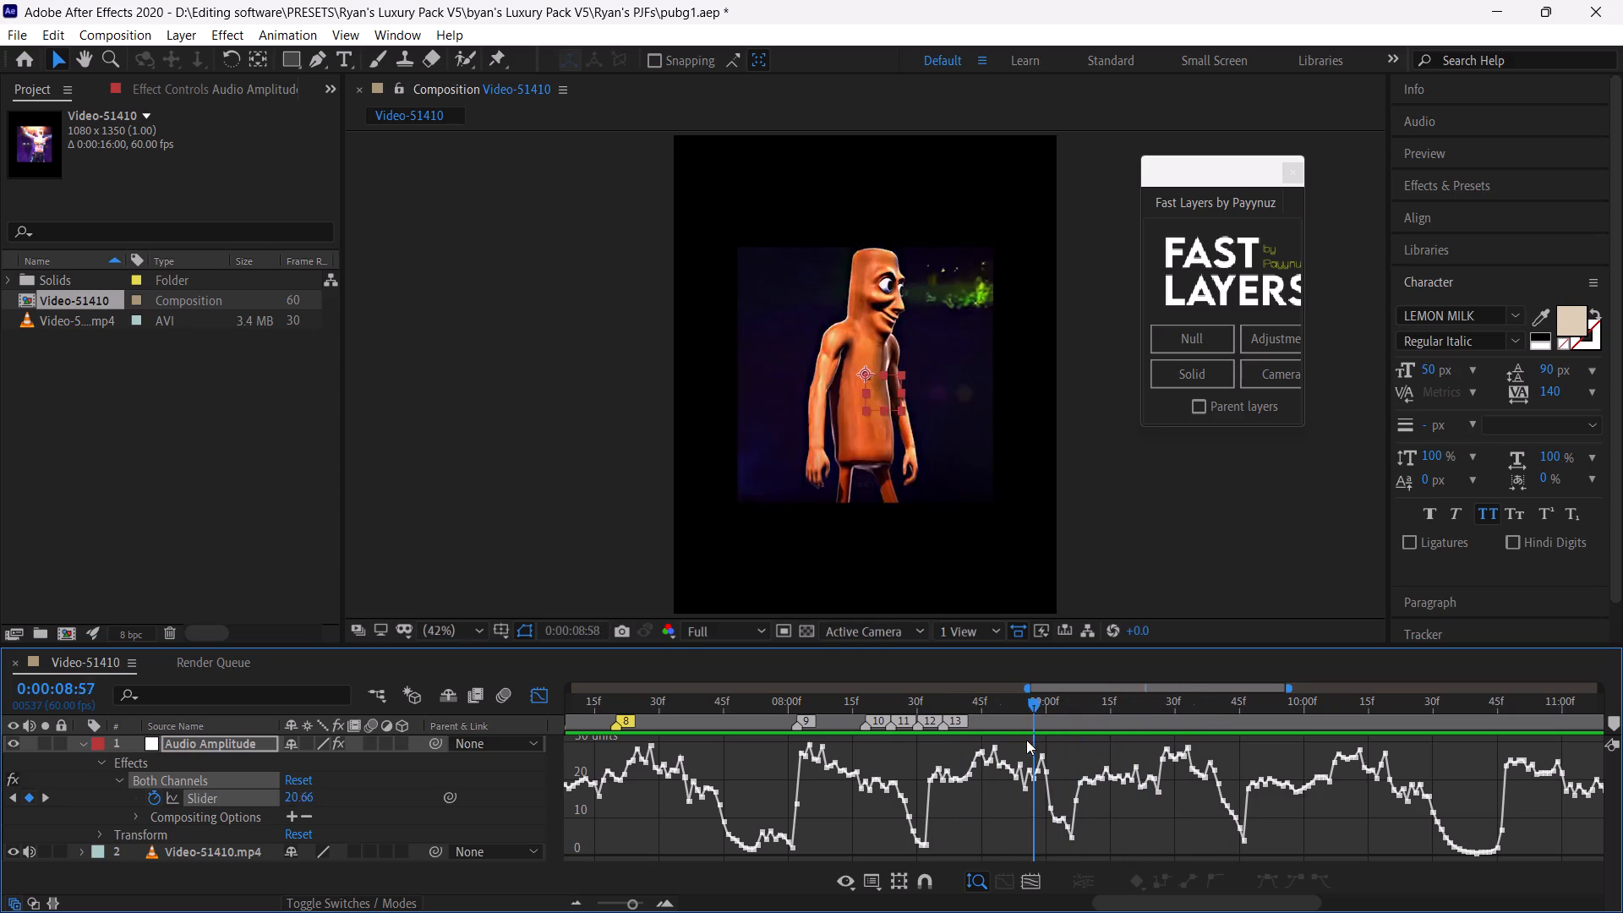
Play back the stretch with markers 9 to 13, from 0:00:08:18 and again from 0:00:08:01, to check the beat timing.
left_click_drag(1026, 740, 863, 735)
key("space")
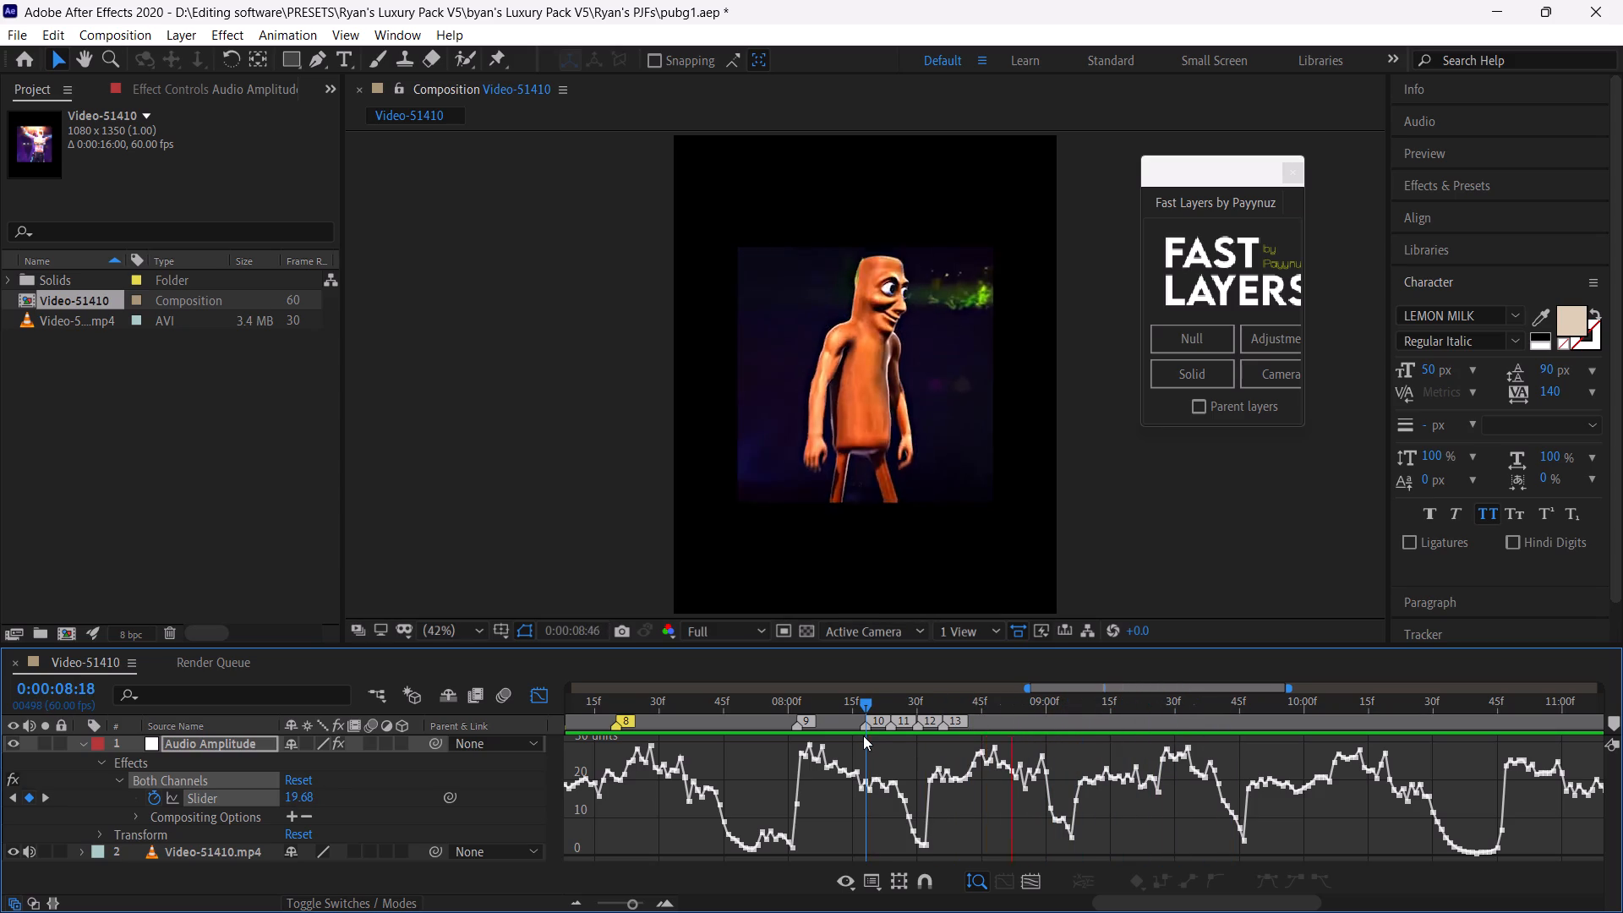
left_click(862, 703)
key("space")
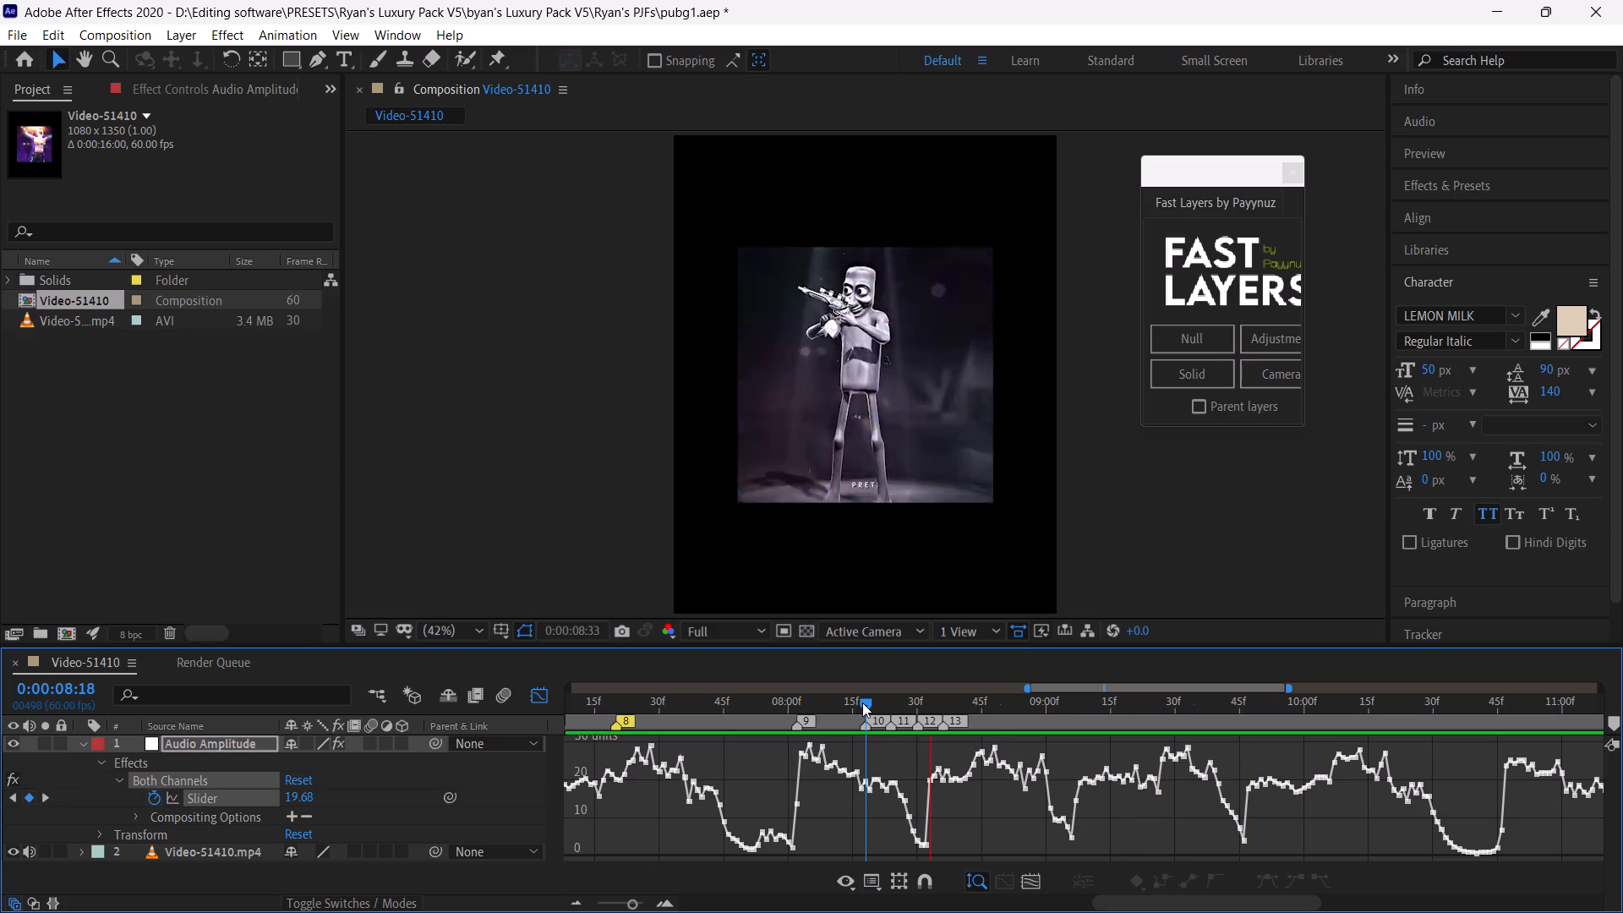
left_click(791, 697)
key("space")
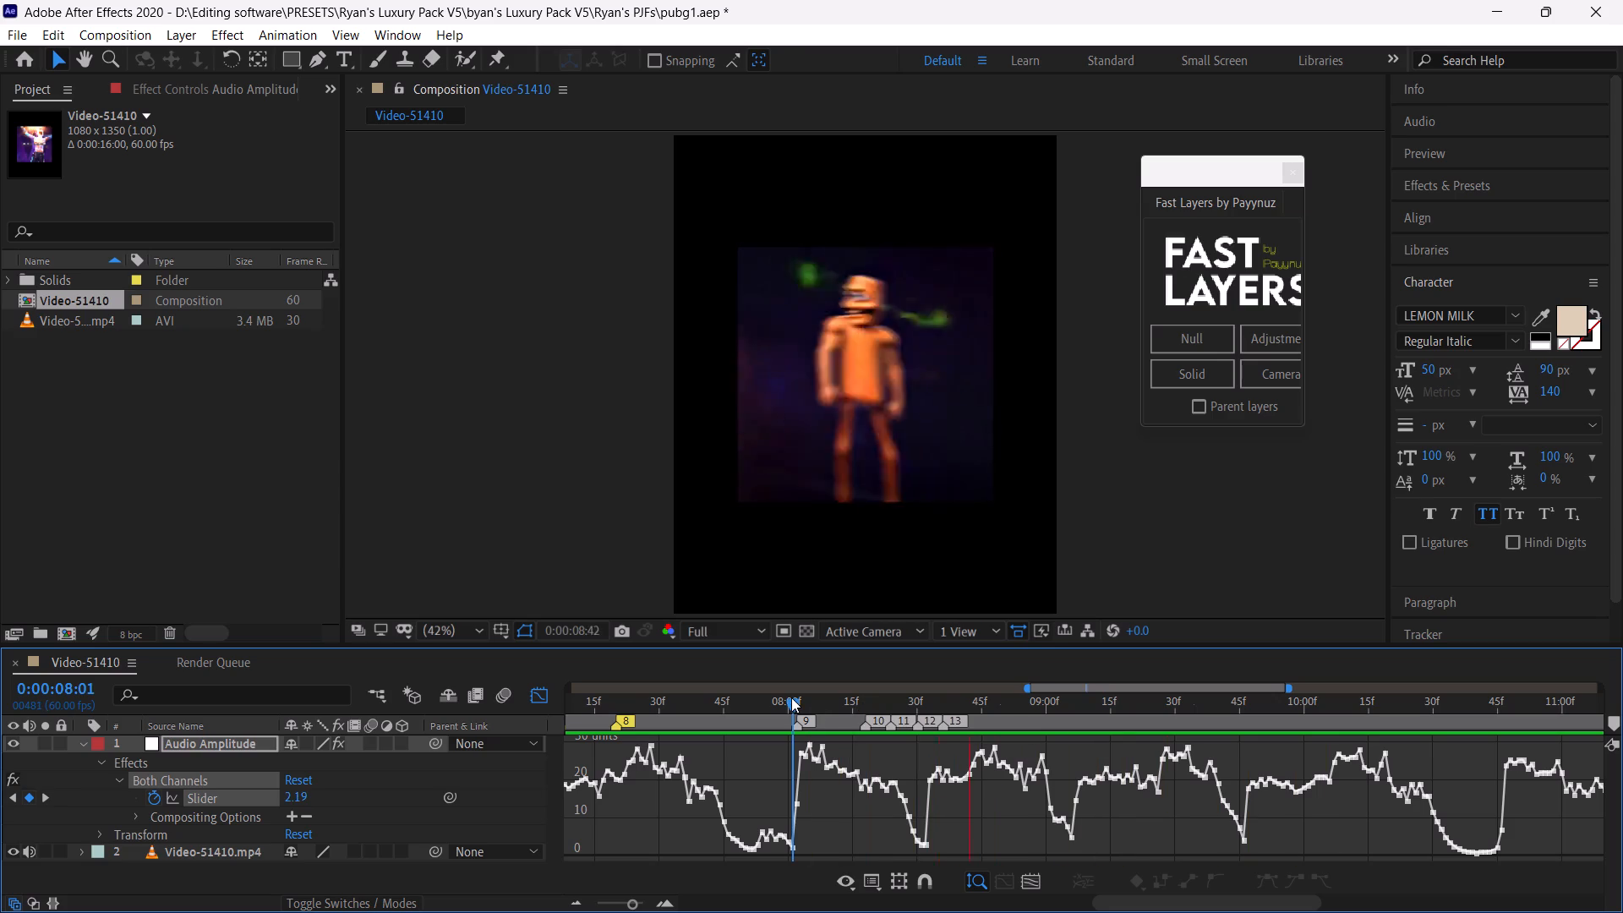
Add a fourteenth composition marker at 0:00:08:40, four frames after marker 13, where the blurred footage transition begins.
left_click(865, 697)
key("space")
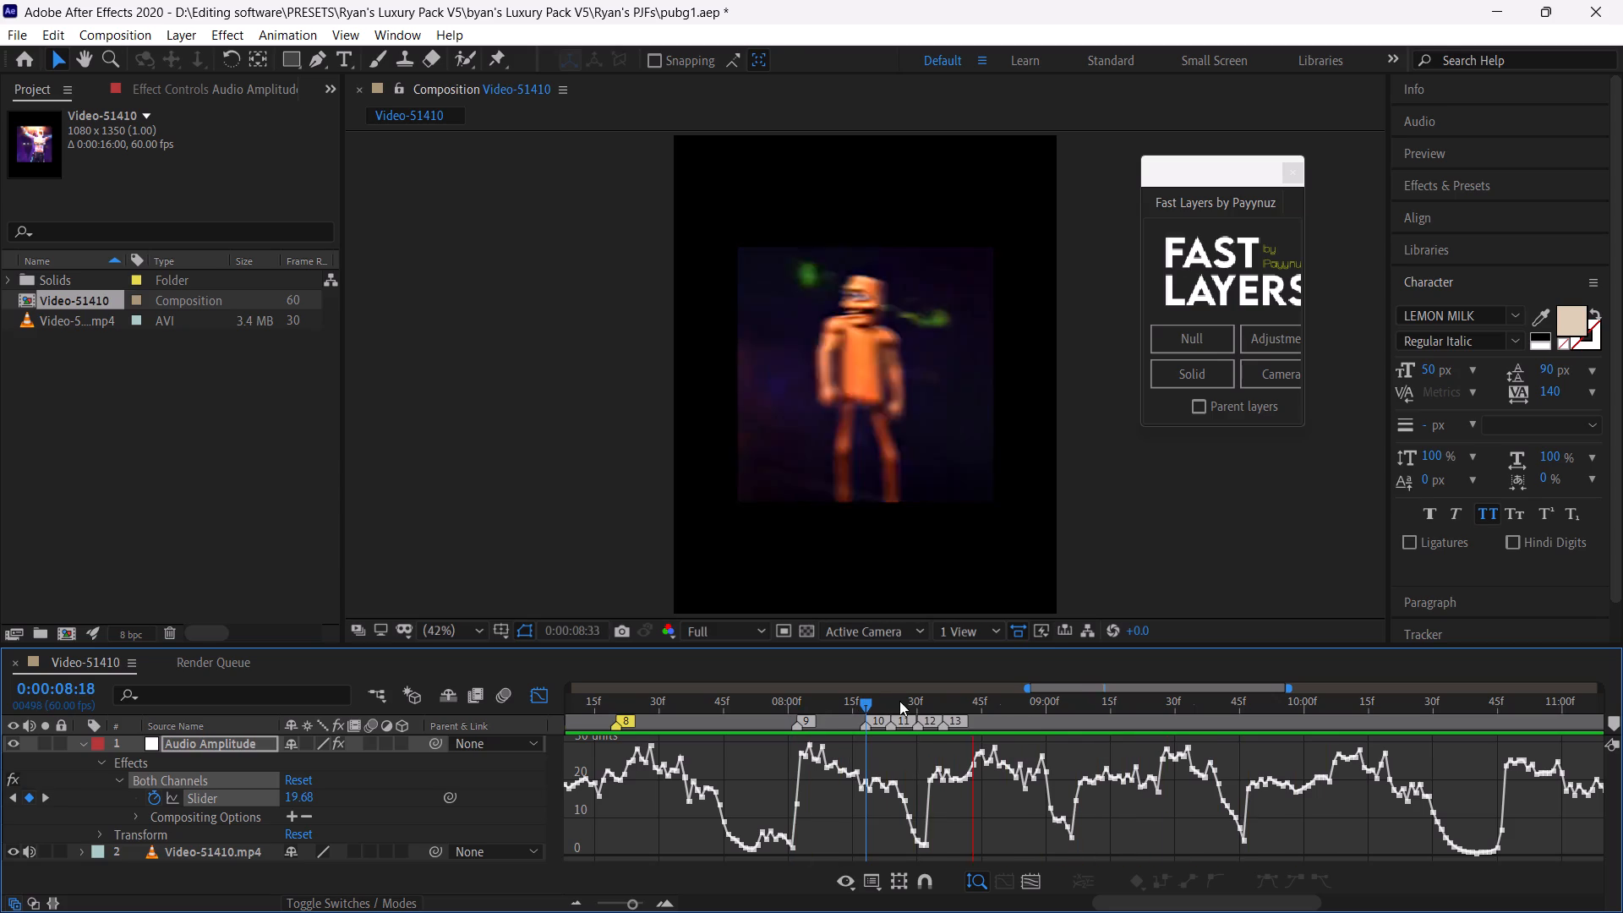
left_click_drag(944, 697, 970, 719)
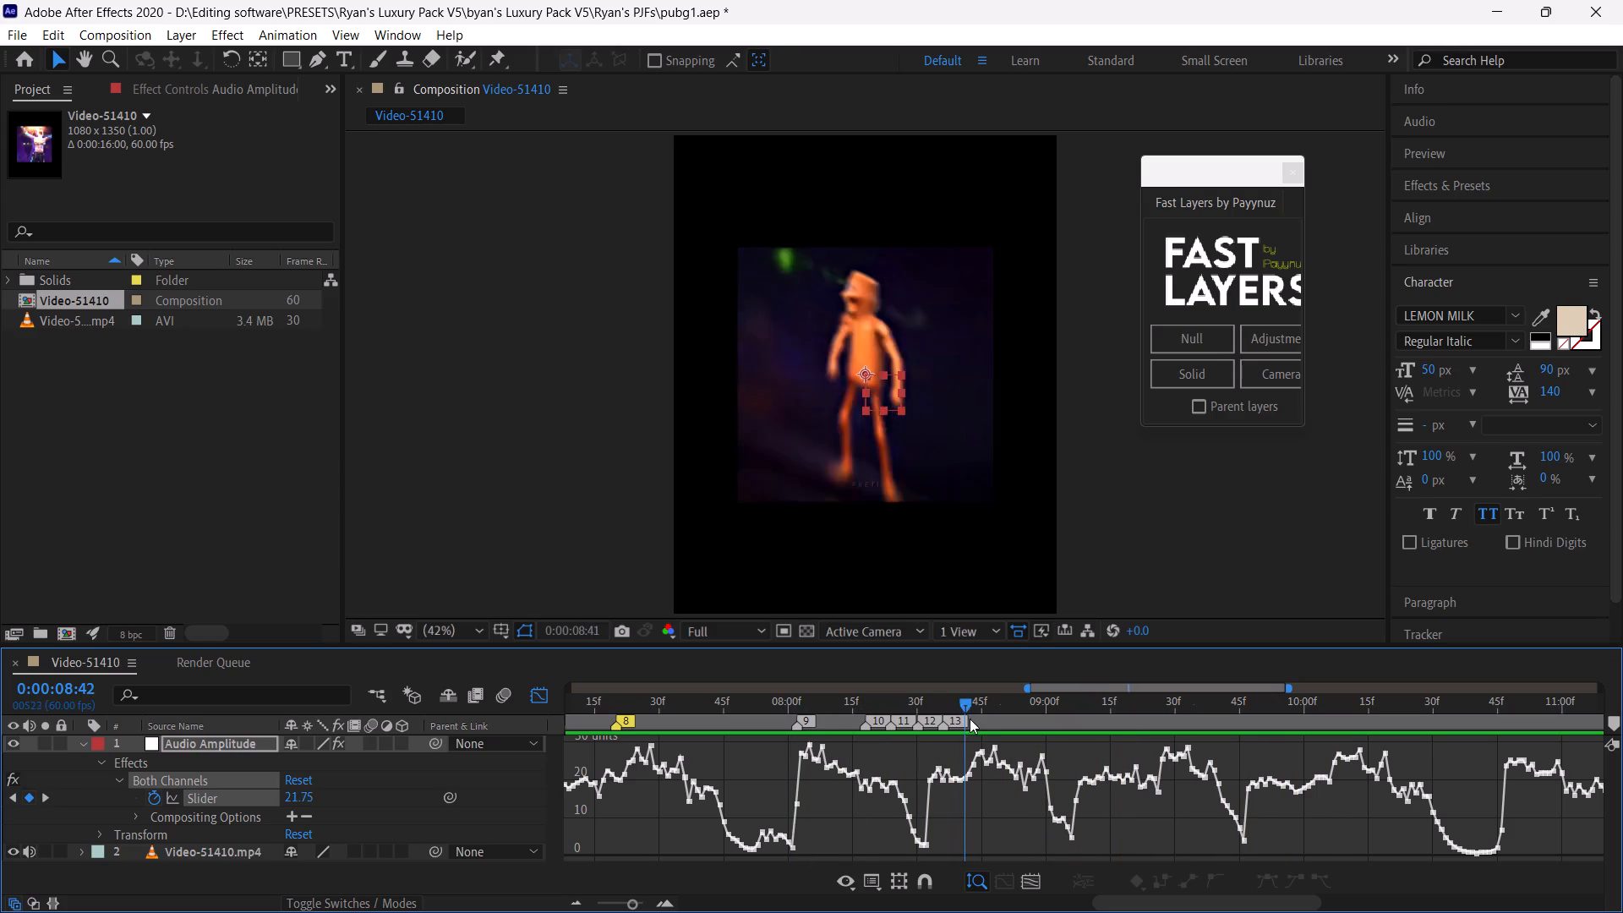
left_click_drag(970, 719, 959, 719)
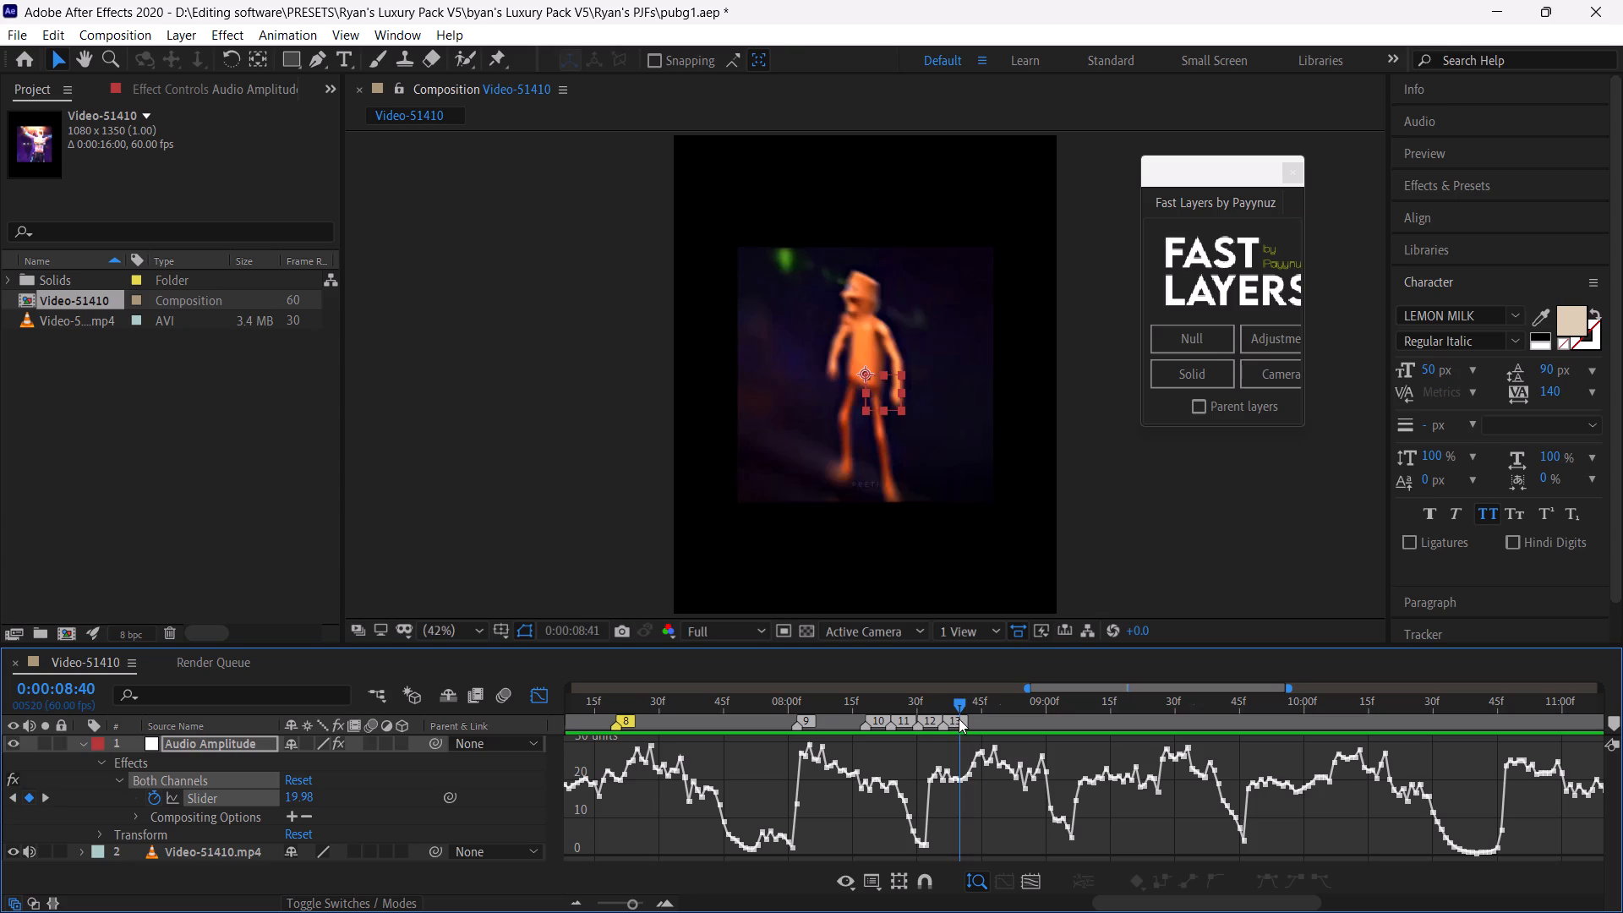
left_click_drag(959, 719, 952, 715)
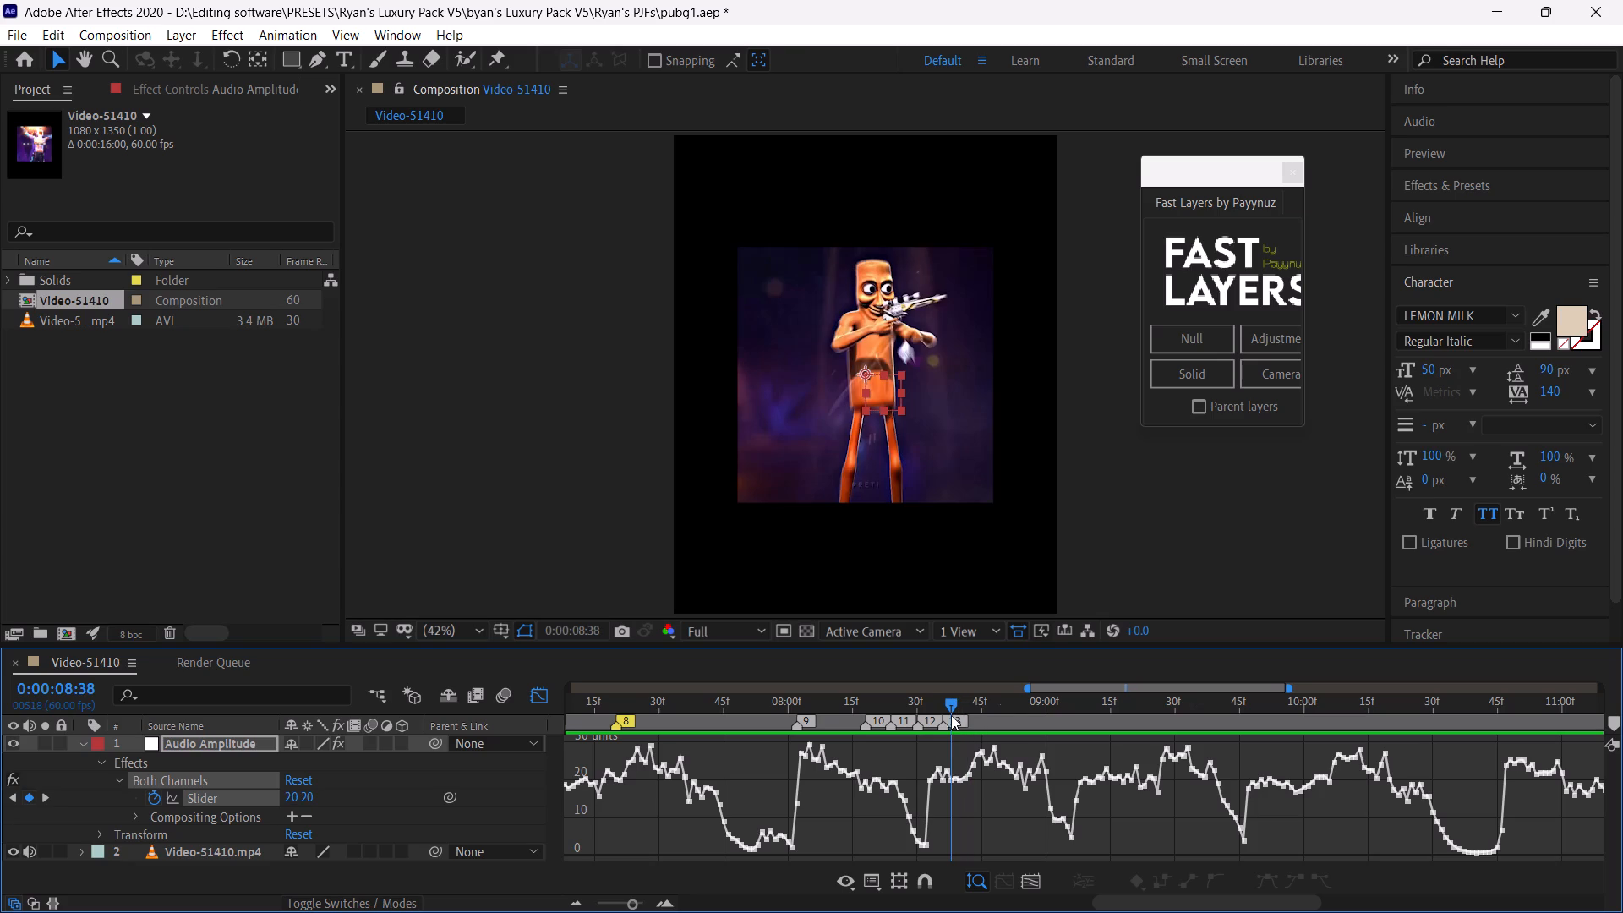
left_click_drag(633, 905, 643, 907)
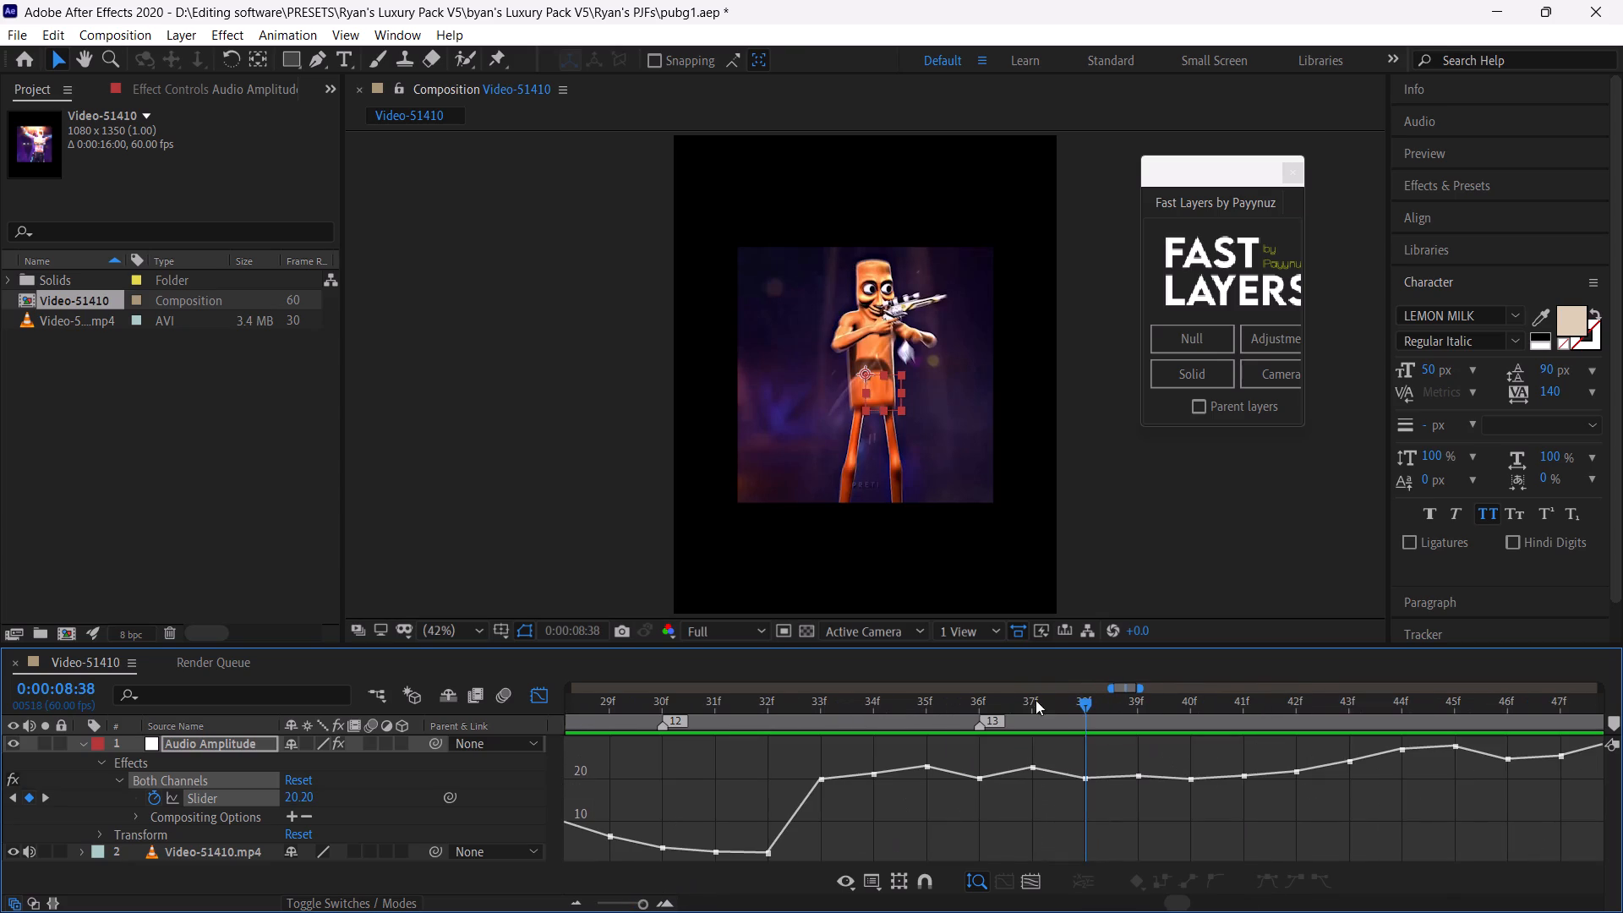
left_click_drag(1021, 693, 1062, 736)
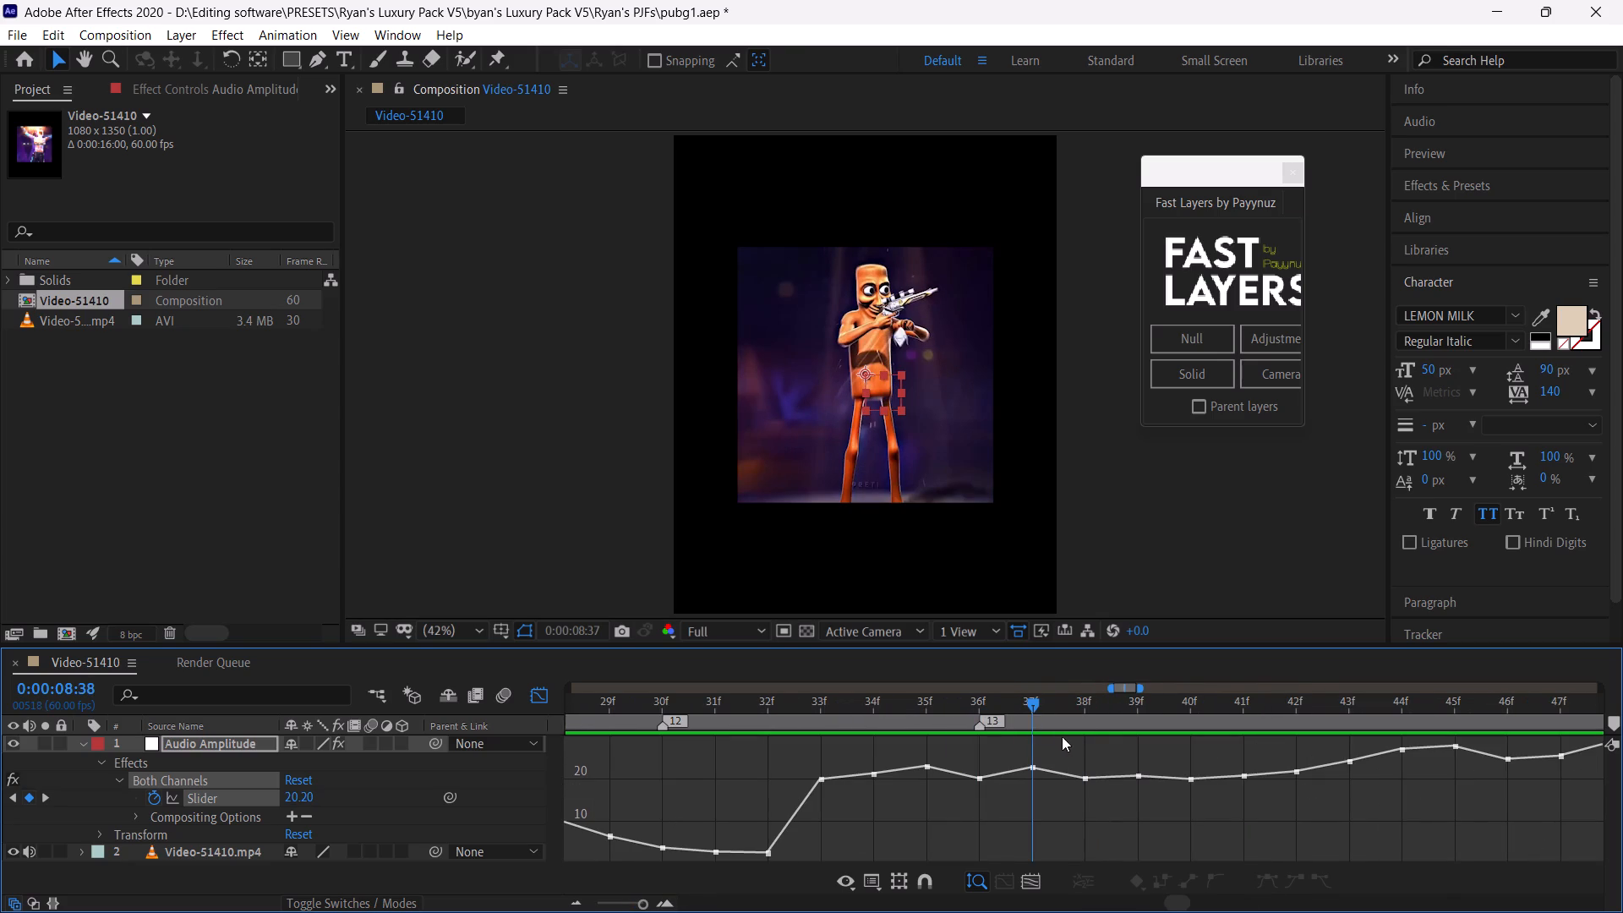
left_click_drag(1062, 736, 1185, 757)
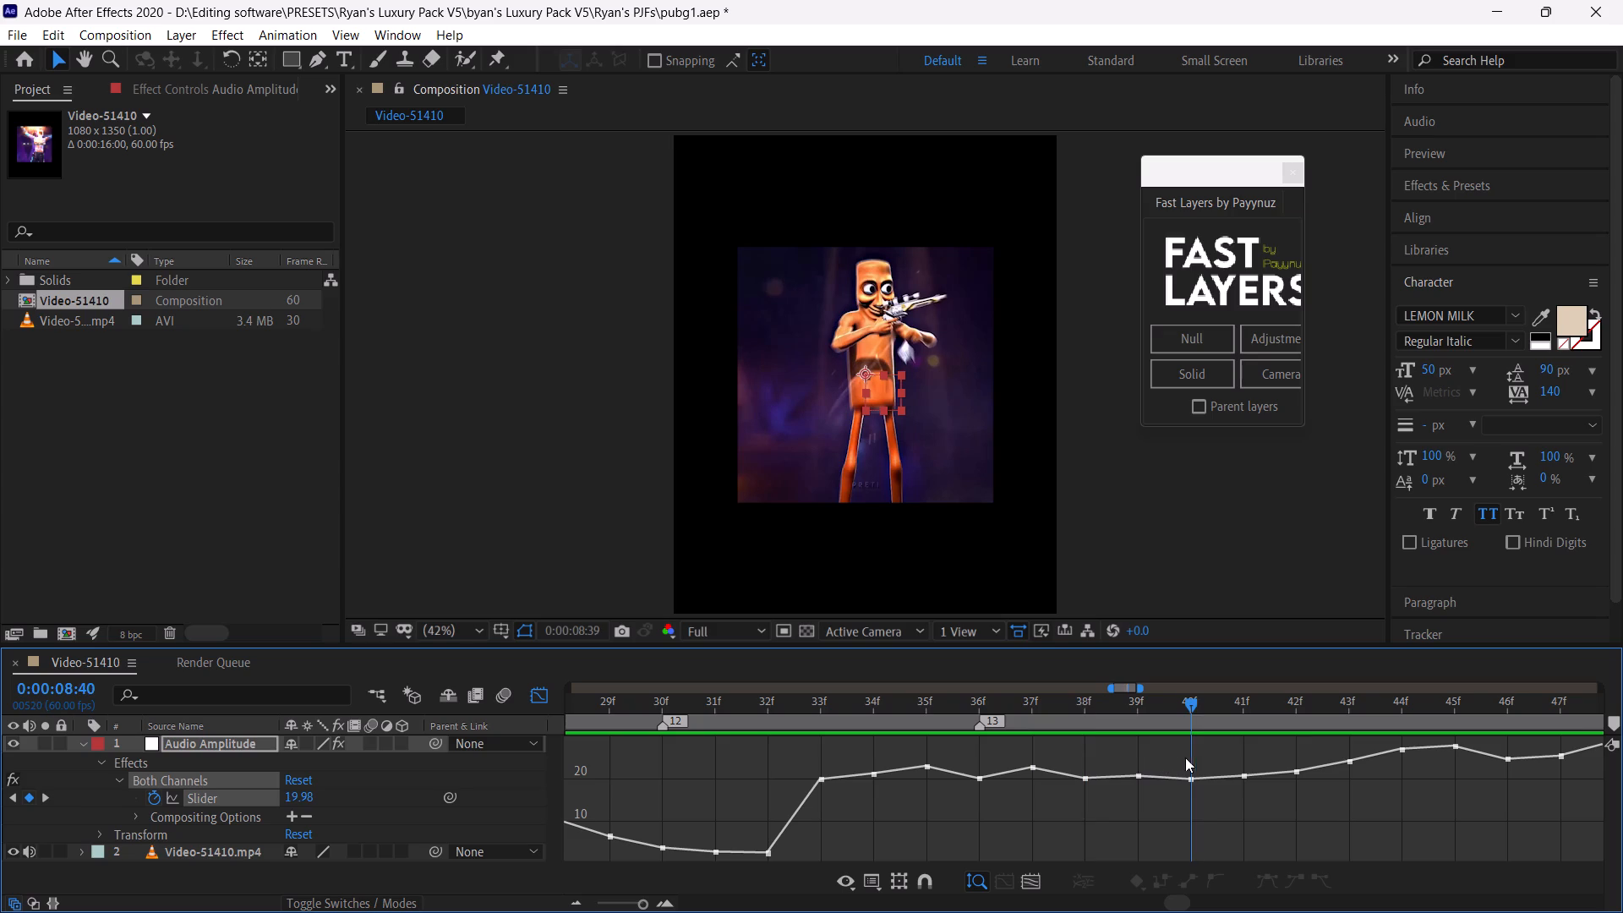
left_click_drag(1185, 757, 1205, 756)
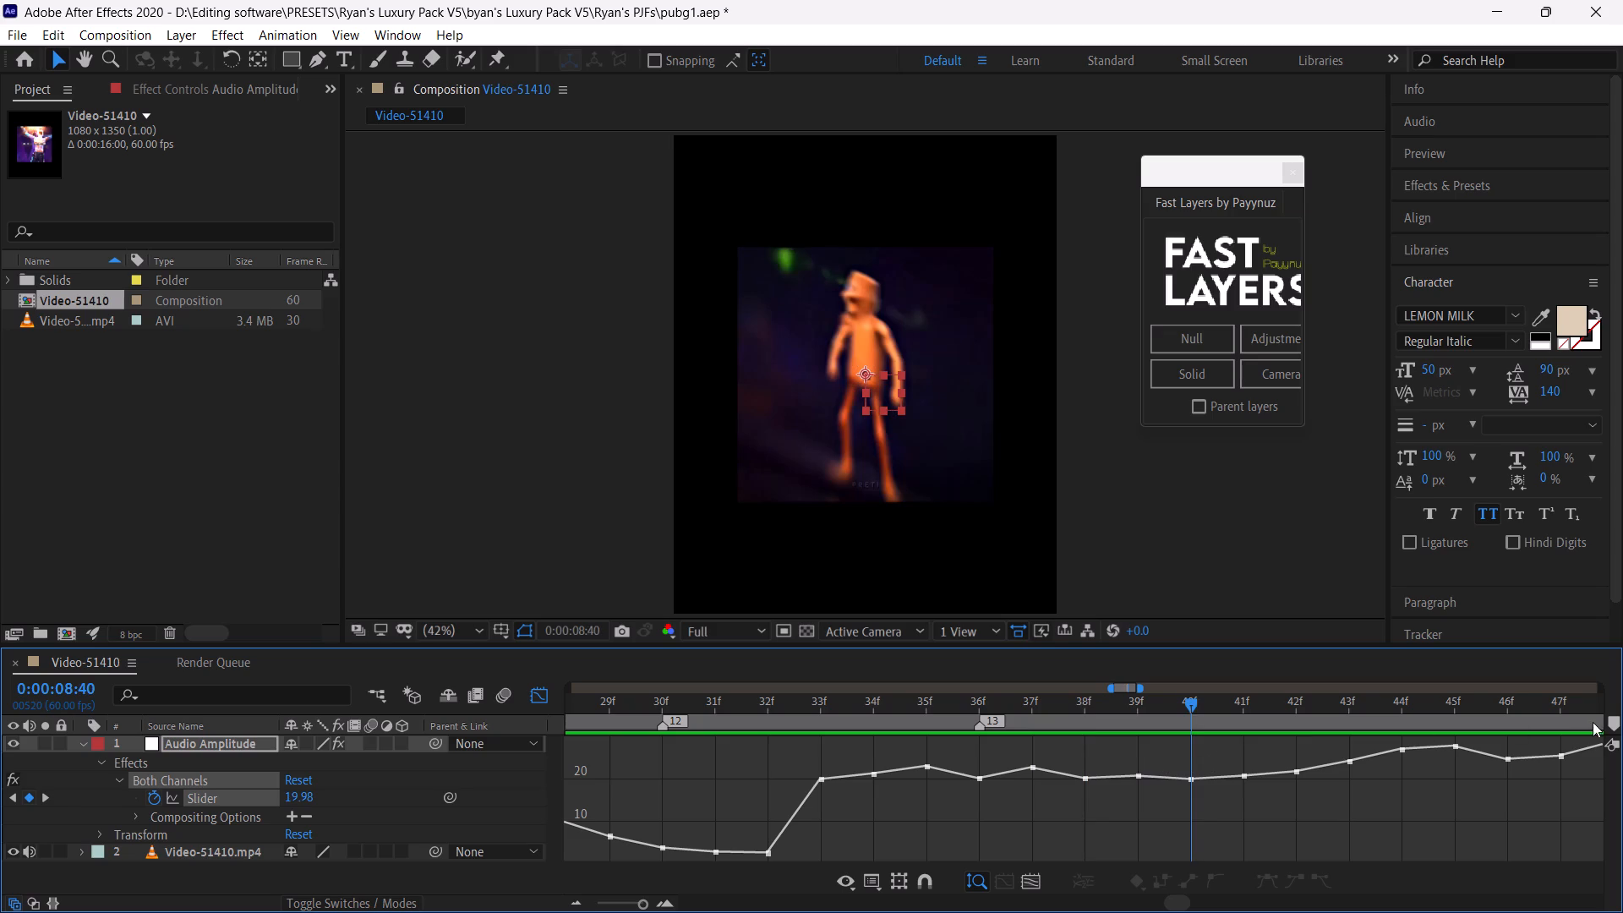
left_click(1619, 724)
Add a fifteenth composition marker at about 0:00:09:02, where the amplitude curve drops after 0:00:09:00.
double_click(582, 901)
left_click_drag(1193, 701, 1429, 735)
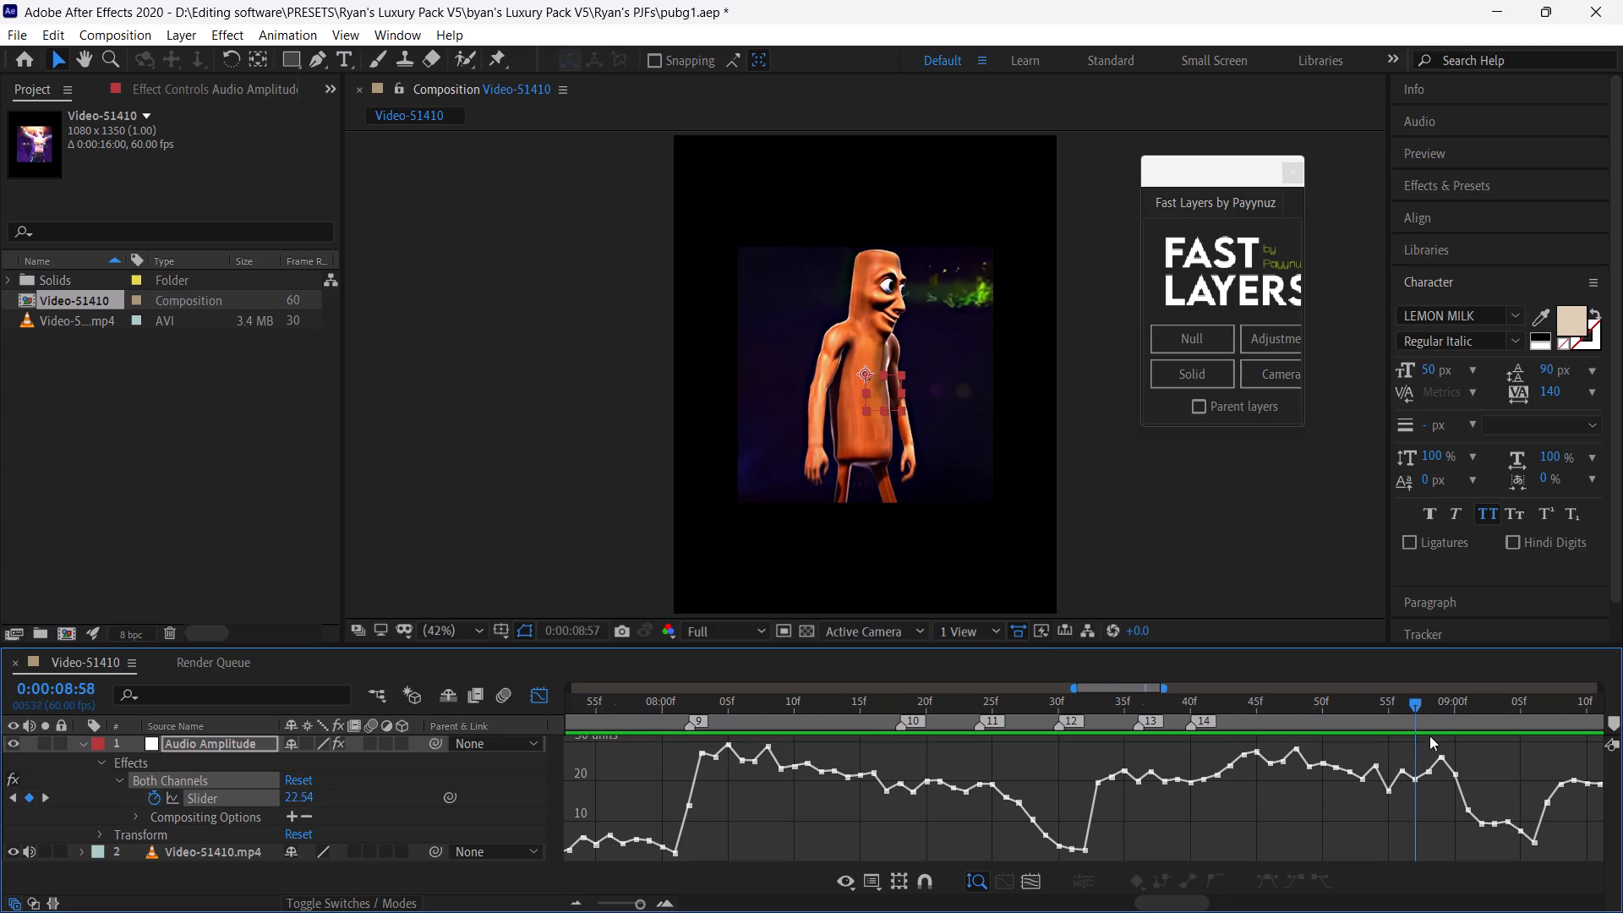
left_click_drag(1429, 735, 1503, 743)
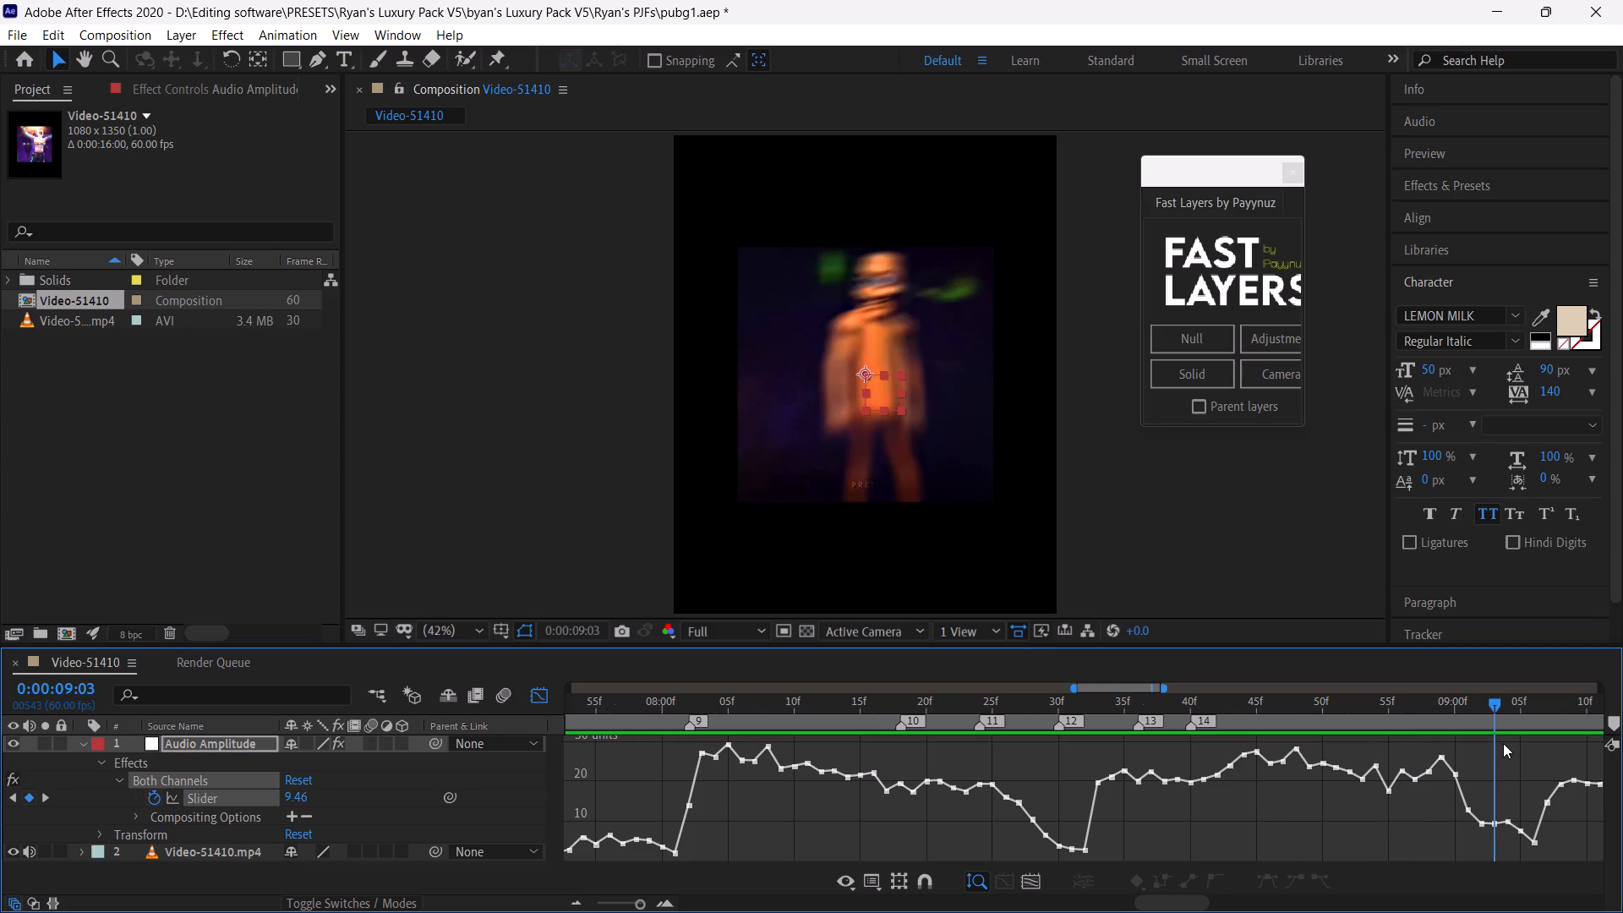
left_click_drag(1503, 743, 1446, 742)
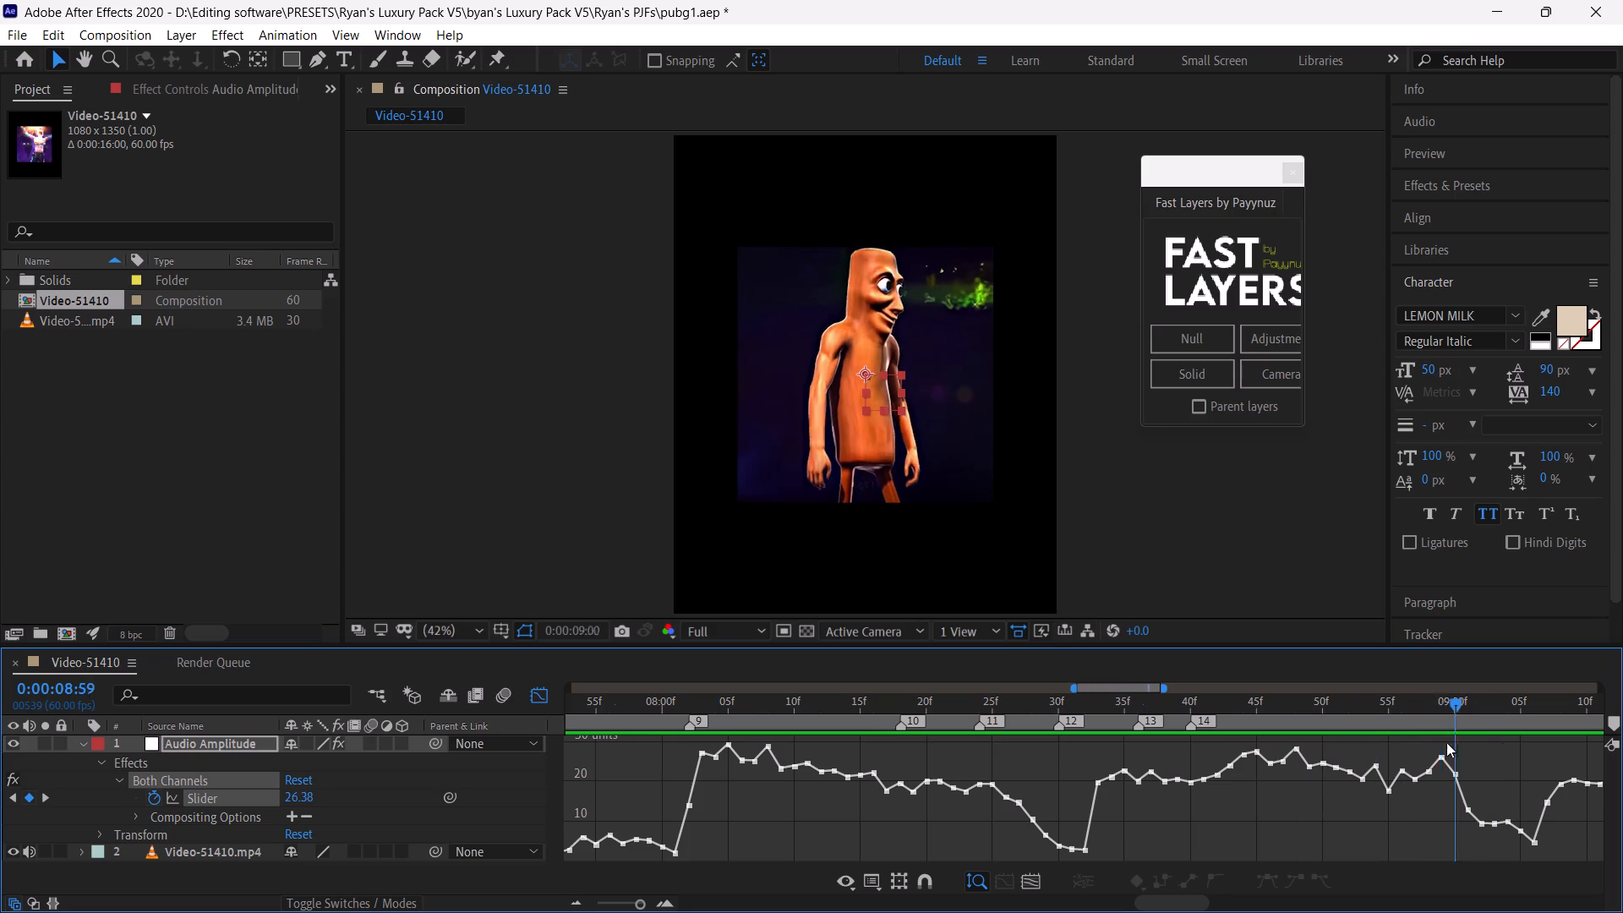
left_click_drag(1446, 742, 1478, 750)
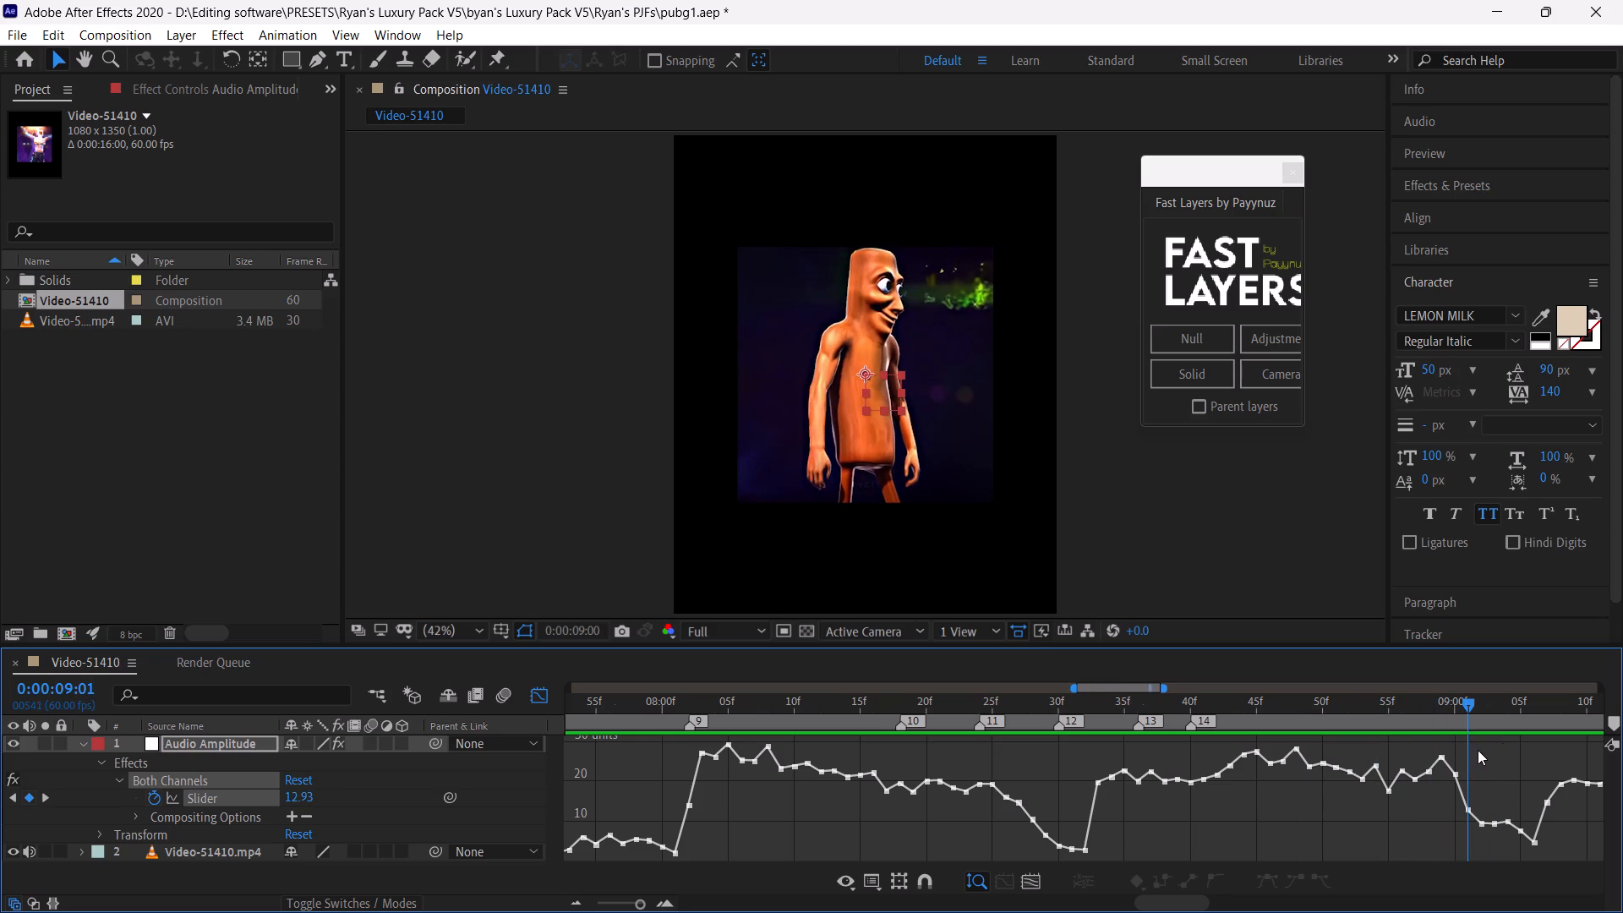
left_click_drag(1478, 750, 1479, 753)
left_click(1610, 720)
Add a sixteenth composition marker at 0:00:09:21, on the small amplitude peak just after 0:00:09:20.
left_click_drag(1481, 701, 1521, 713)
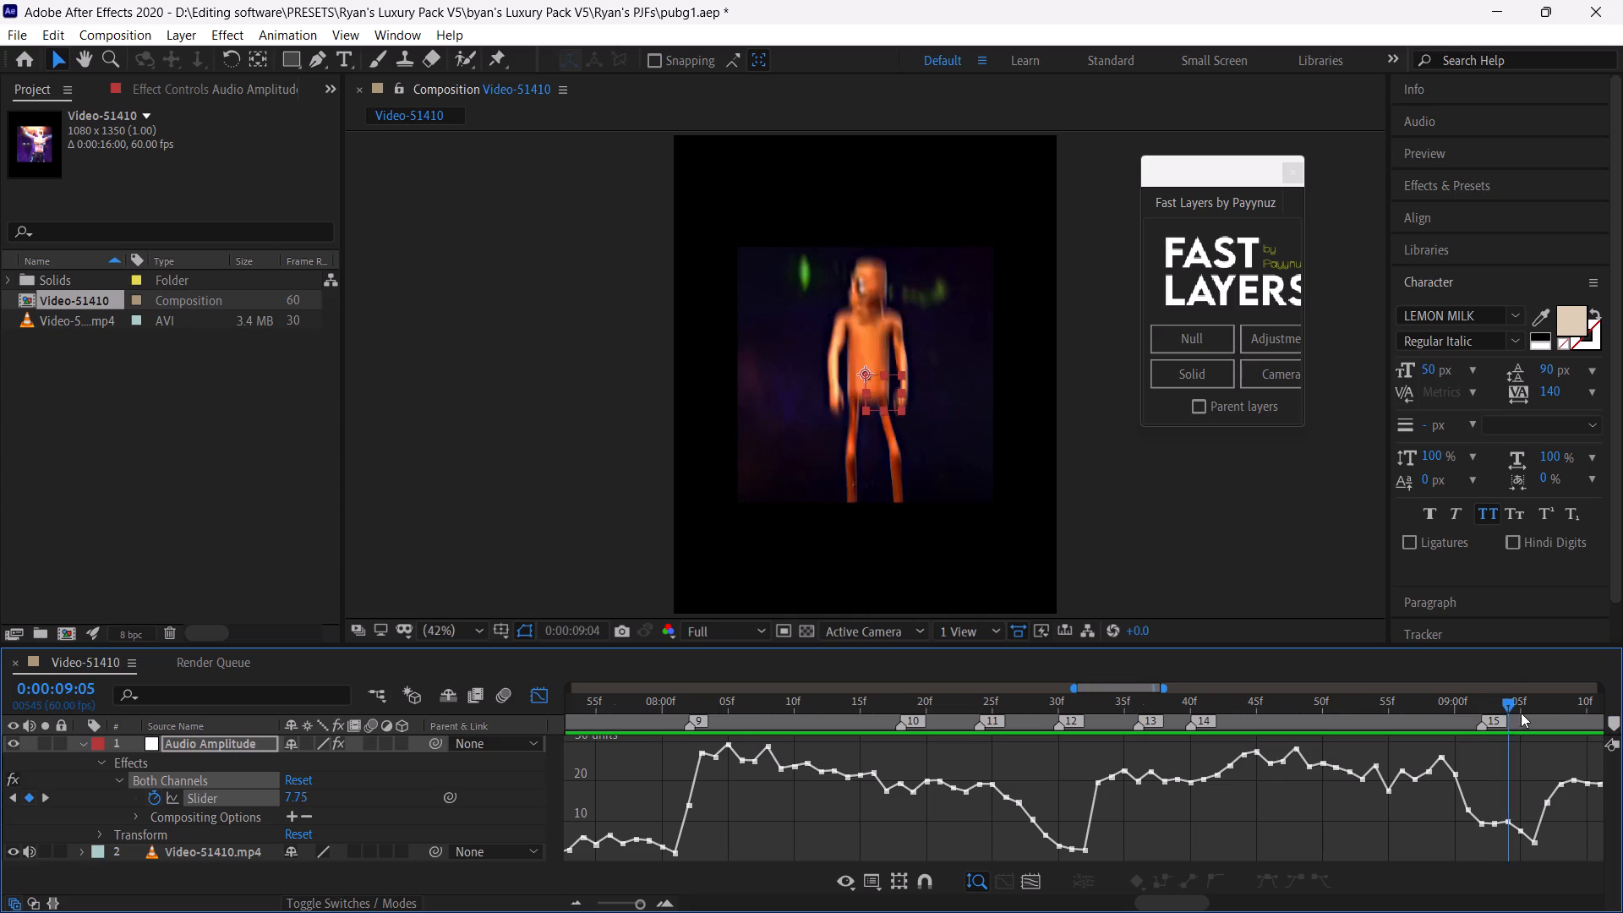
left_click_drag(1521, 713, 1545, 737)
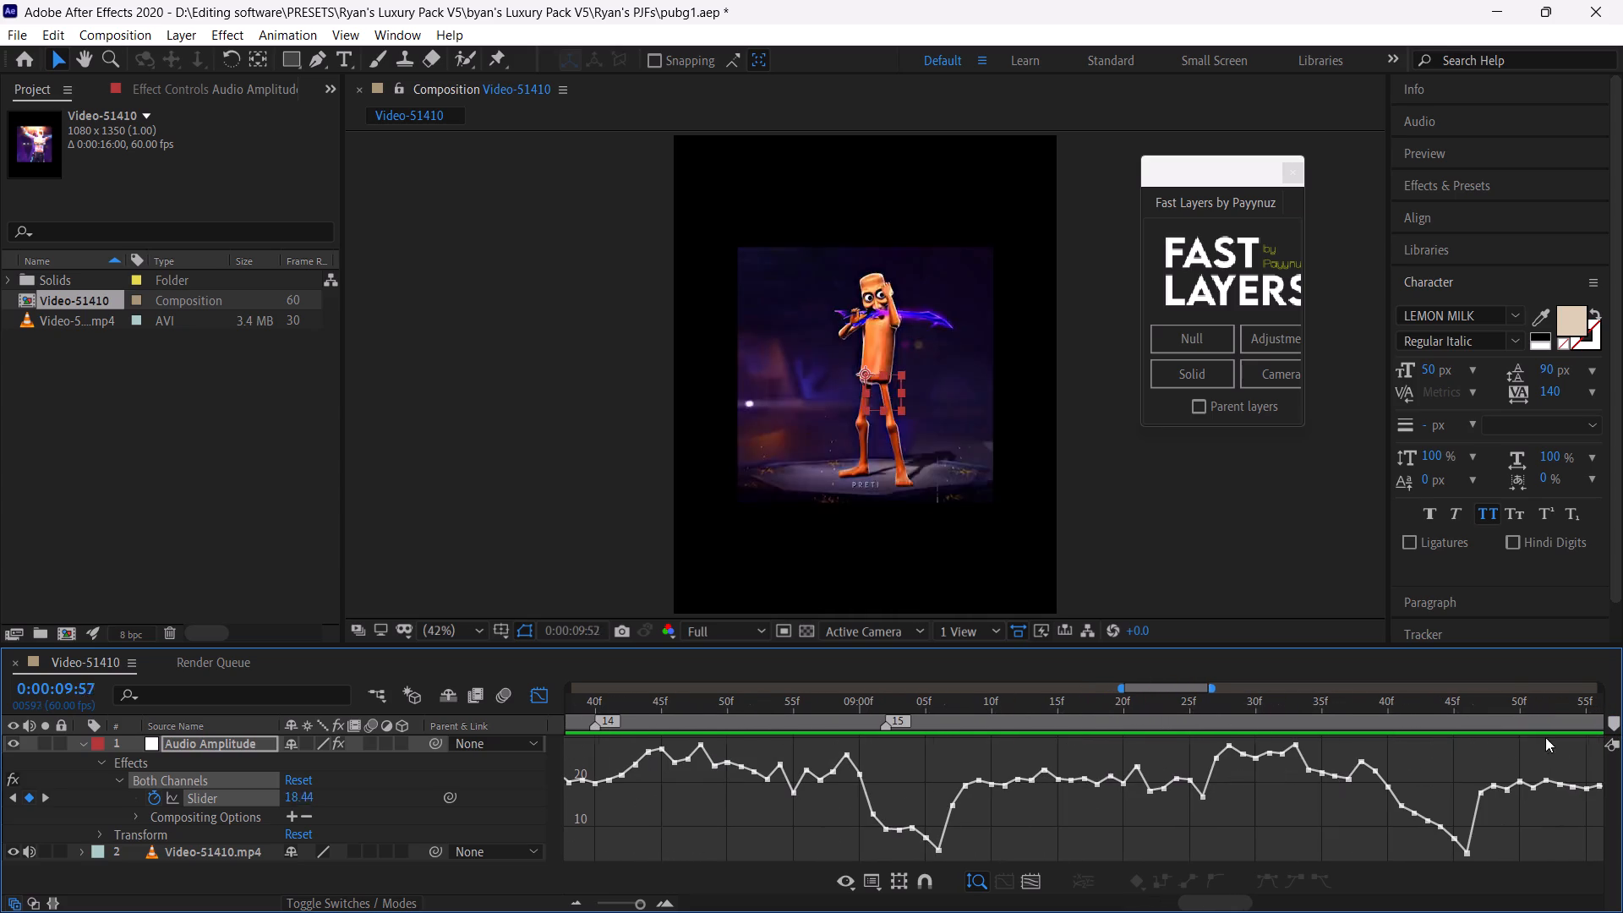
left_click_drag(1545, 737, 1124, 786)
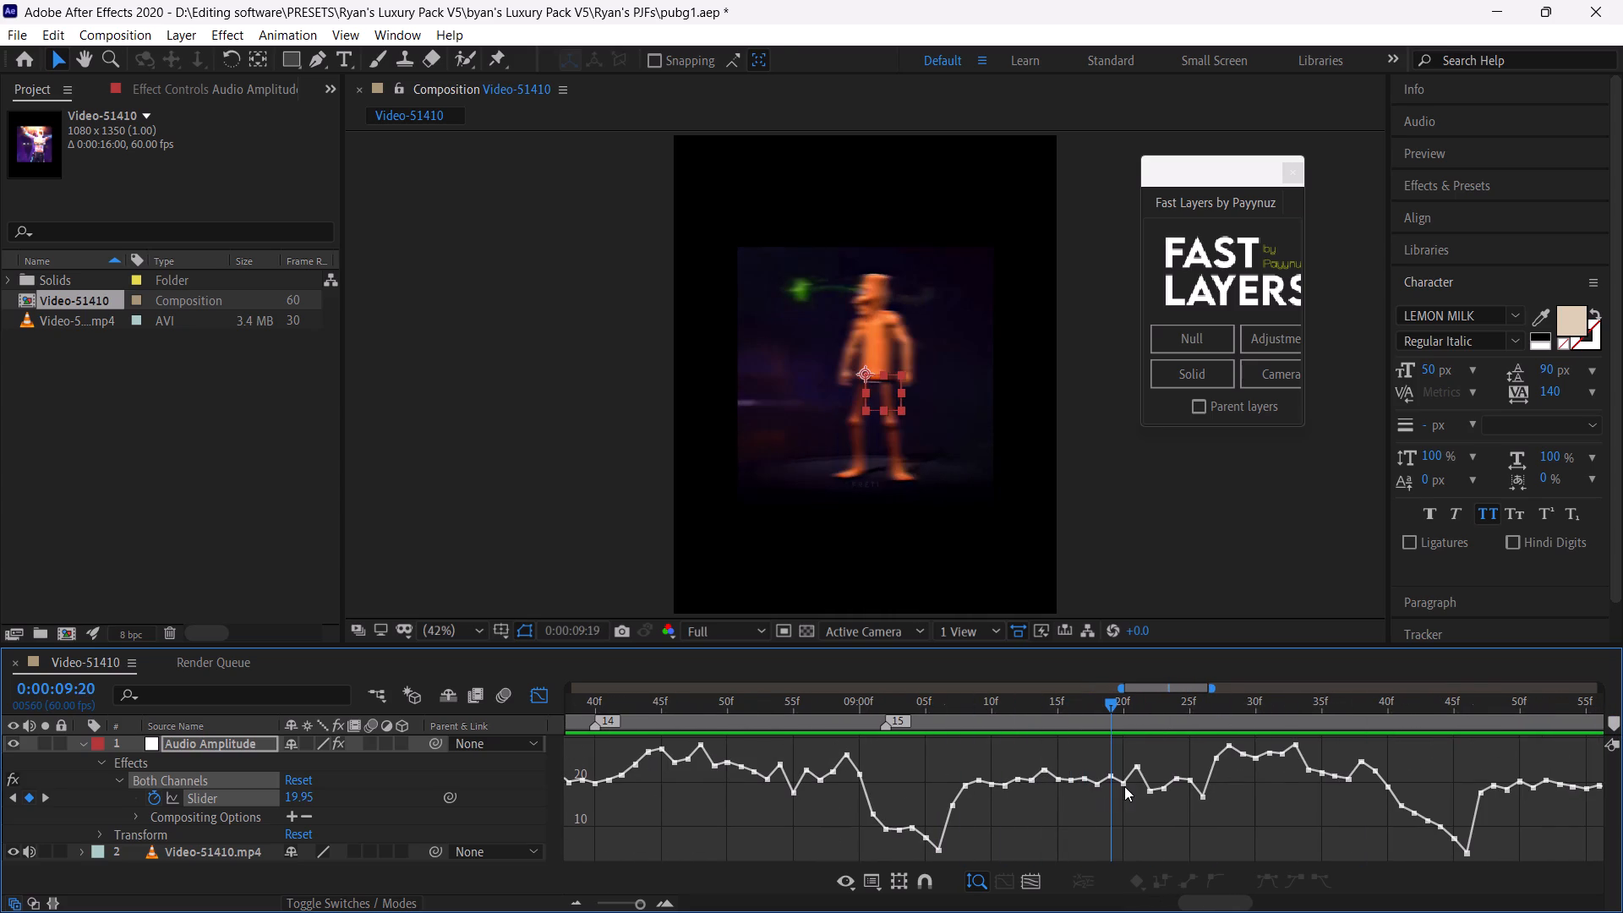
left_click_drag(1124, 786, 1131, 790)
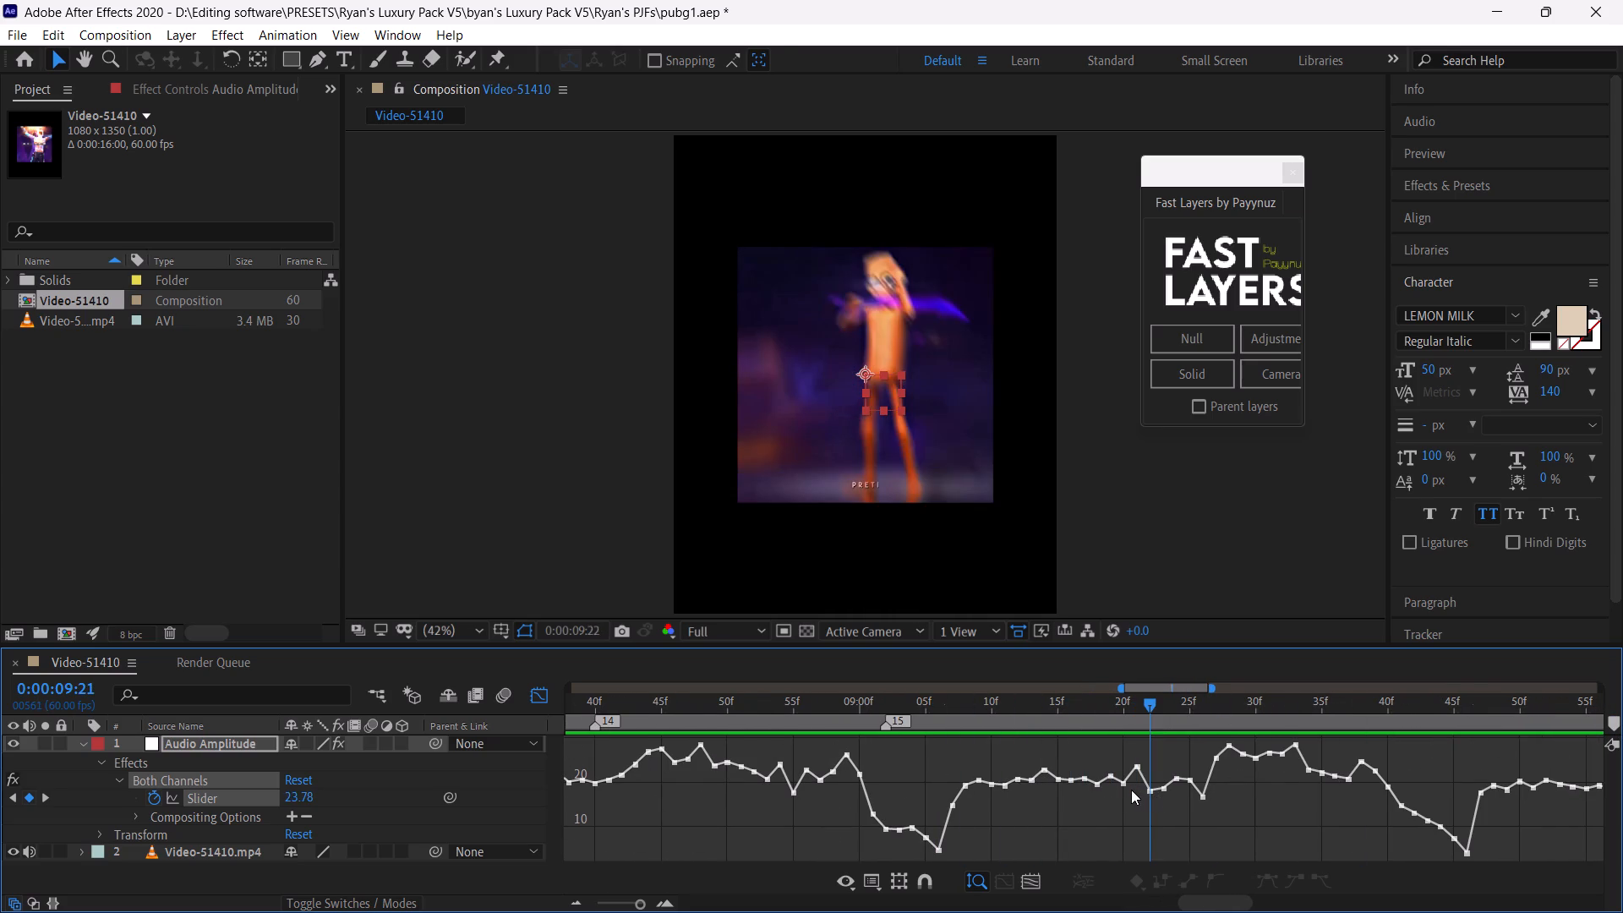
left_click_drag(1131, 790, 1133, 795)
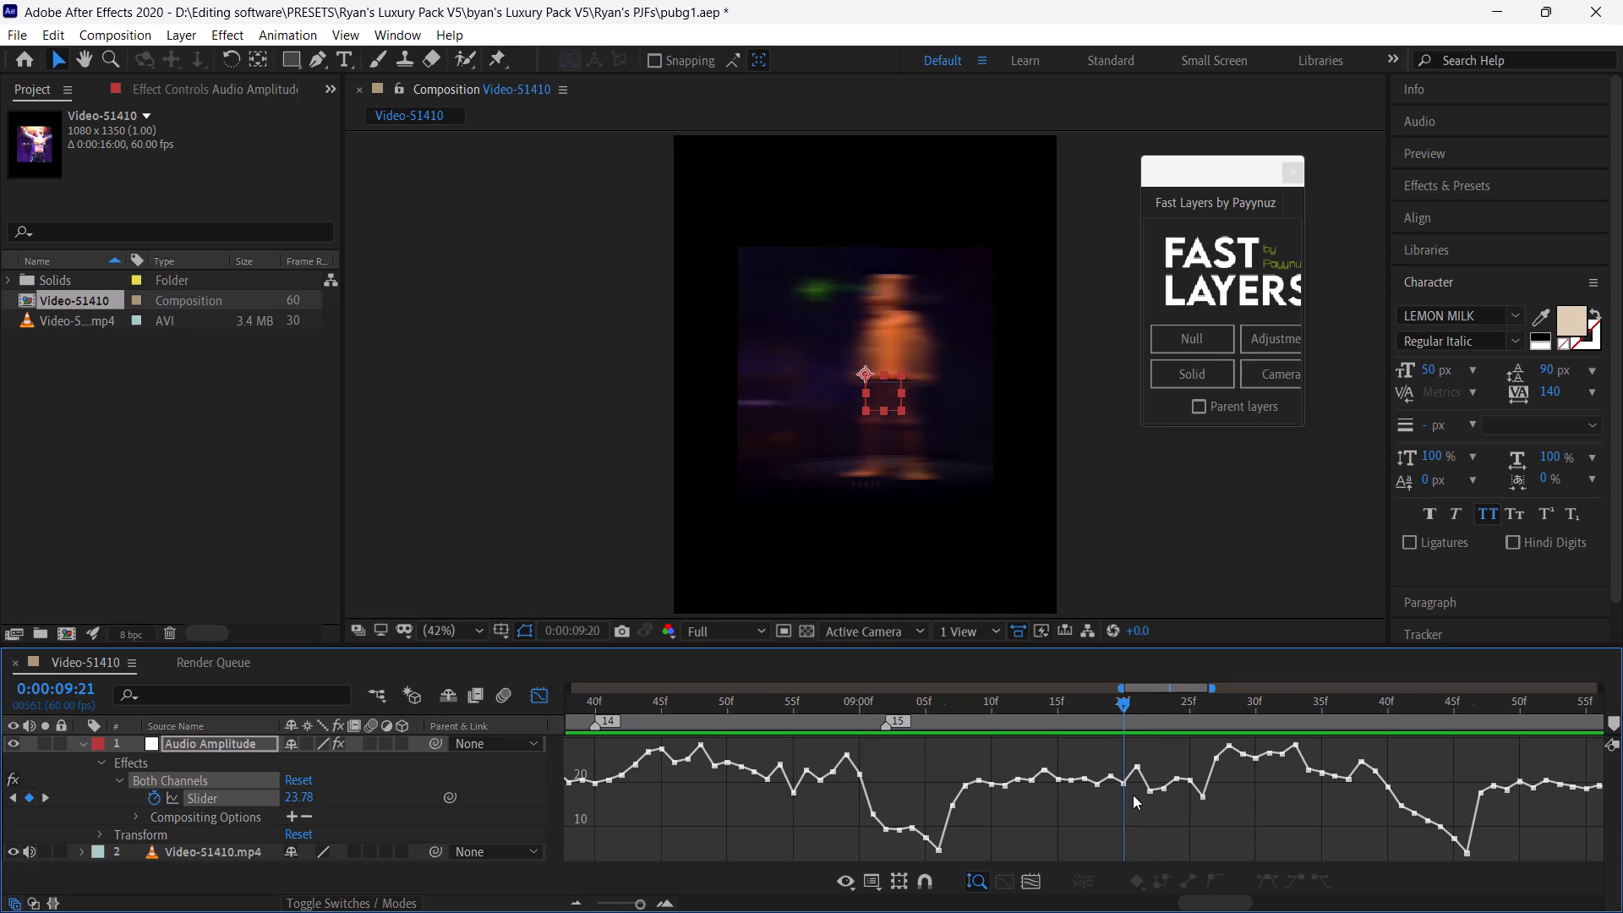
left_click_drag(1133, 795, 1145, 806)
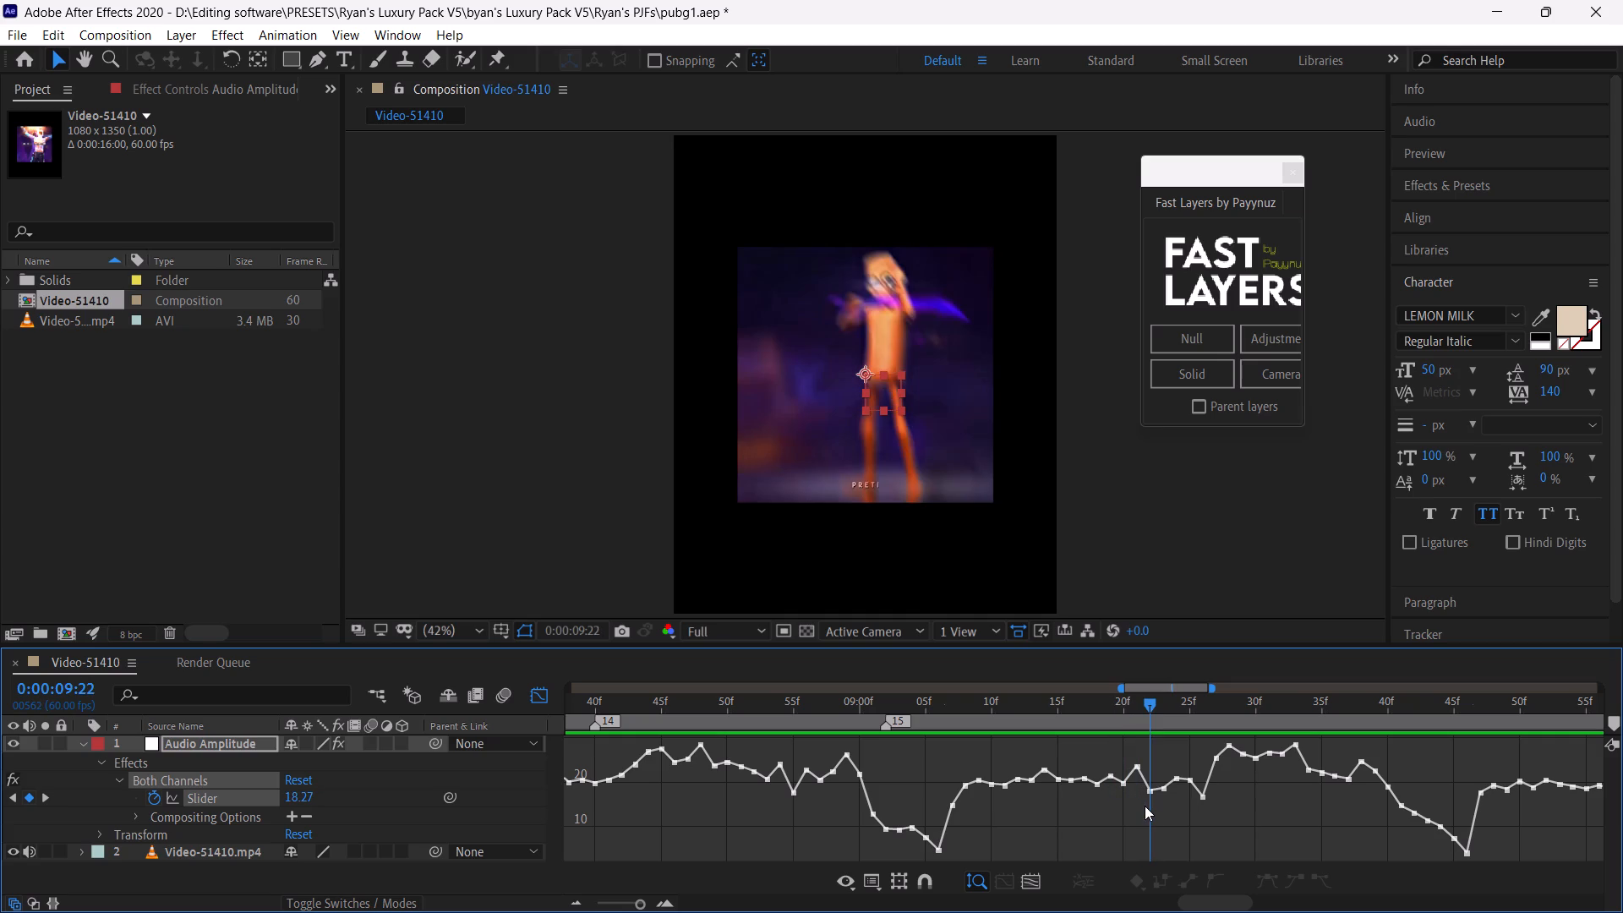
left_click_drag(1145, 806, 1137, 802)
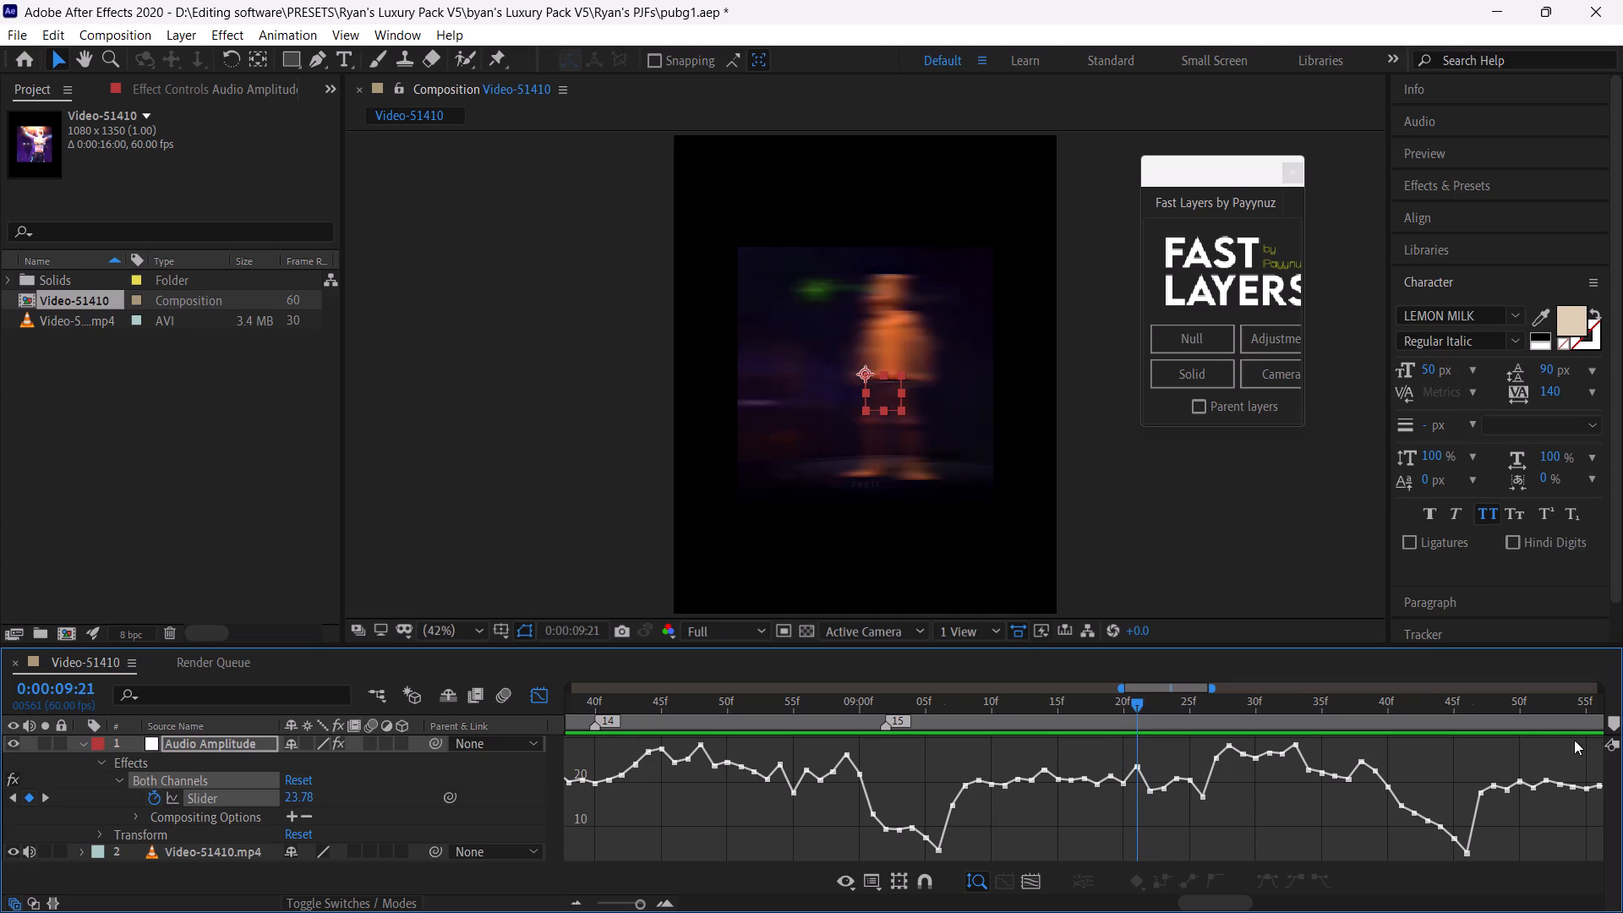
left_click(1614, 723)
Add a seventeenth composition marker at 0:00:09:40, on the falling amplitude slope where the footage flashes into a blur.
left_click_drag(1135, 703, 1193, 725)
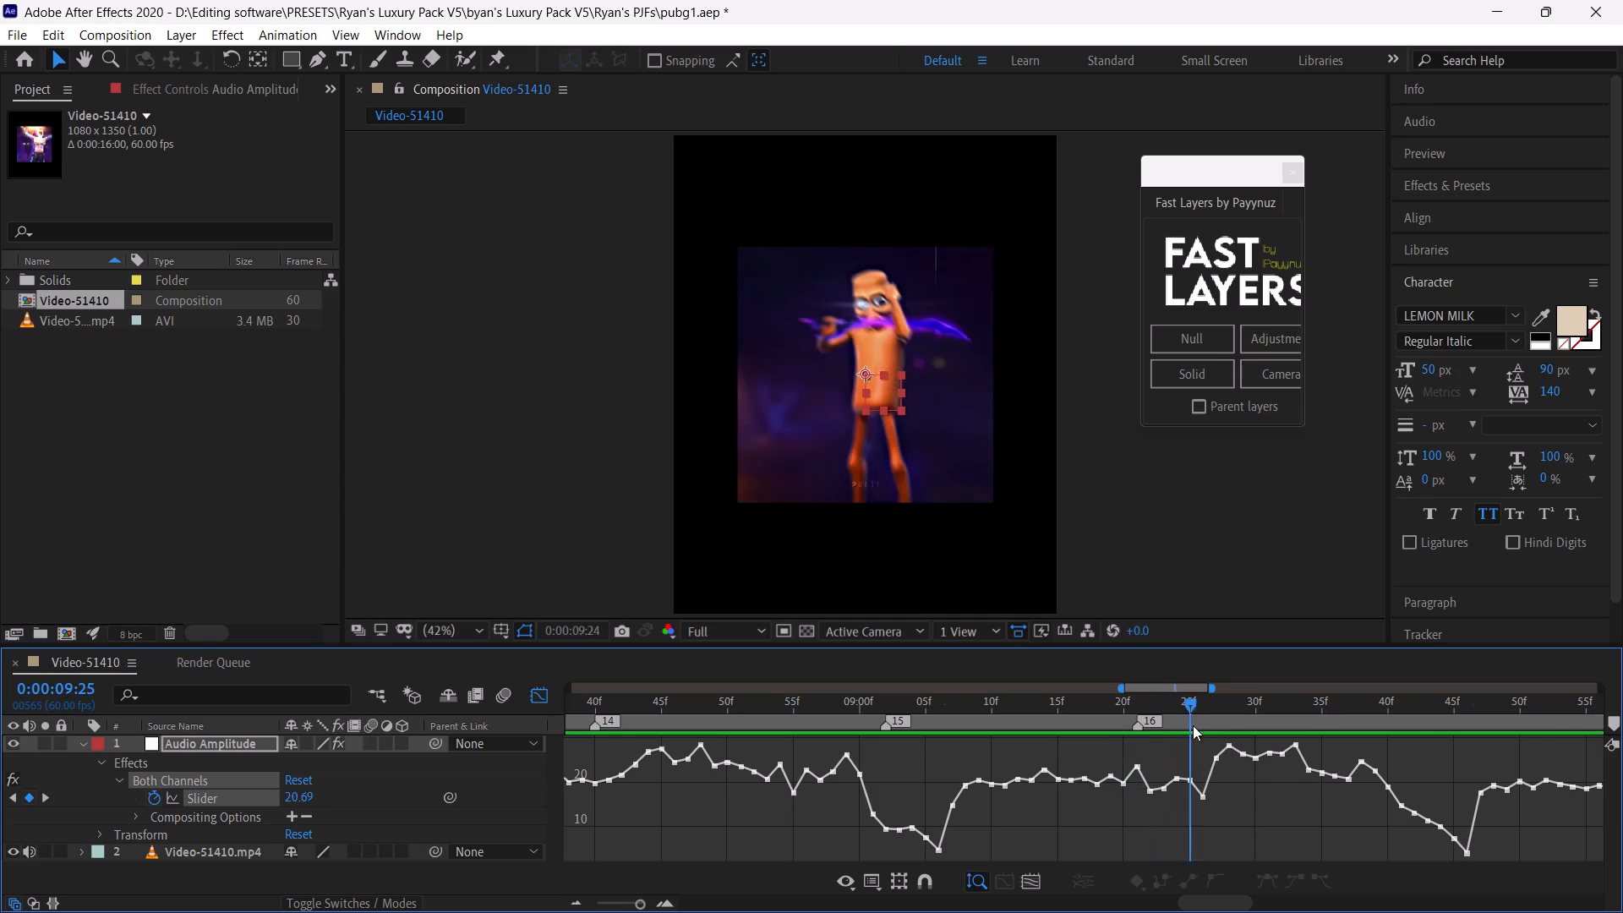
left_click_drag(1193, 725, 1318, 743)
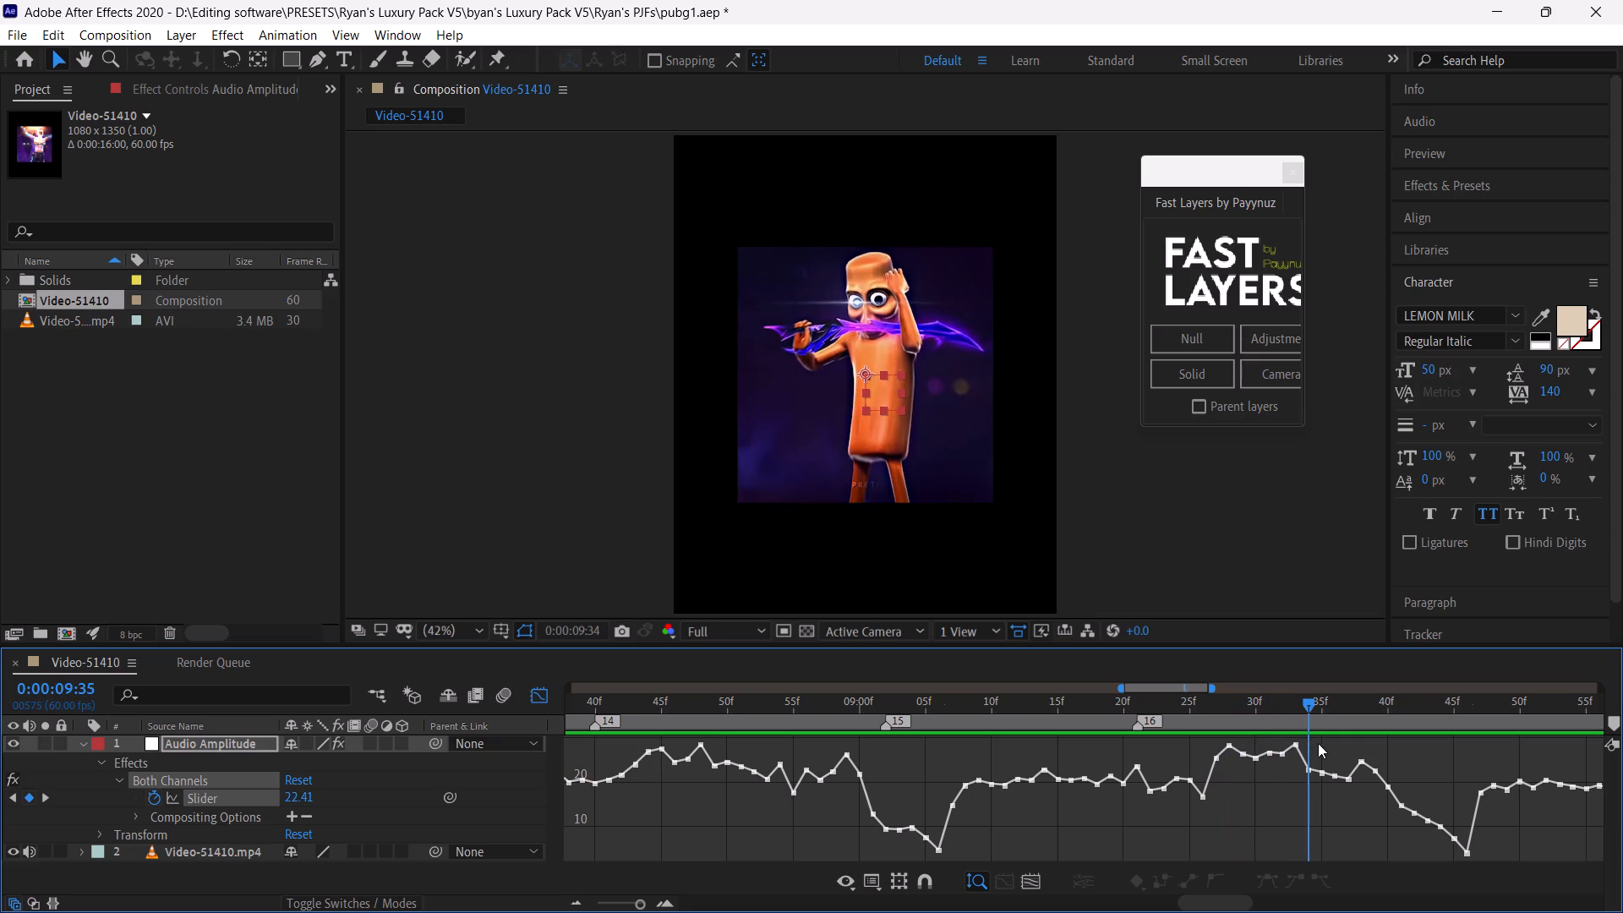
left_click_drag(1318, 743, 1366, 741)
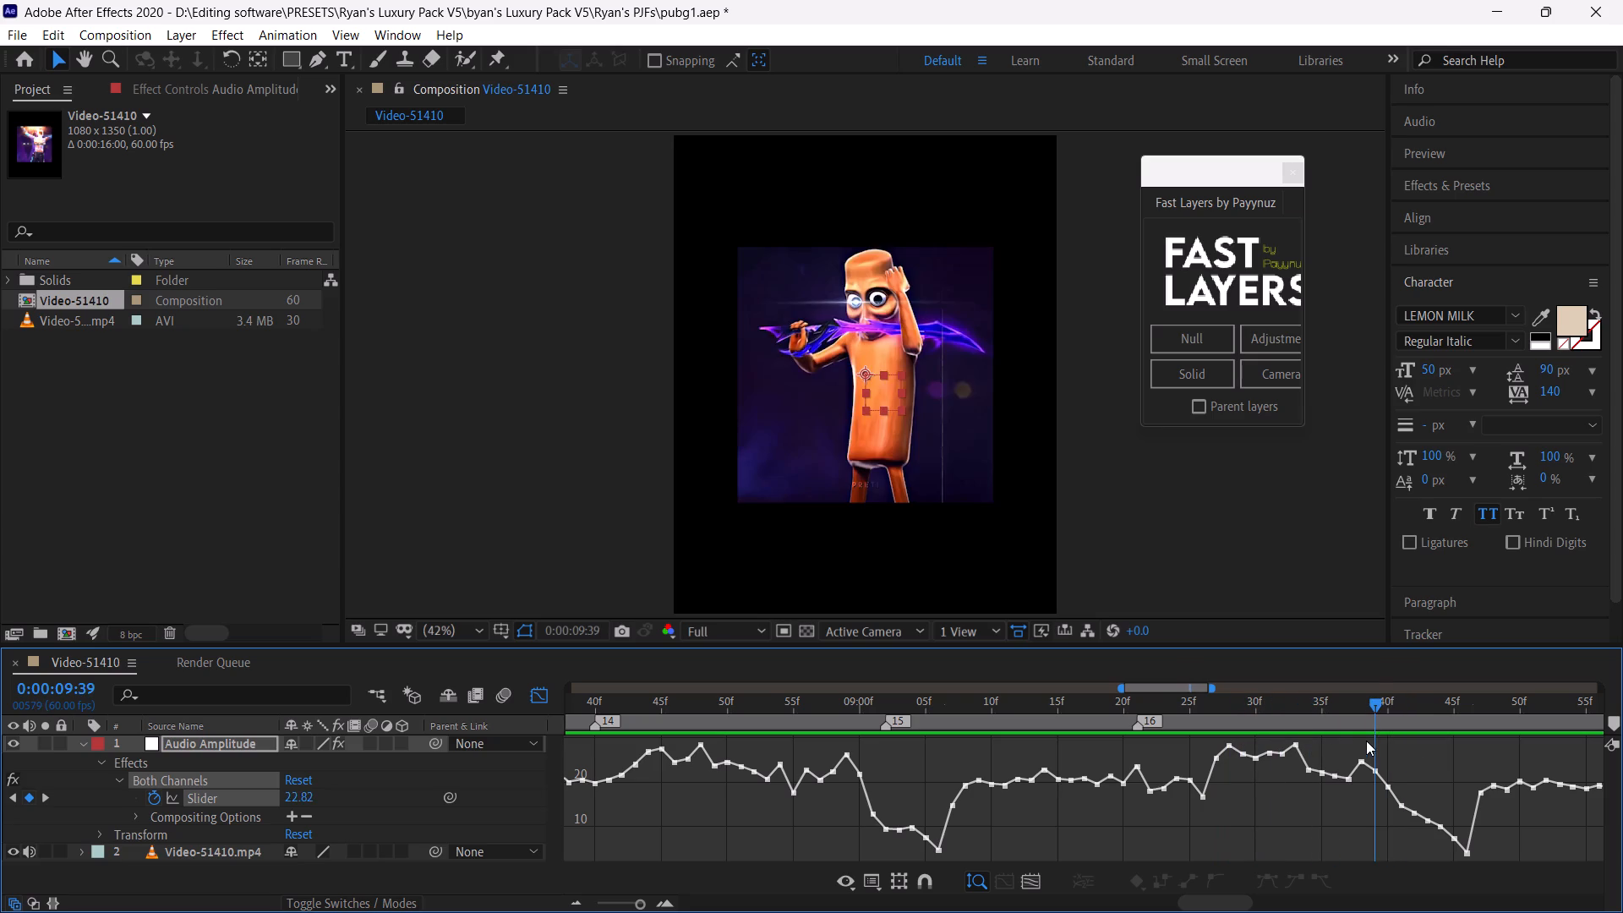
left_click_drag(1366, 741, 1388, 749)
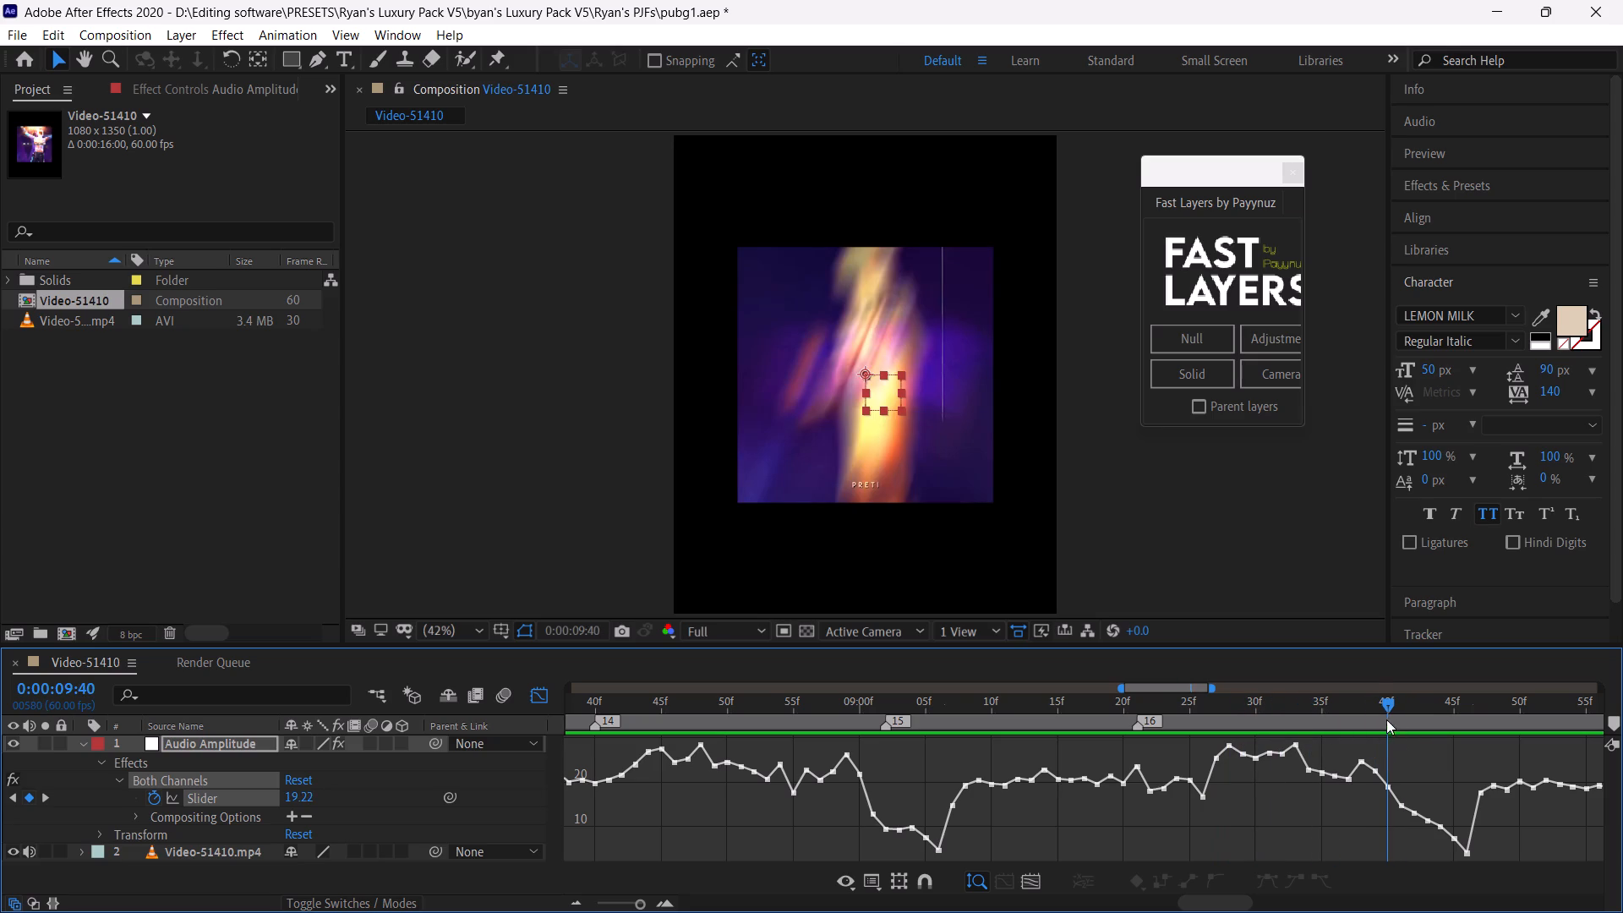
left_click(1388, 704)
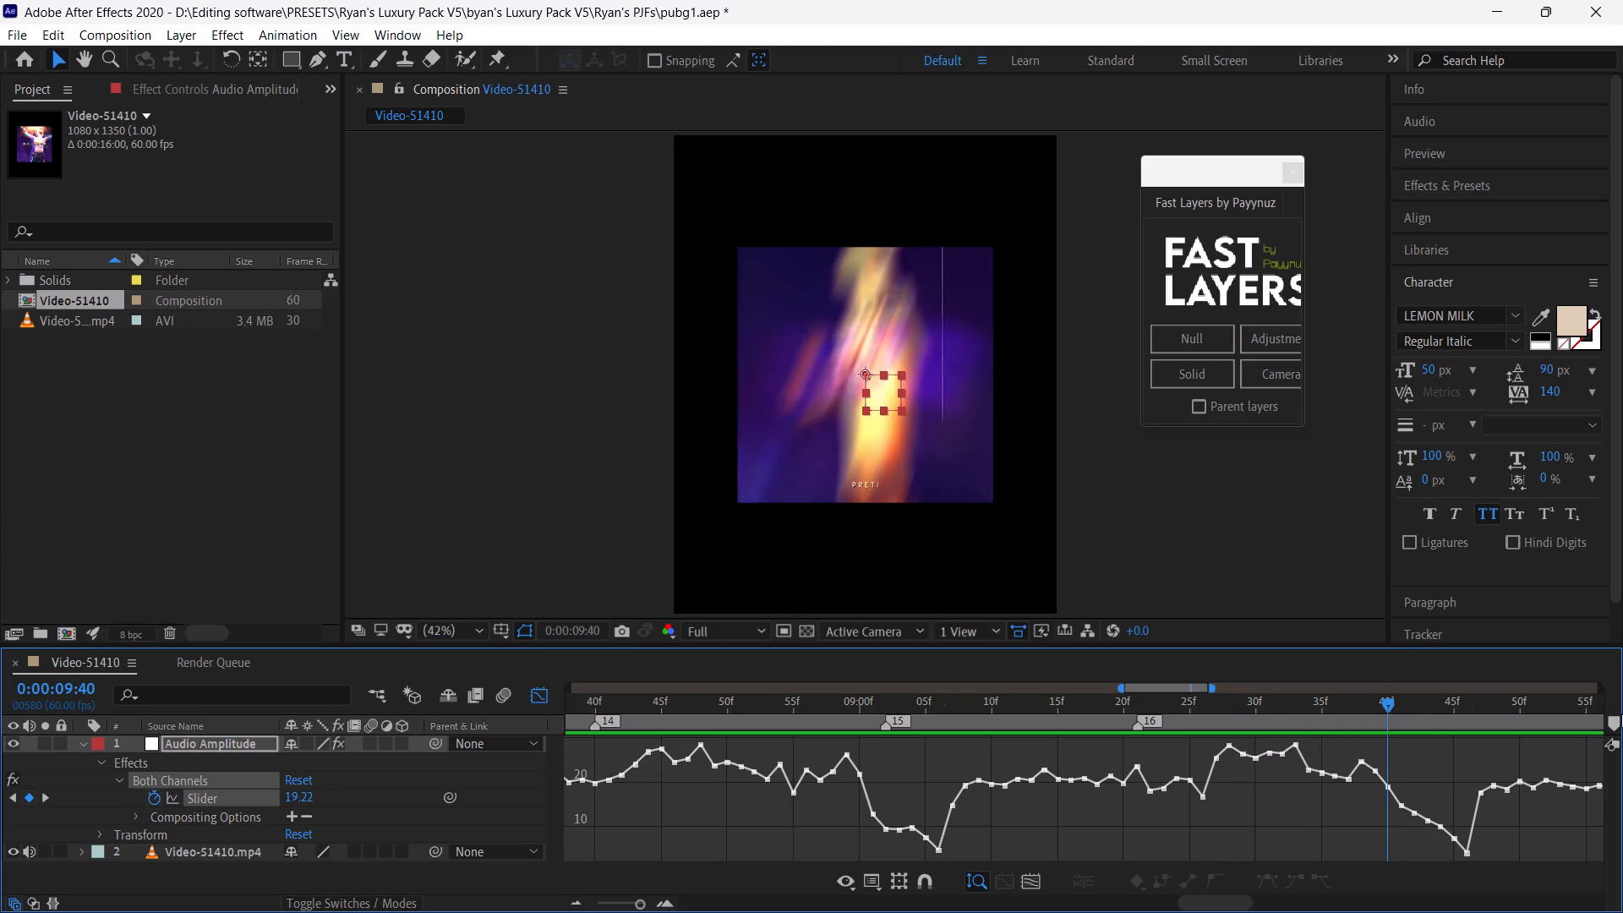
left_click(1616, 722)
Add an eighteenth composition marker at 0:00:09:57, at the horizontally blurred footage shortly before 0:00:10:00.
left_click_drag(1391, 703, 1497, 727)
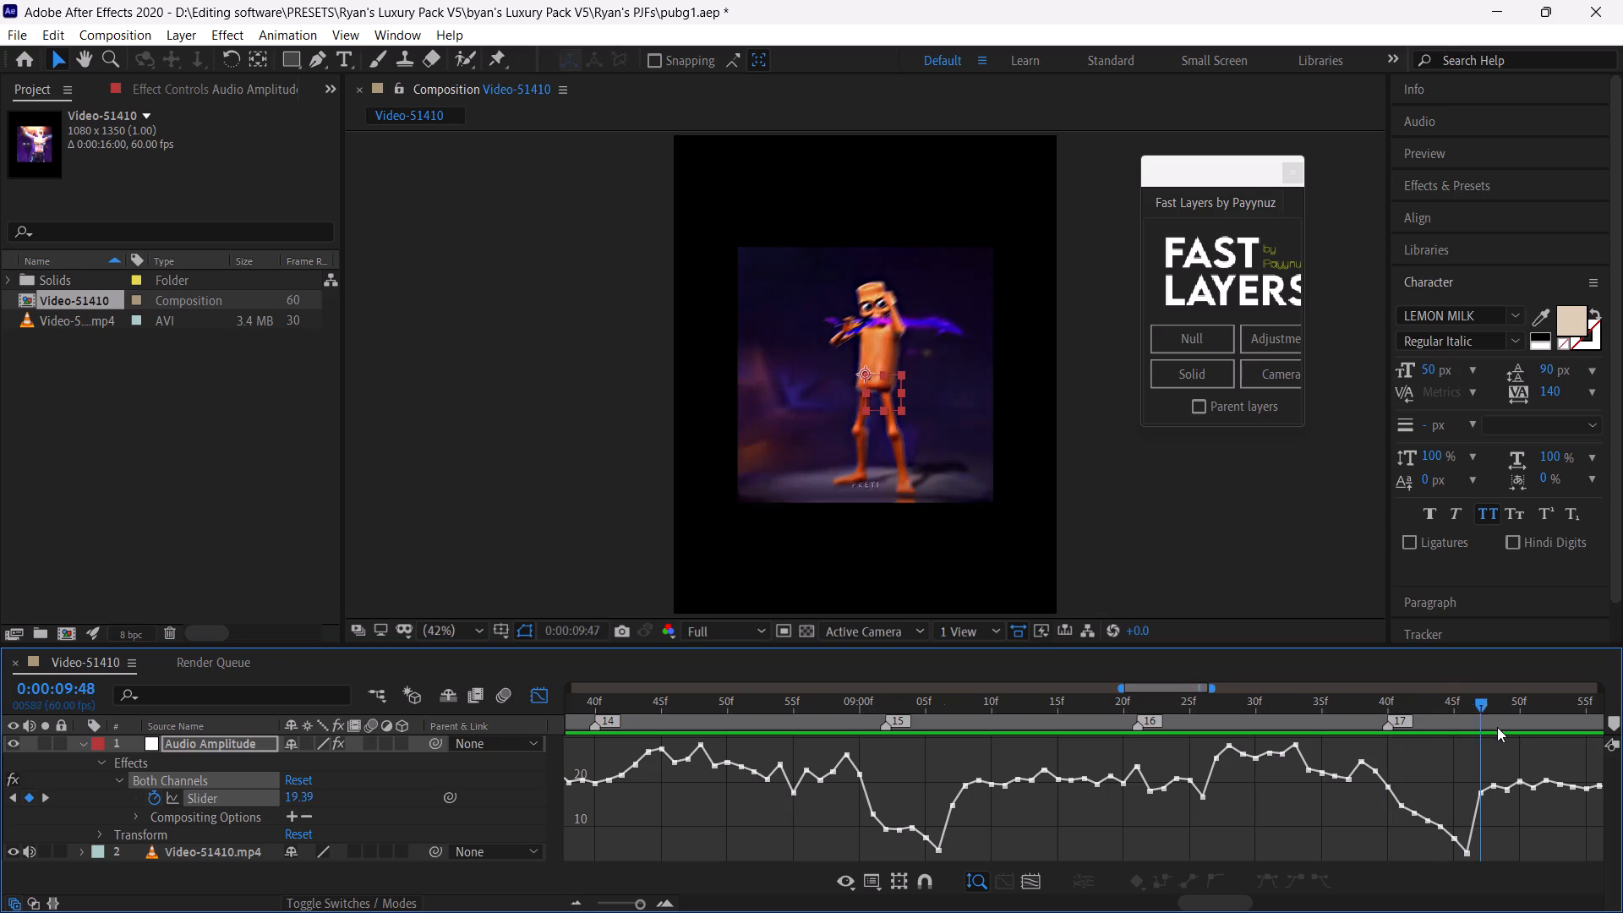
left_click_drag(1497, 727, 992, 754)
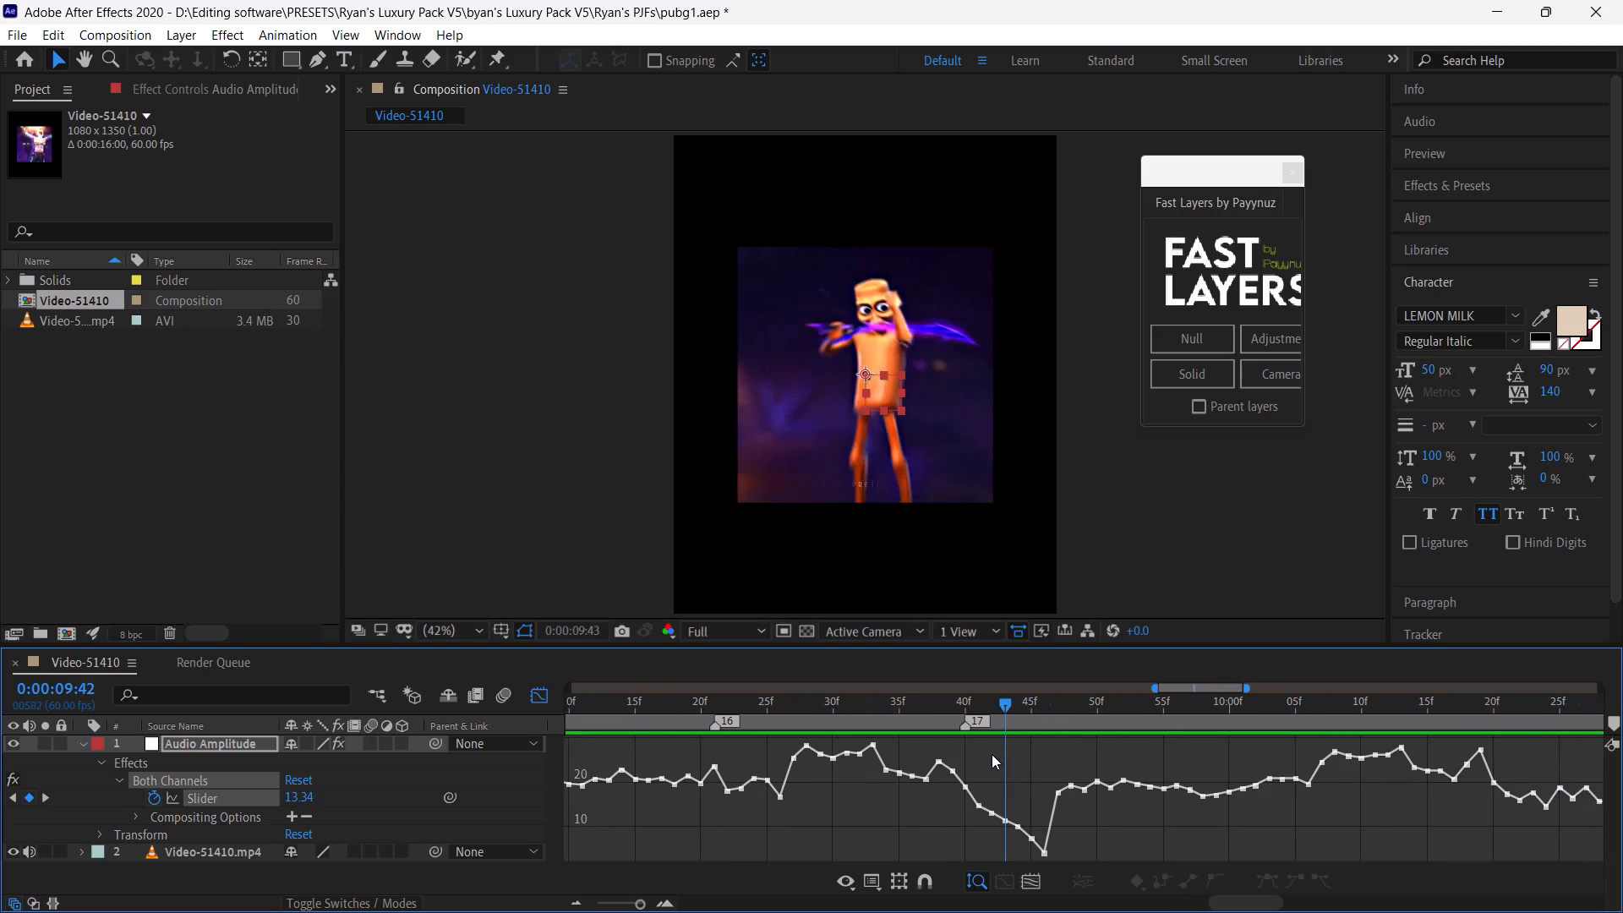
left_click_drag(992, 754, 1172, 773)
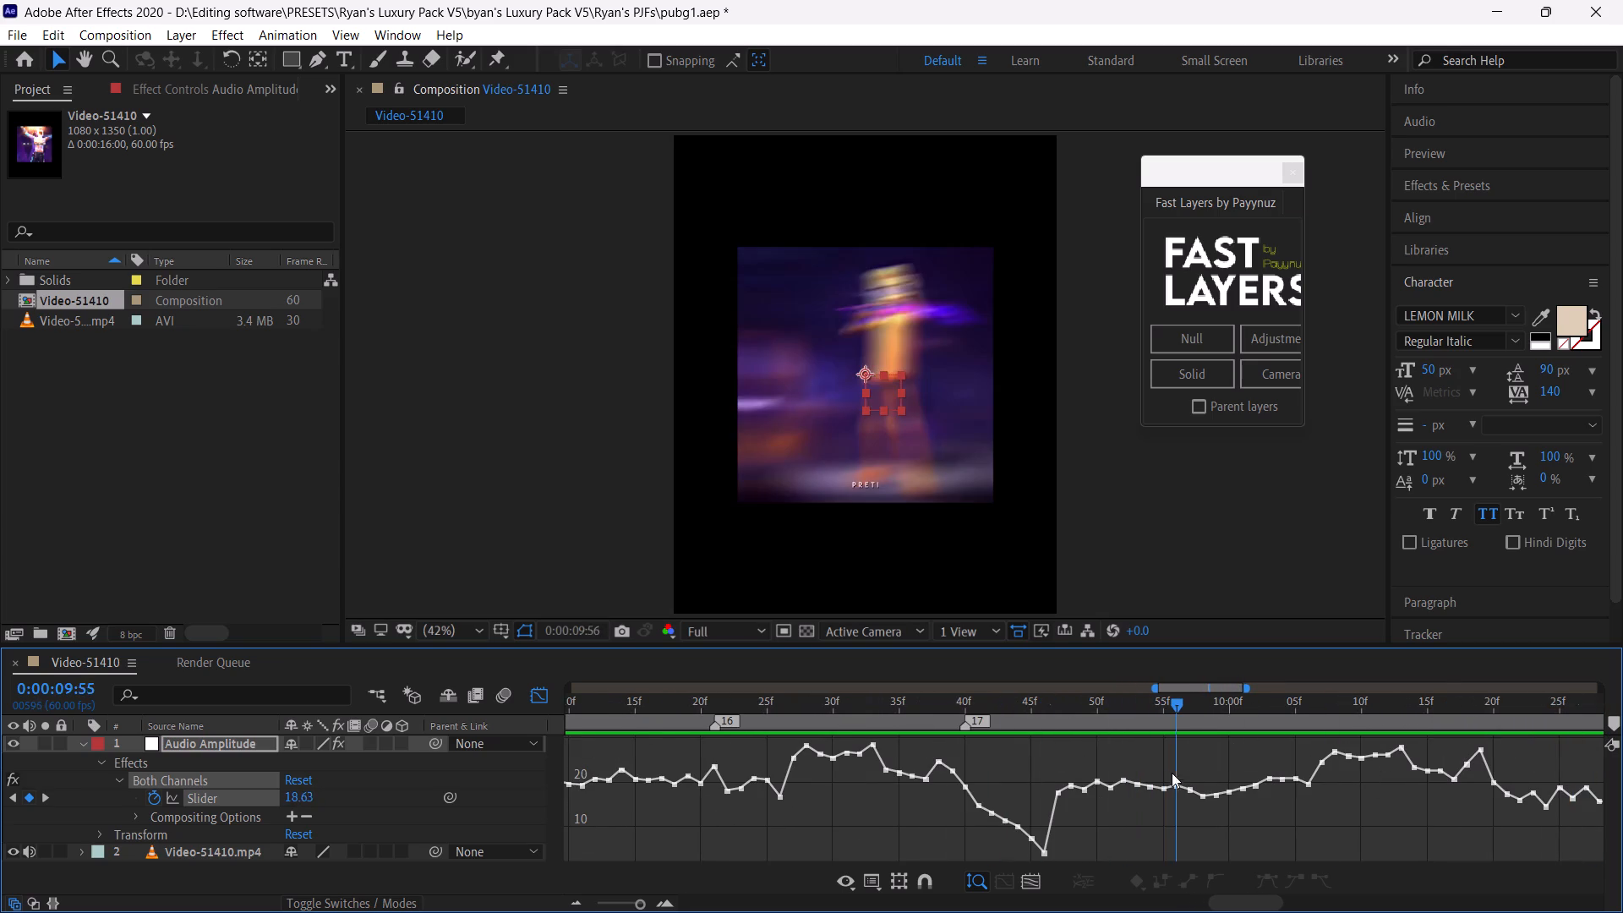
left_click_drag(1172, 773, 1199, 782)
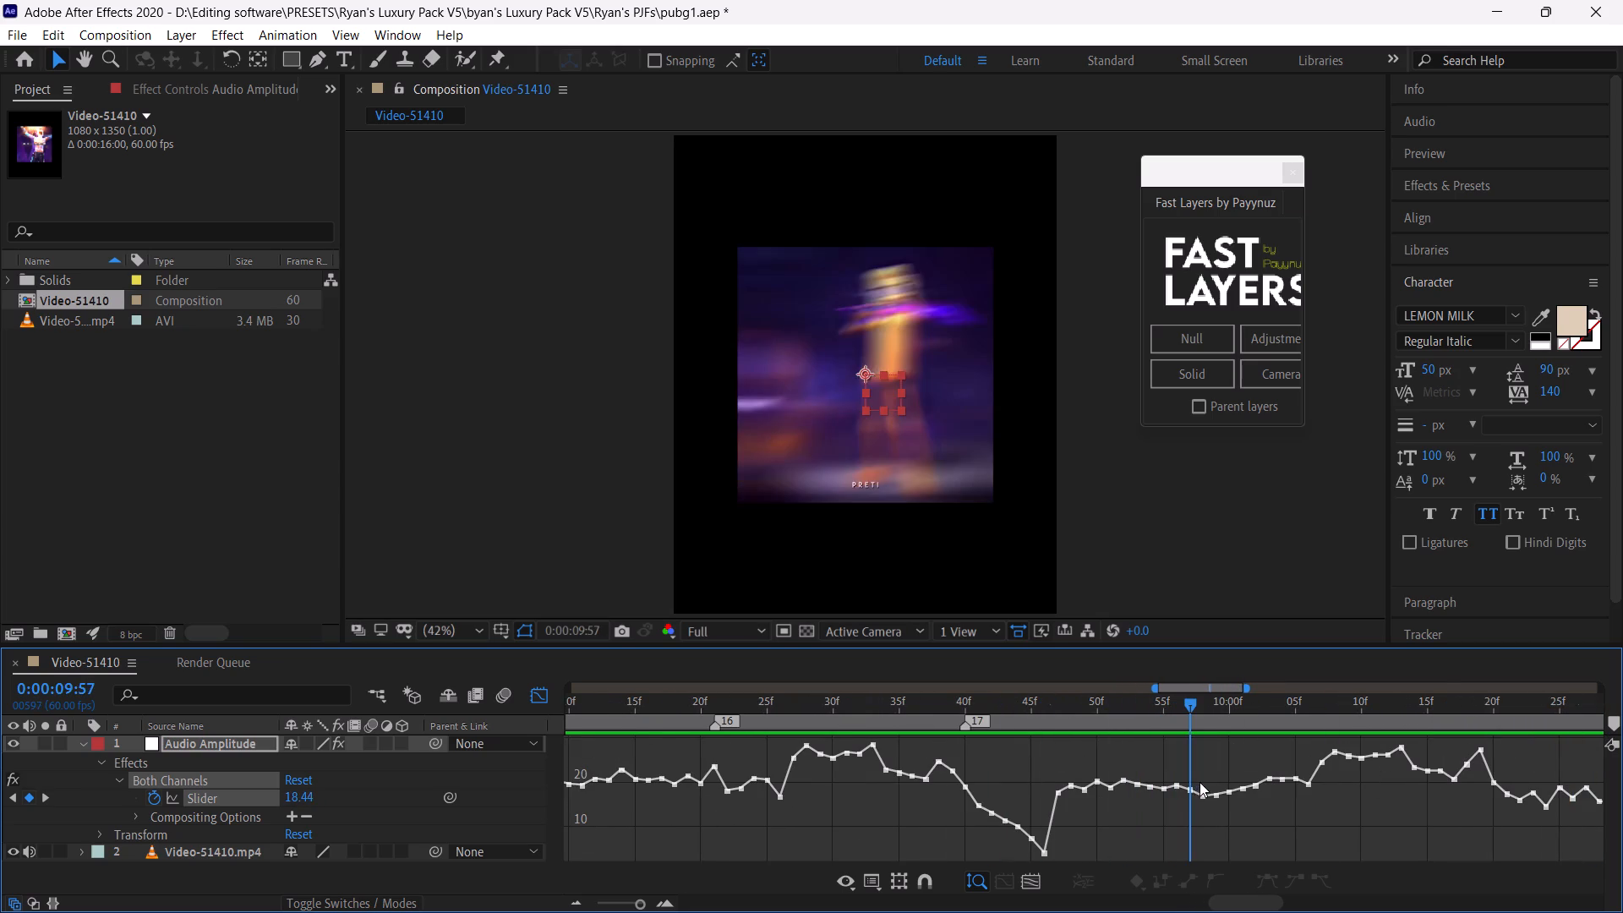
left_click_drag(1199, 782, 1196, 786)
left_click_drag(1196, 786, 1189, 787)
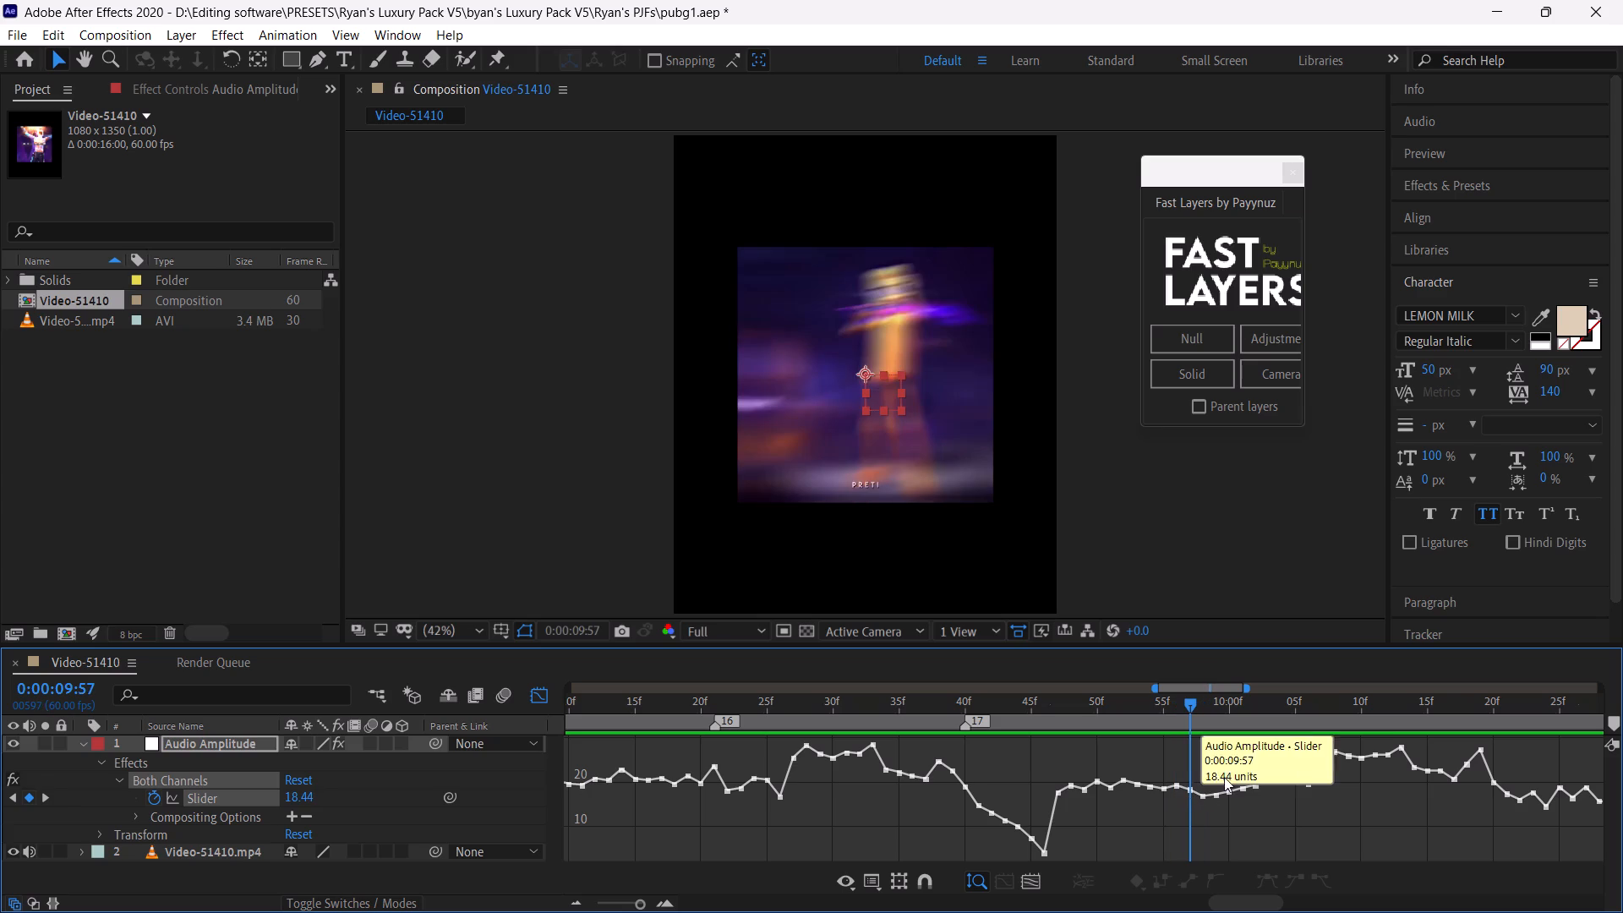
left_click(1615, 724)
Add a nineteenth composition marker at 0:00:10:20, just after the last high amplitude peak.
left_click_drag(1188, 703, 1189, 703)
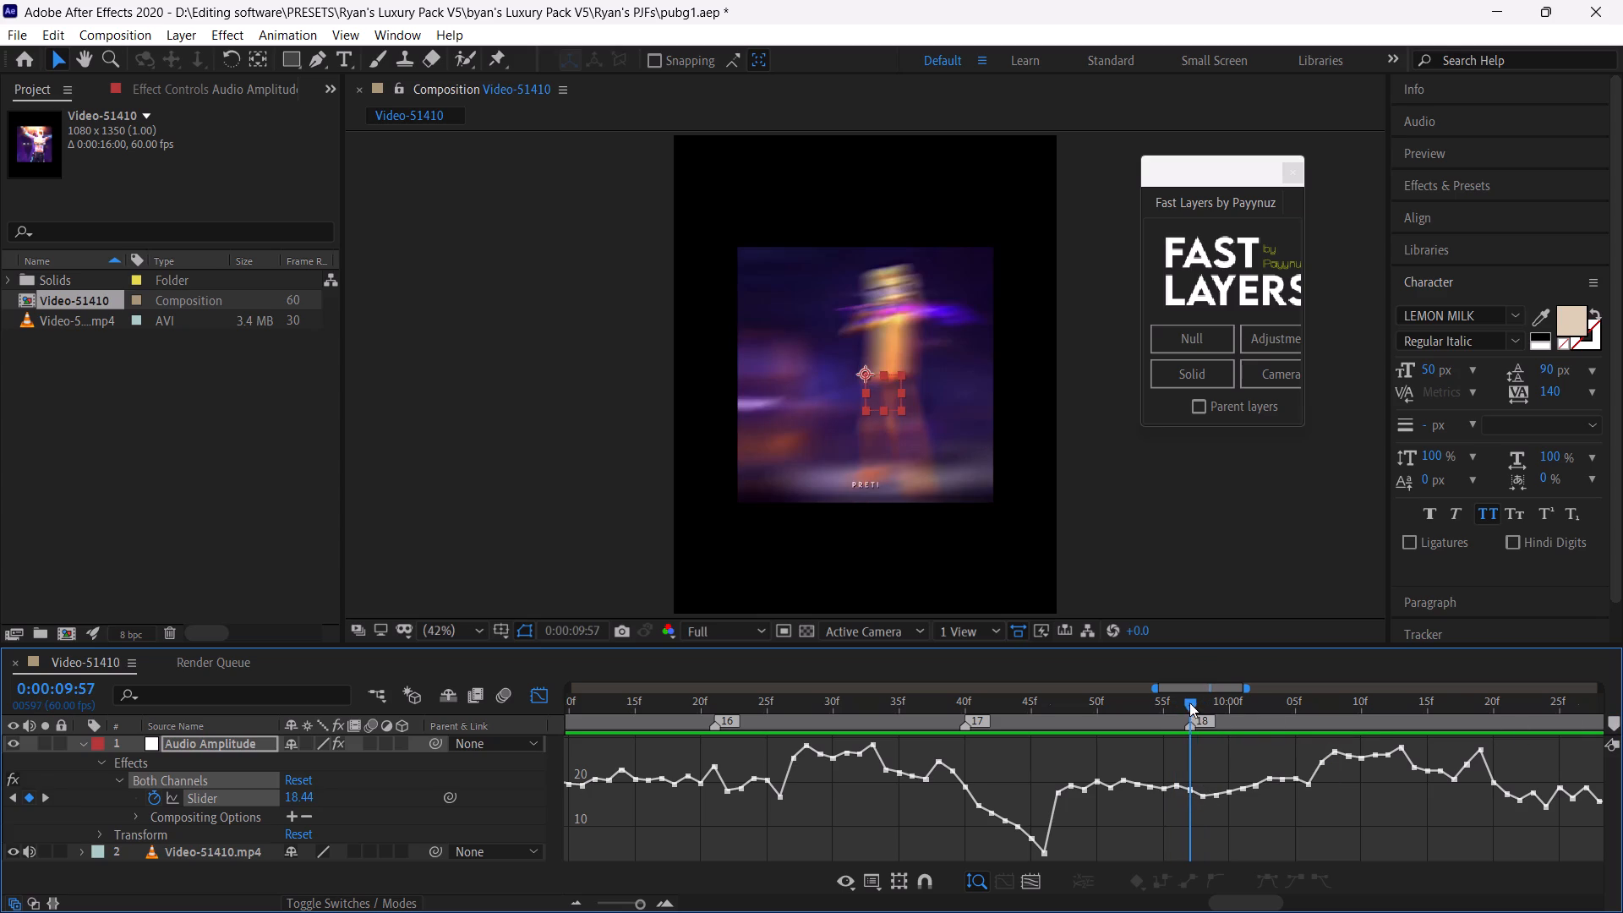
left_click_drag(1189, 703, 1381, 735)
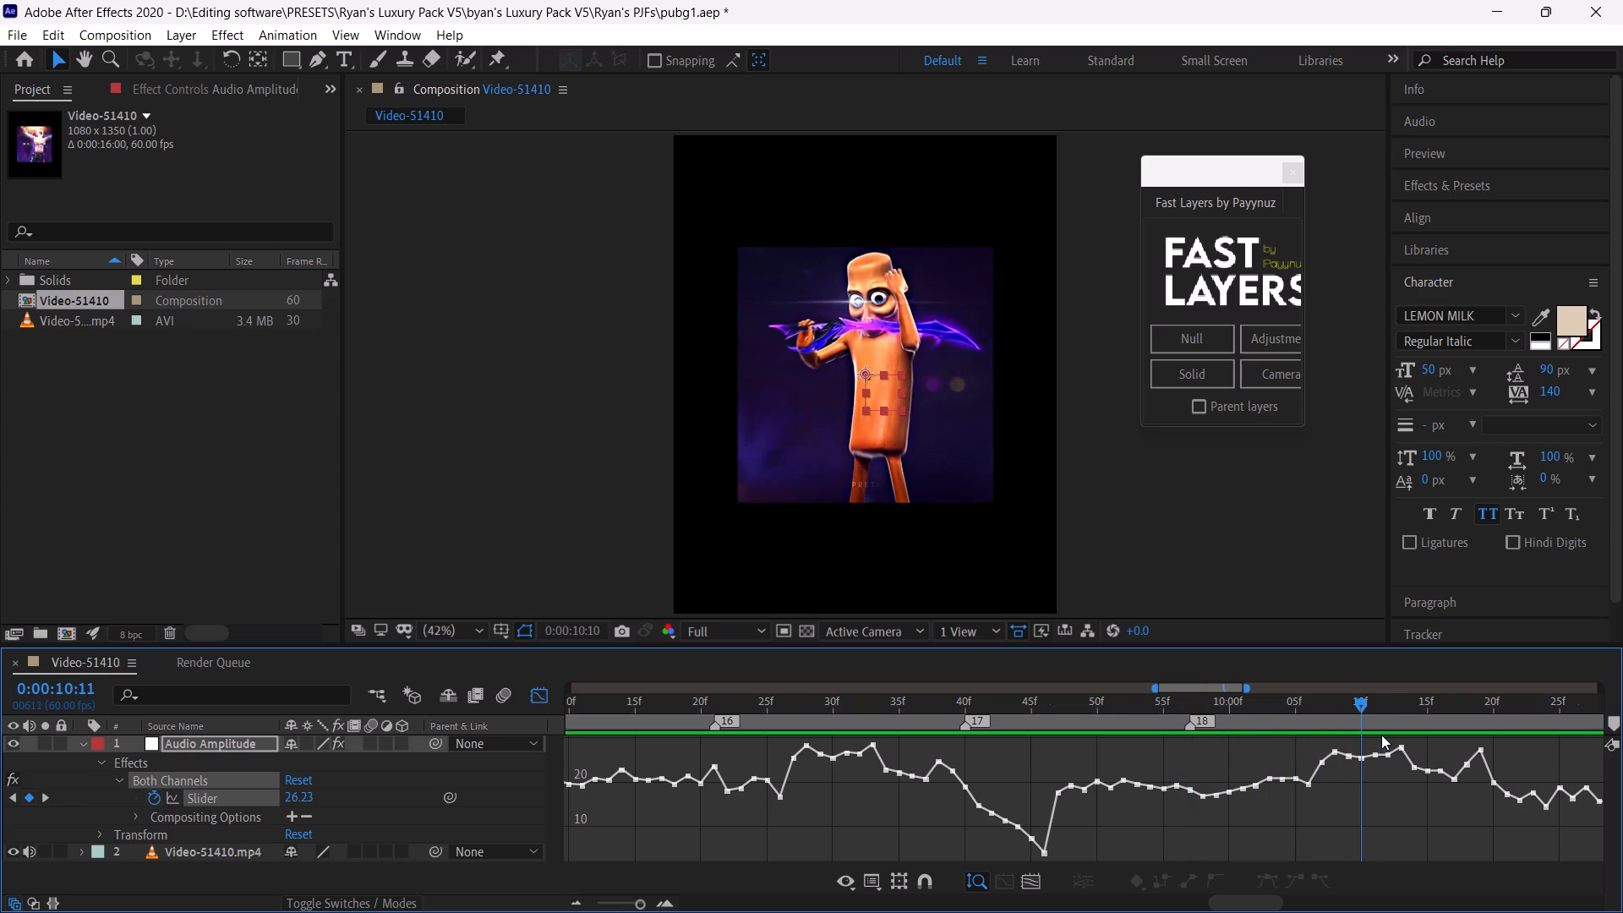
left_click_drag(1381, 735, 1494, 743)
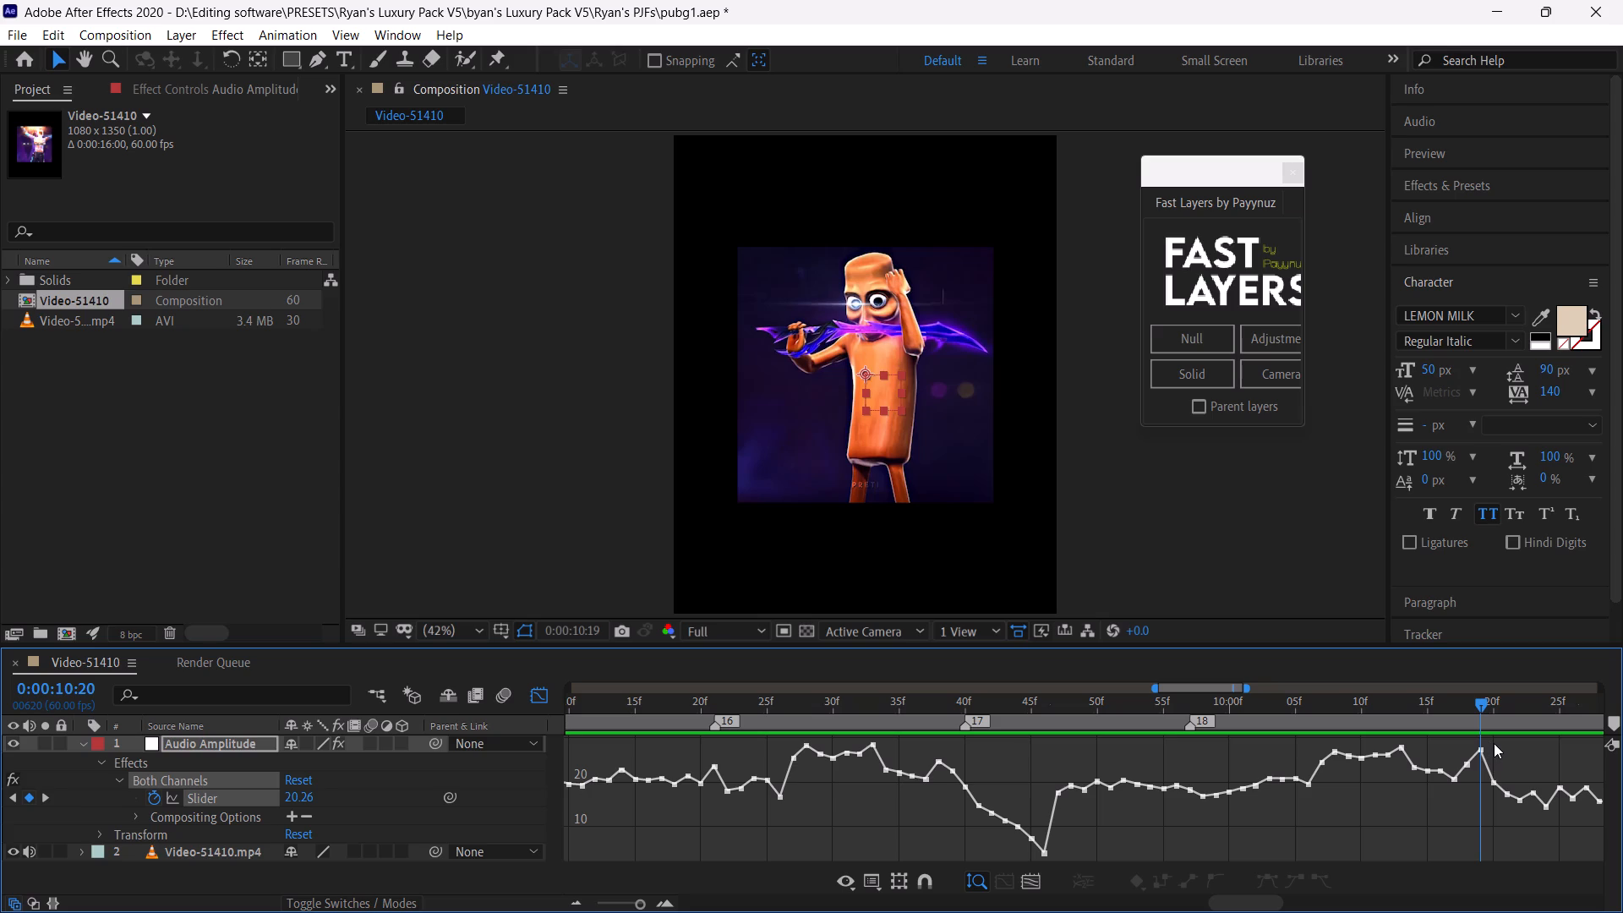
left_click_drag(1494, 743, 1494, 749)
left_click(1609, 726)
Examine the footage and audio amplitude curve following the nineteenth marker, from 0:00:10:20 to about 0:00:12:38.
left_click_drag(1489, 700, 1563, 722)
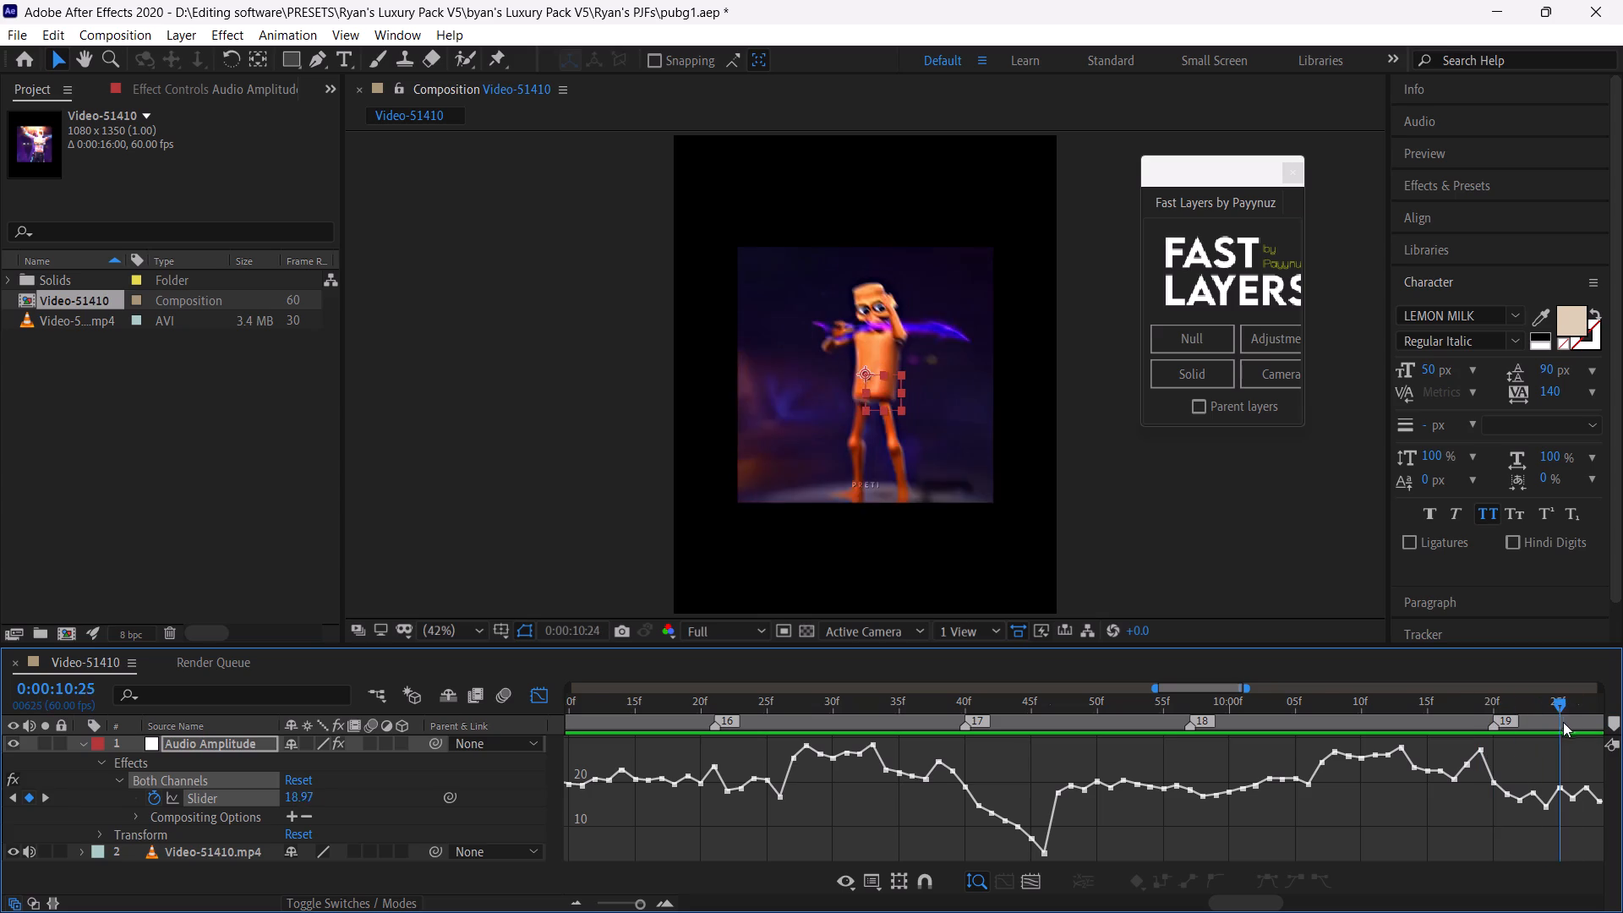
left_click_drag(1563, 722, 873, 724)
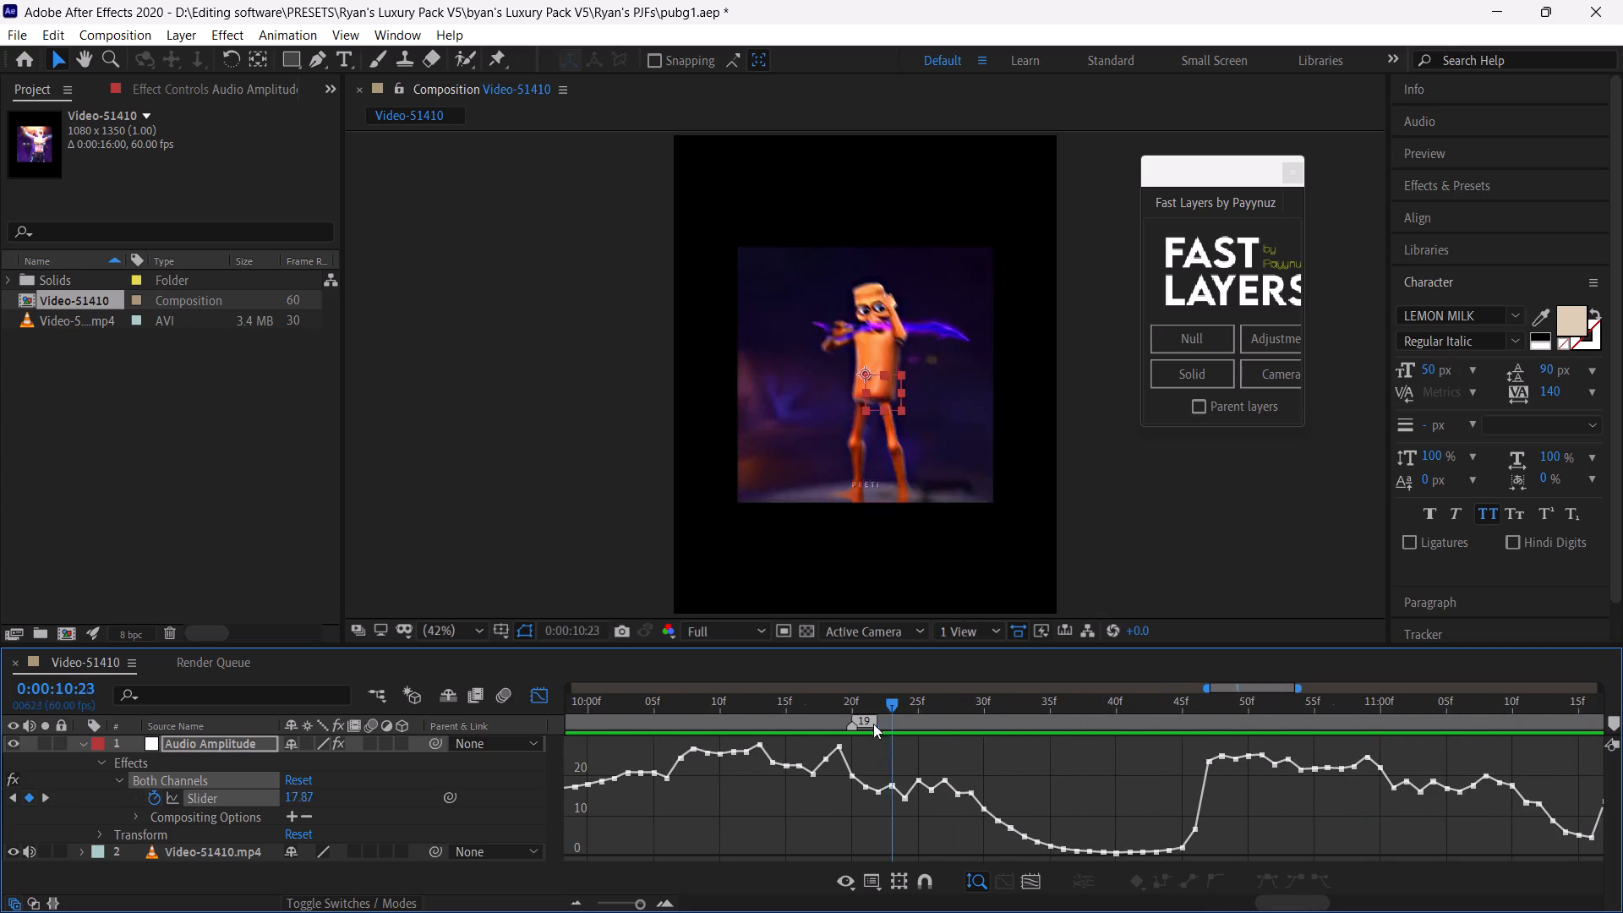
left_click_drag(873, 724, 1343, 753)
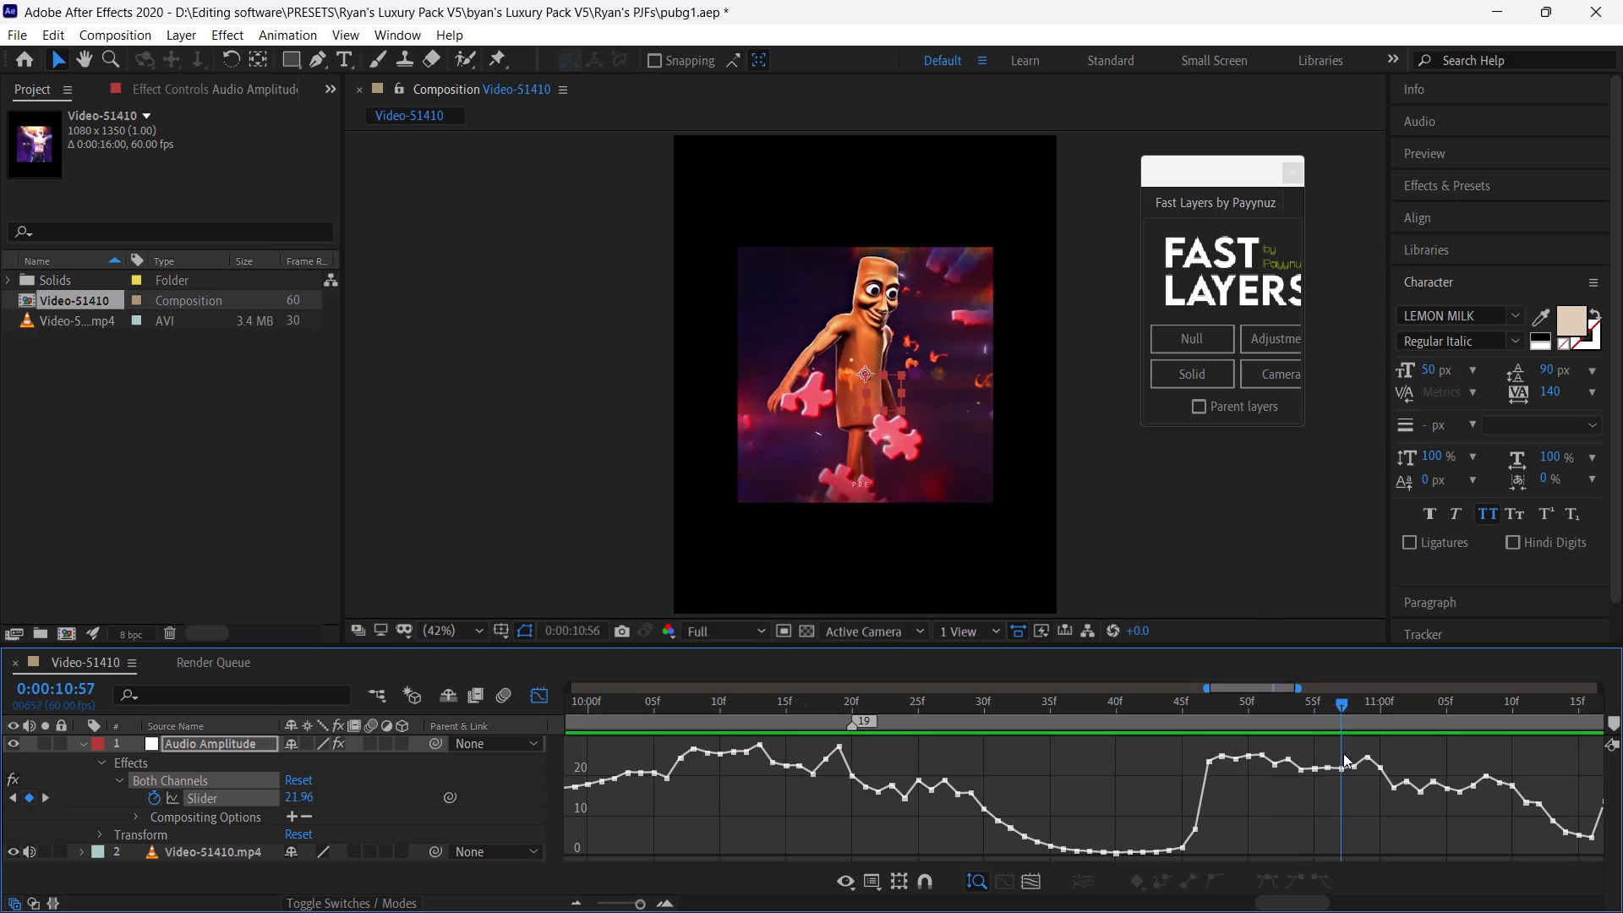
left_click_drag(1343, 753, 1620, 749)
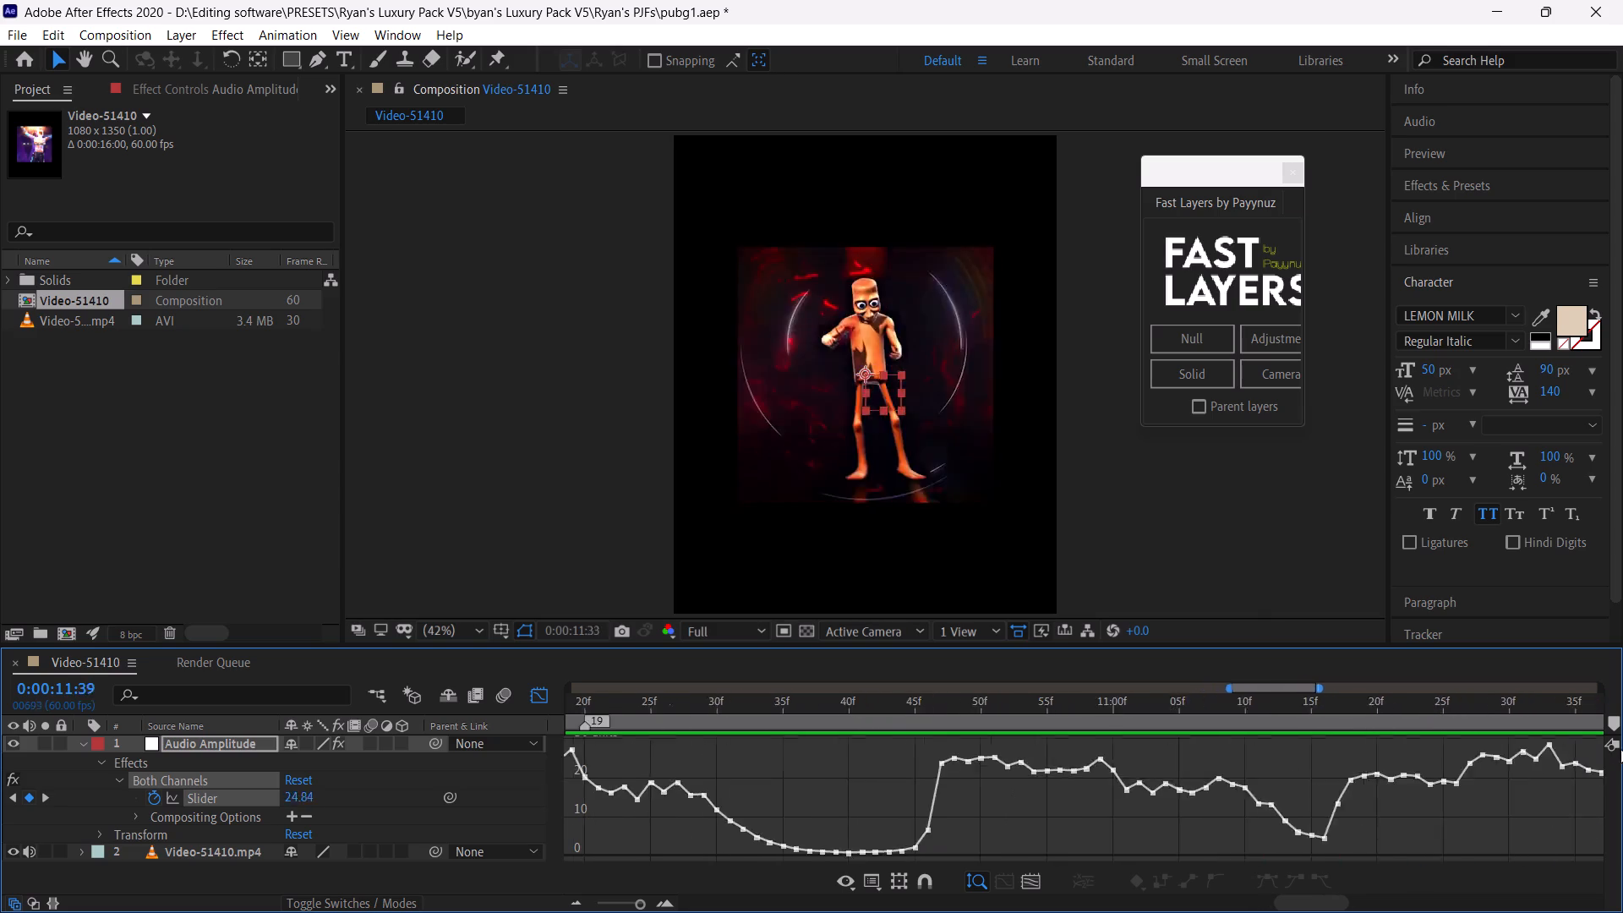
left_click_drag(1620, 749, 1622, 749)
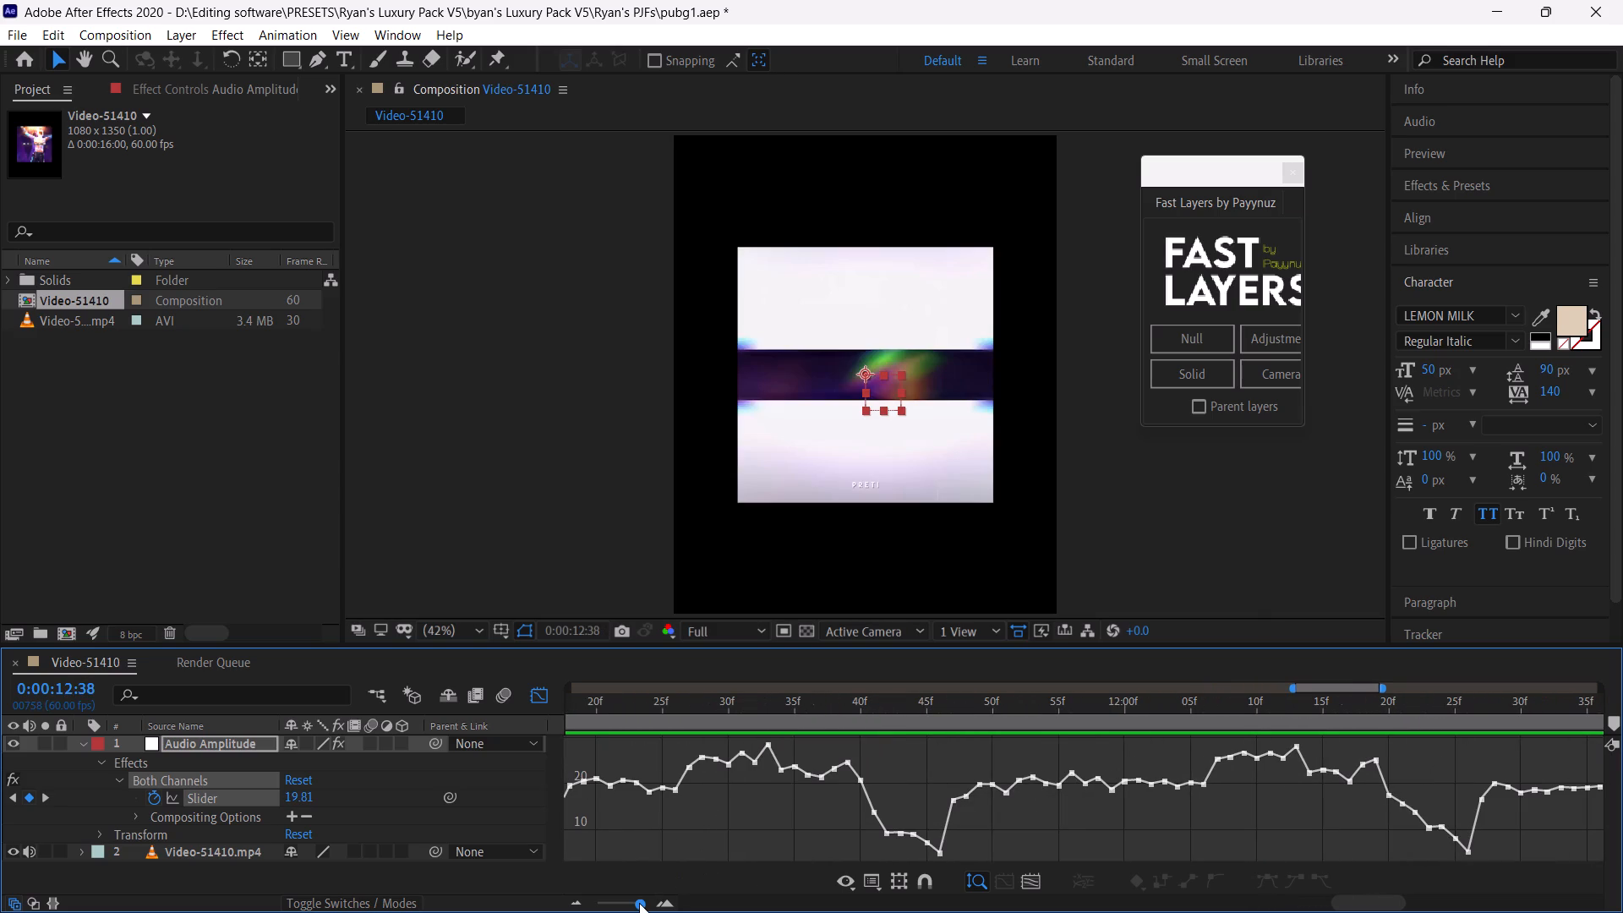
left_click(638, 904)
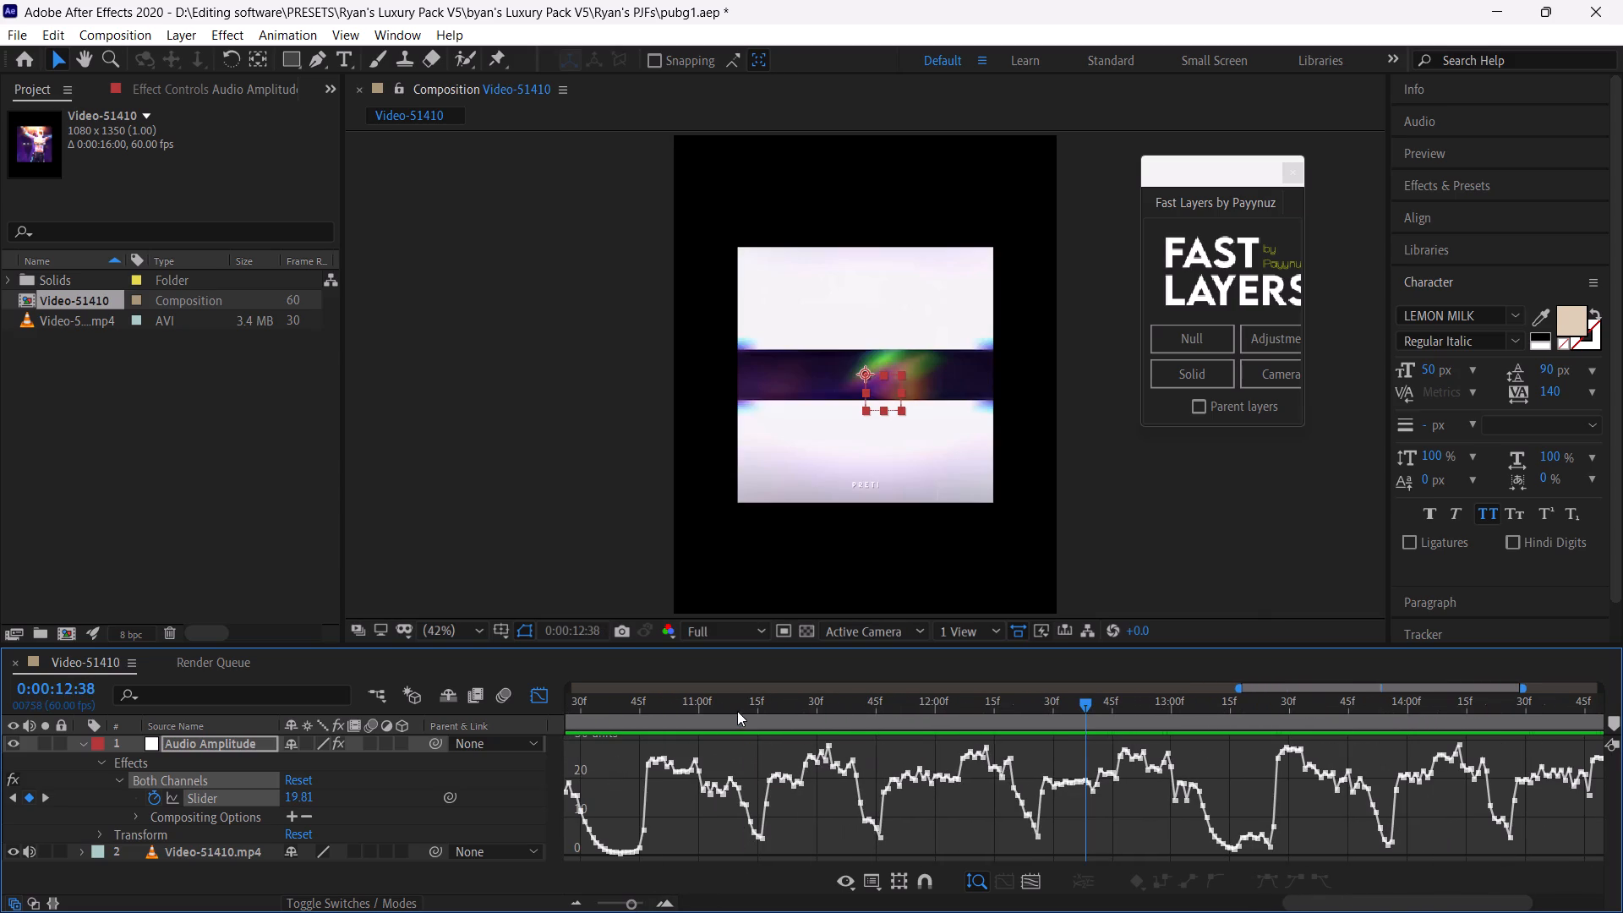
left_click_drag(737, 711, 1153, 804)
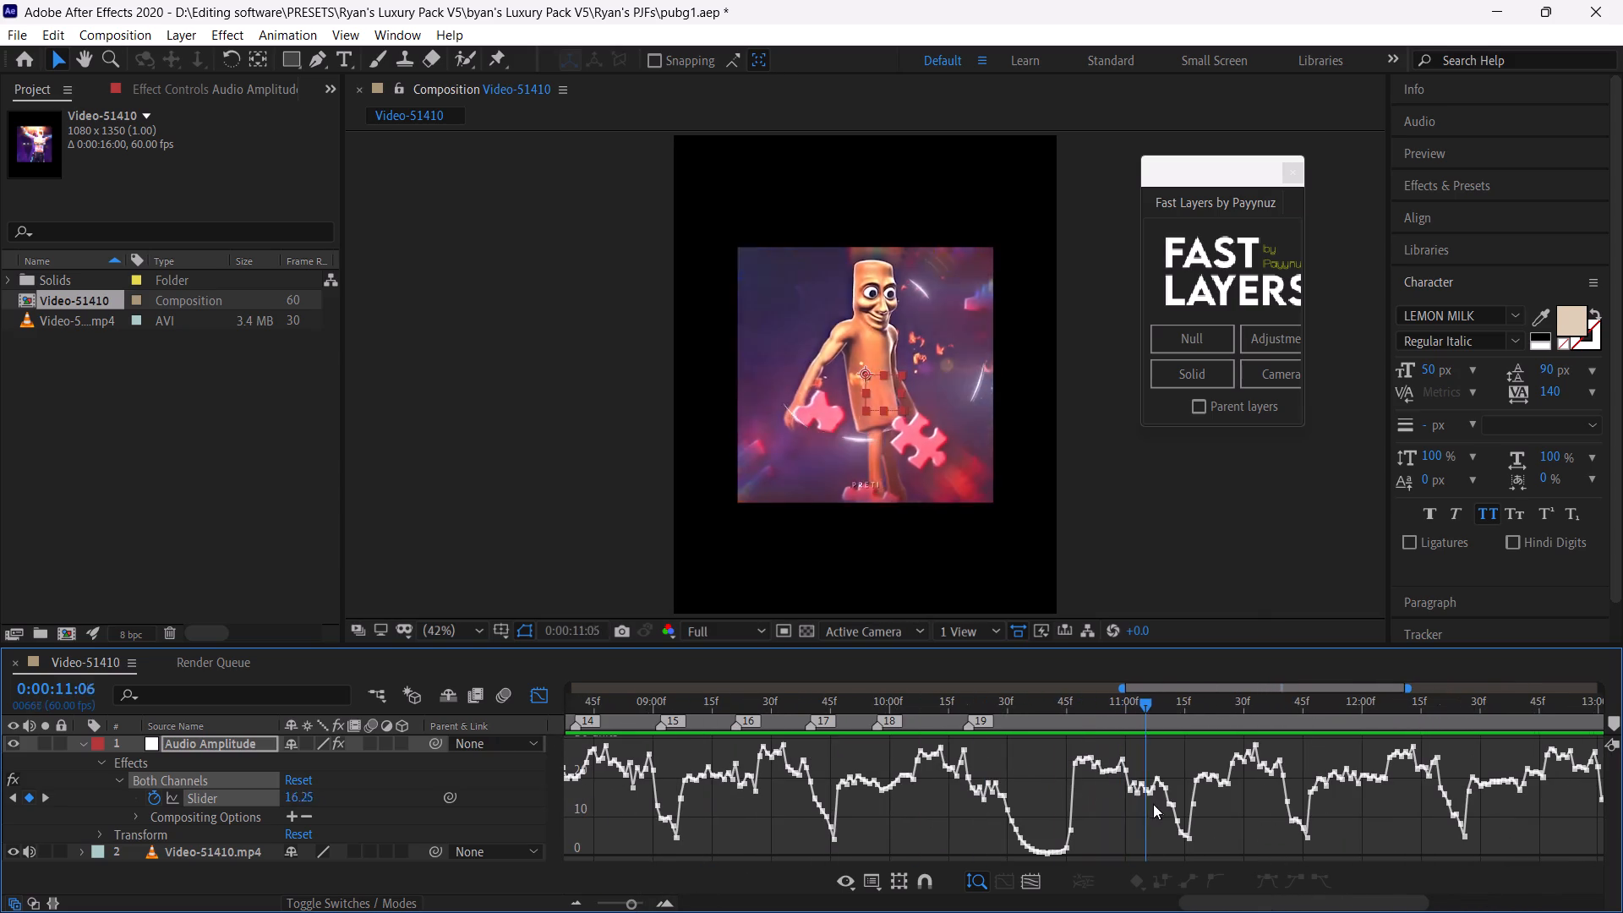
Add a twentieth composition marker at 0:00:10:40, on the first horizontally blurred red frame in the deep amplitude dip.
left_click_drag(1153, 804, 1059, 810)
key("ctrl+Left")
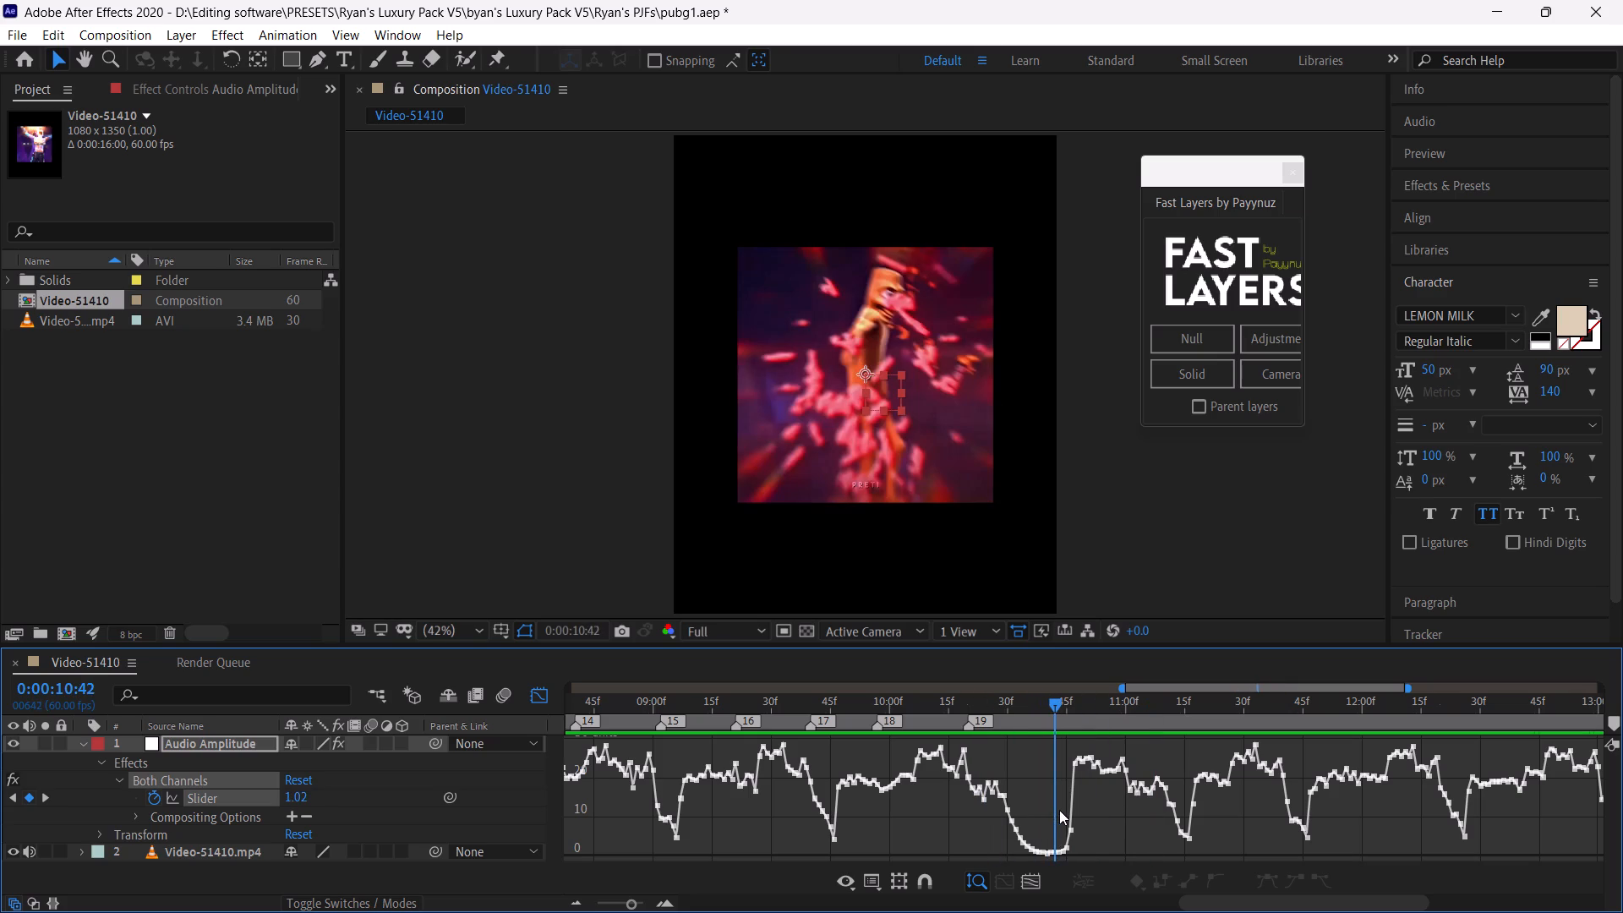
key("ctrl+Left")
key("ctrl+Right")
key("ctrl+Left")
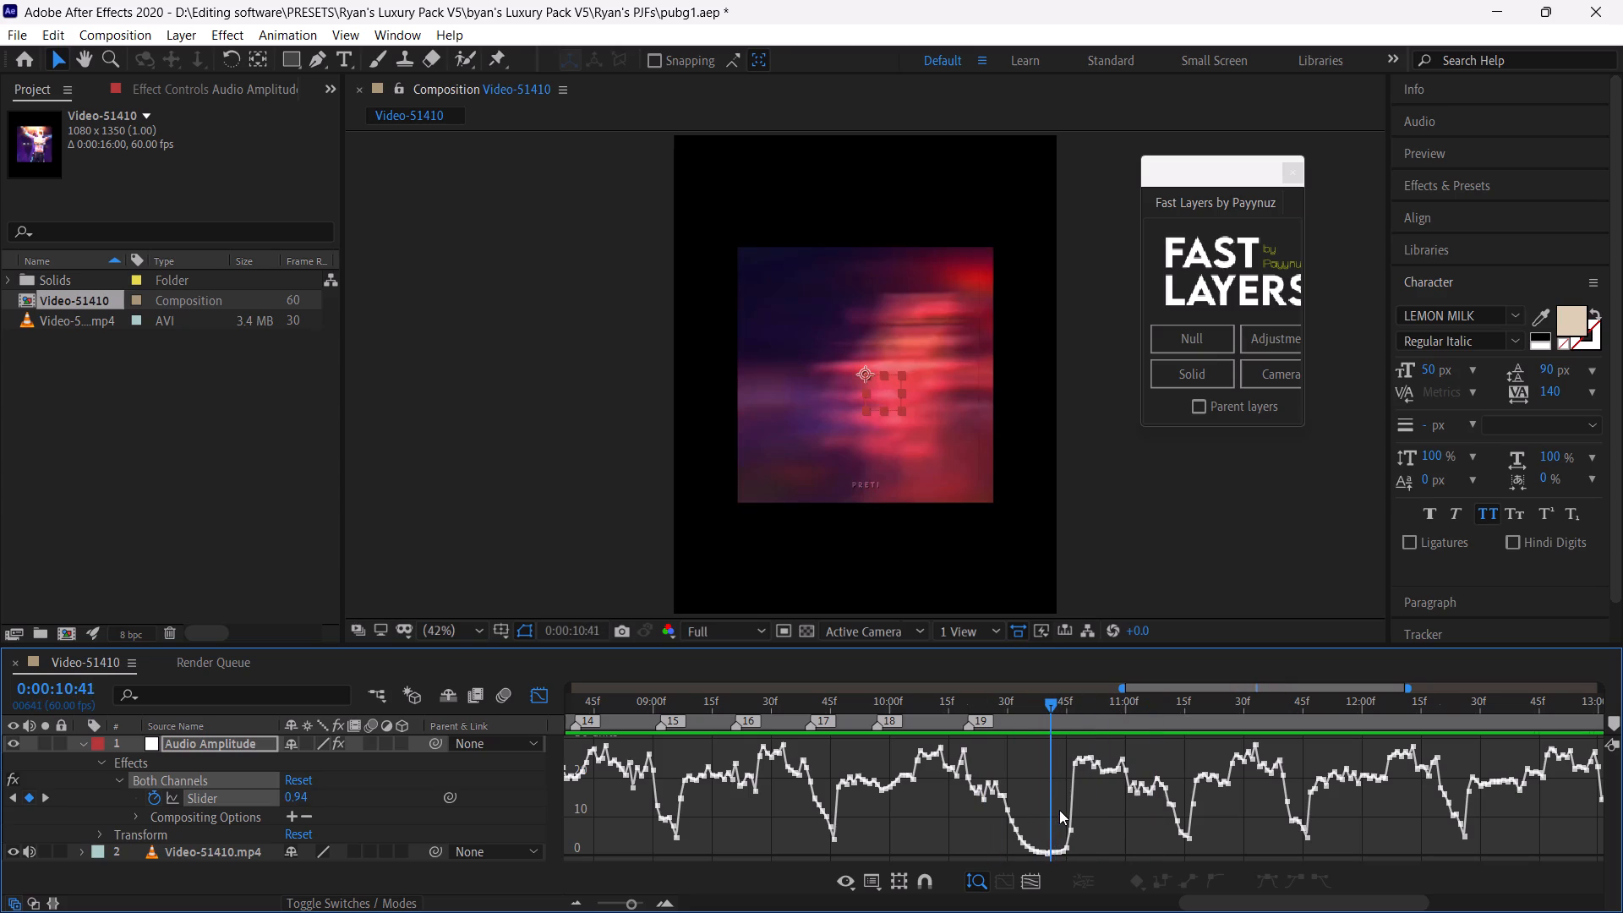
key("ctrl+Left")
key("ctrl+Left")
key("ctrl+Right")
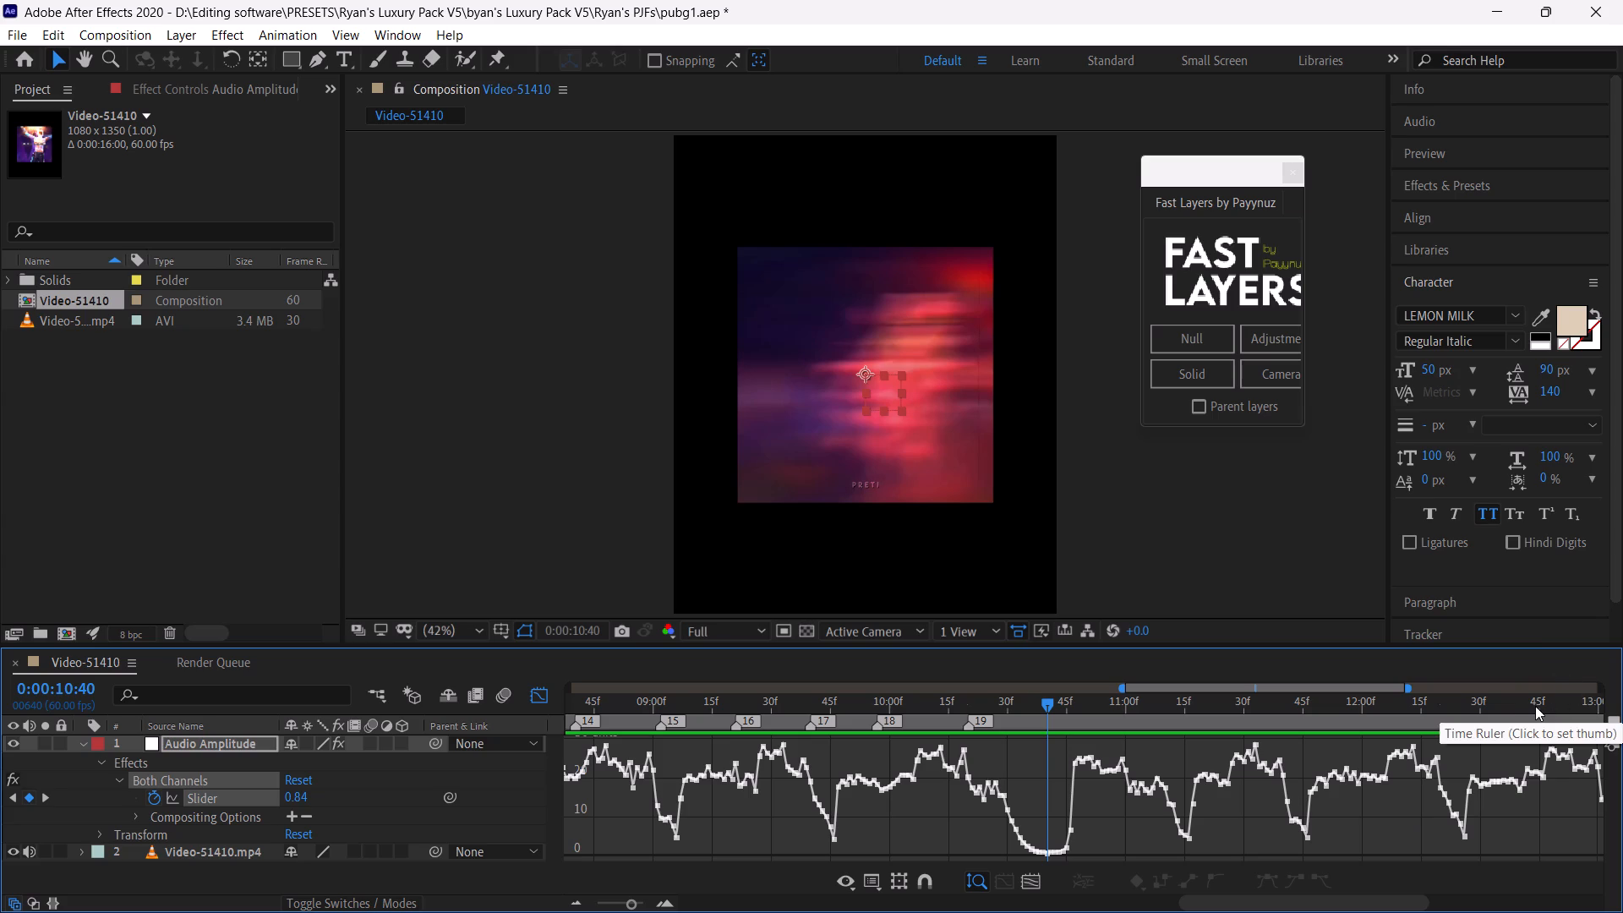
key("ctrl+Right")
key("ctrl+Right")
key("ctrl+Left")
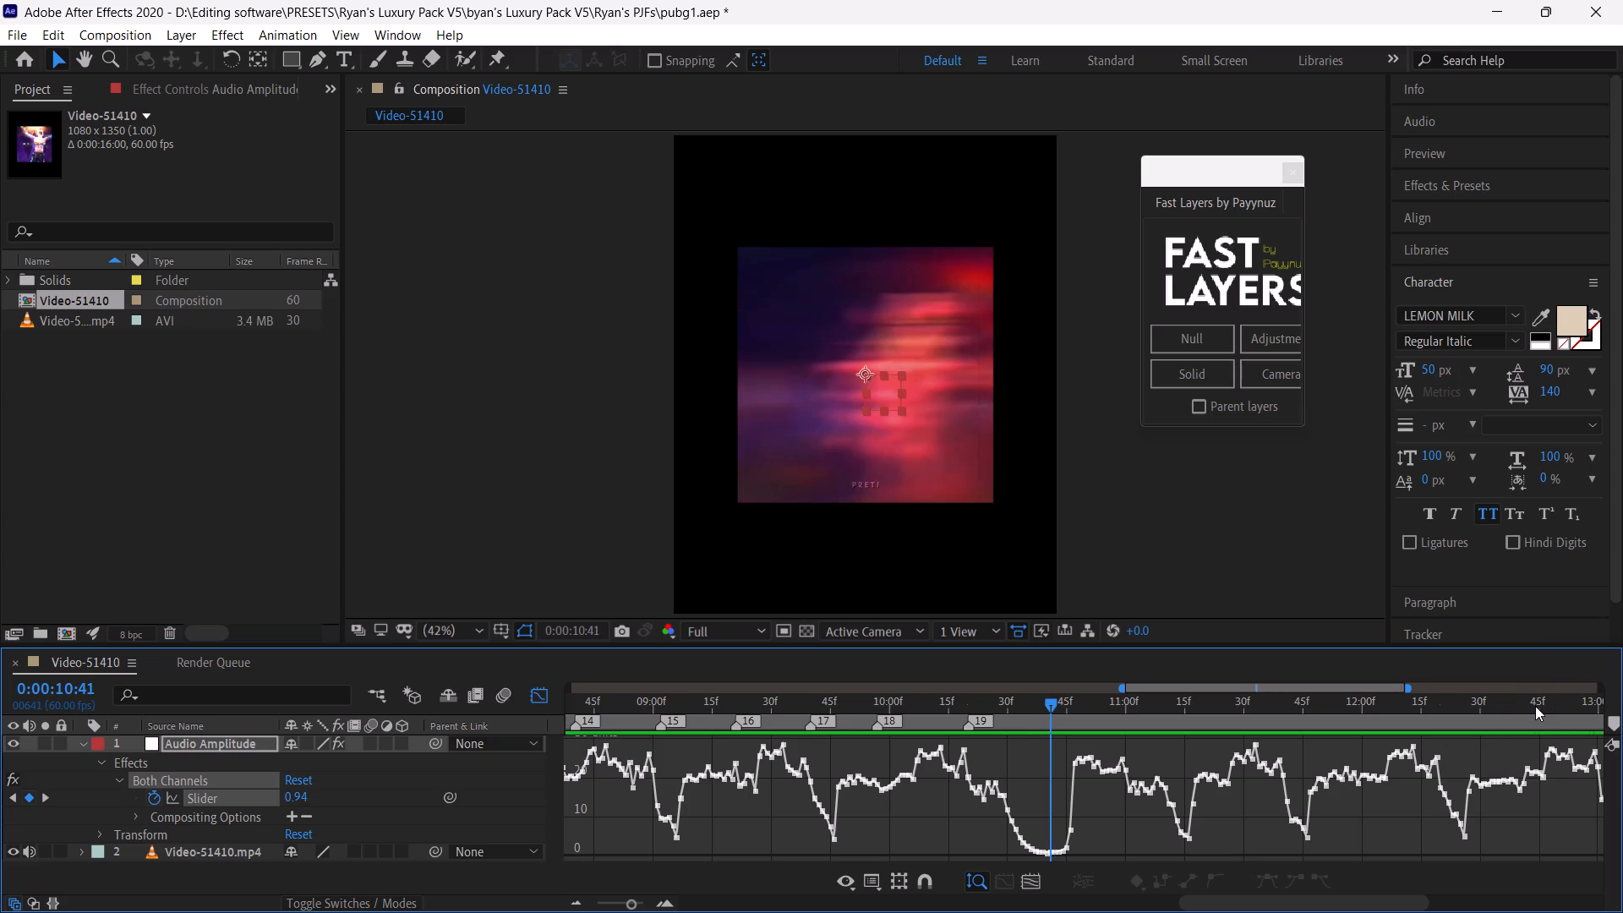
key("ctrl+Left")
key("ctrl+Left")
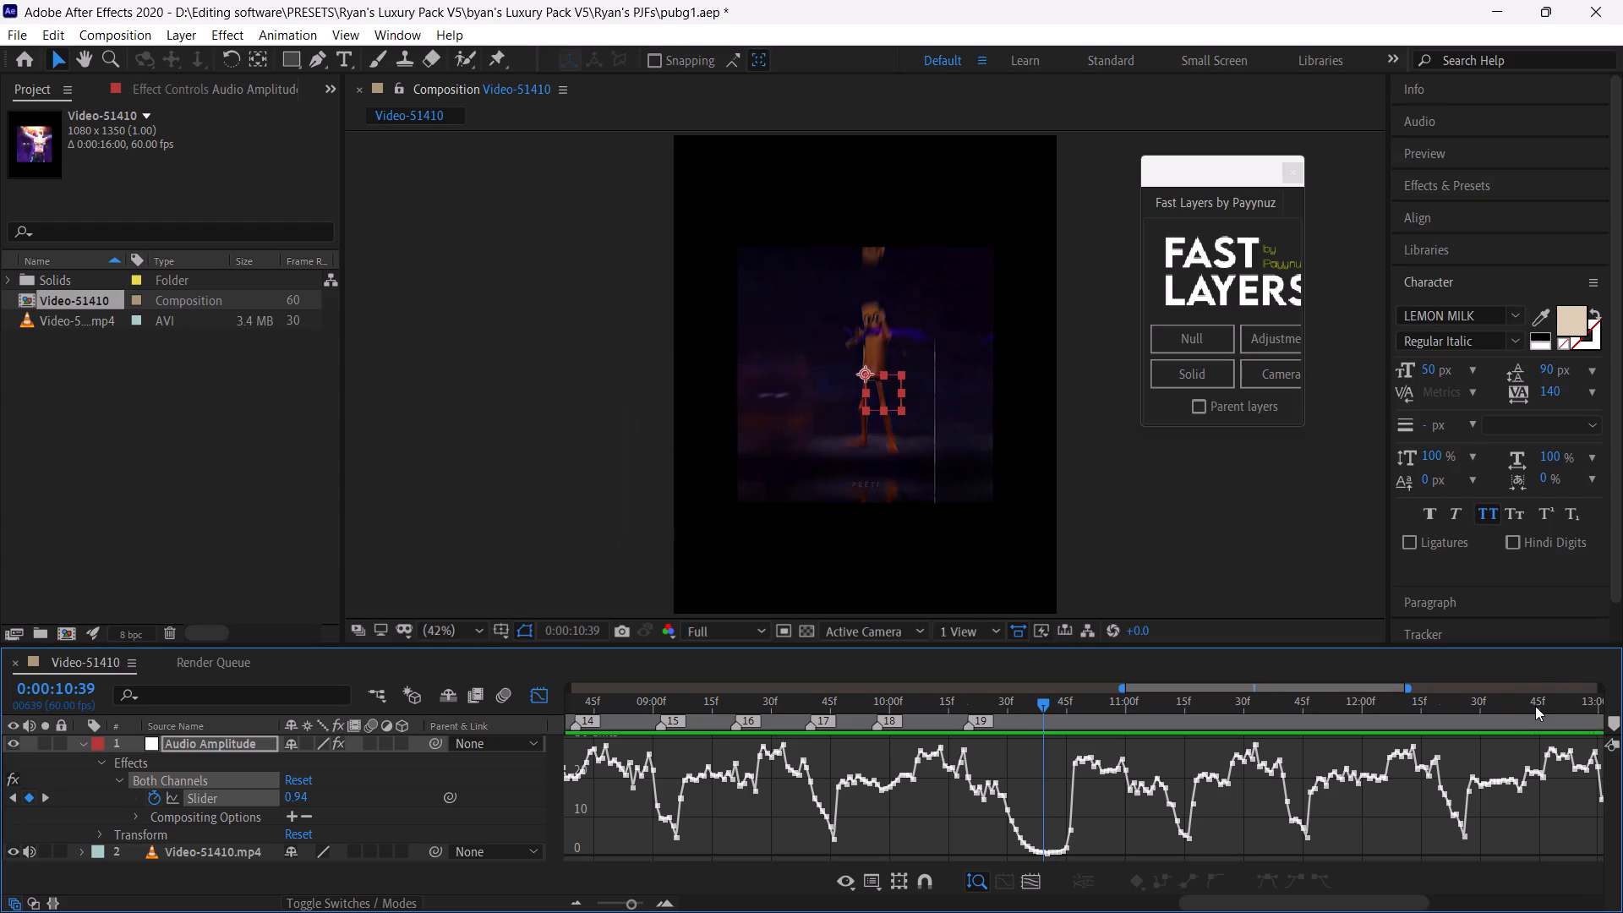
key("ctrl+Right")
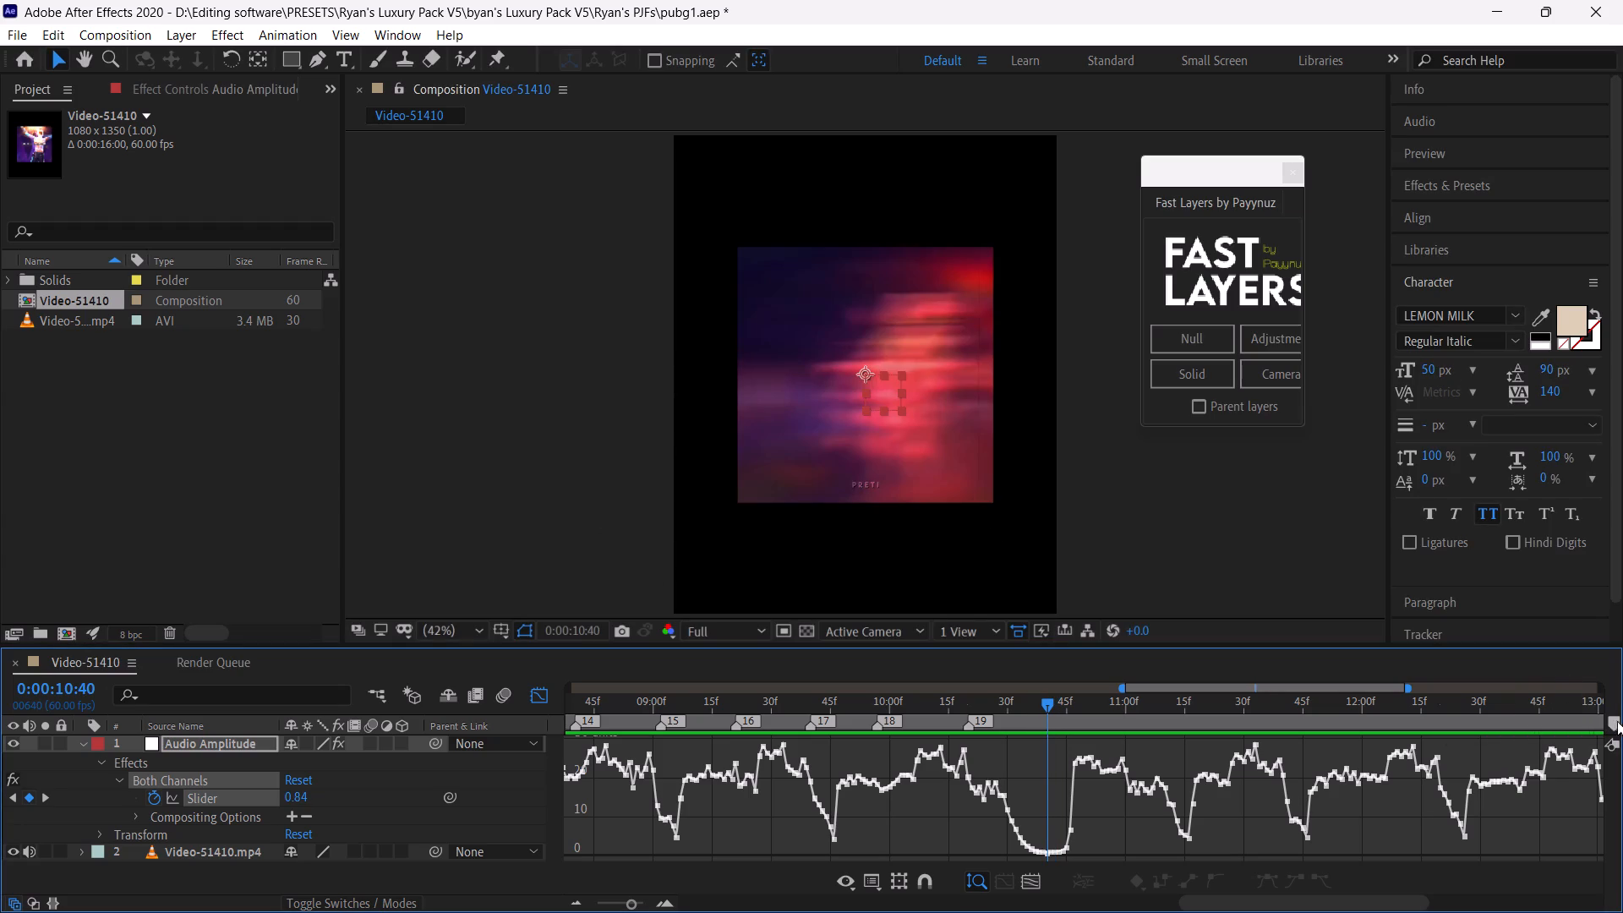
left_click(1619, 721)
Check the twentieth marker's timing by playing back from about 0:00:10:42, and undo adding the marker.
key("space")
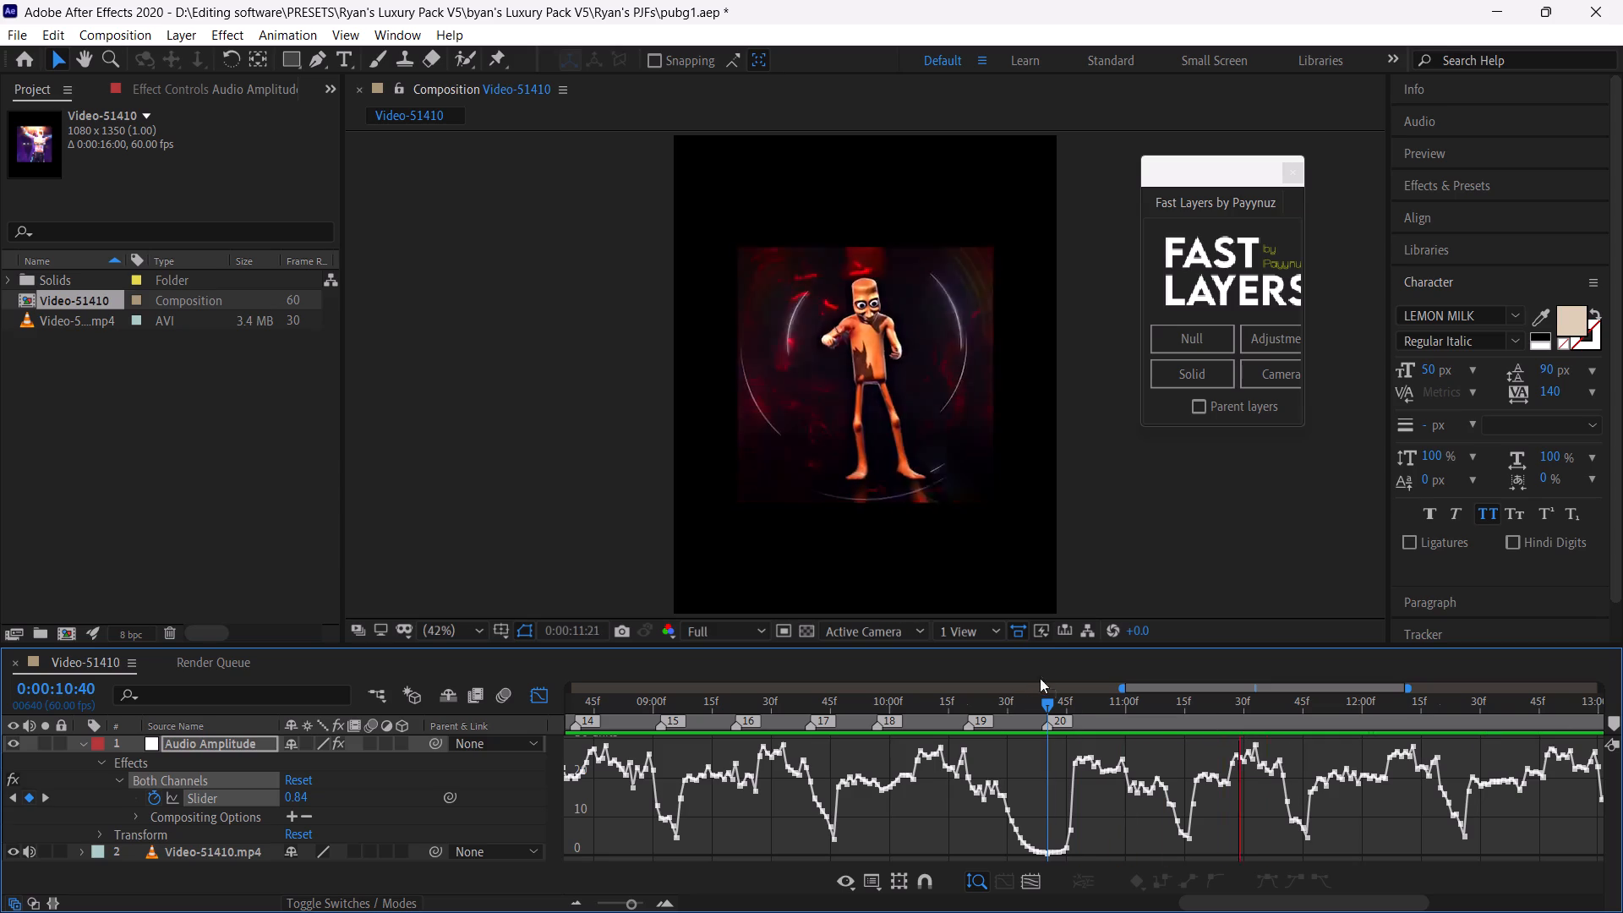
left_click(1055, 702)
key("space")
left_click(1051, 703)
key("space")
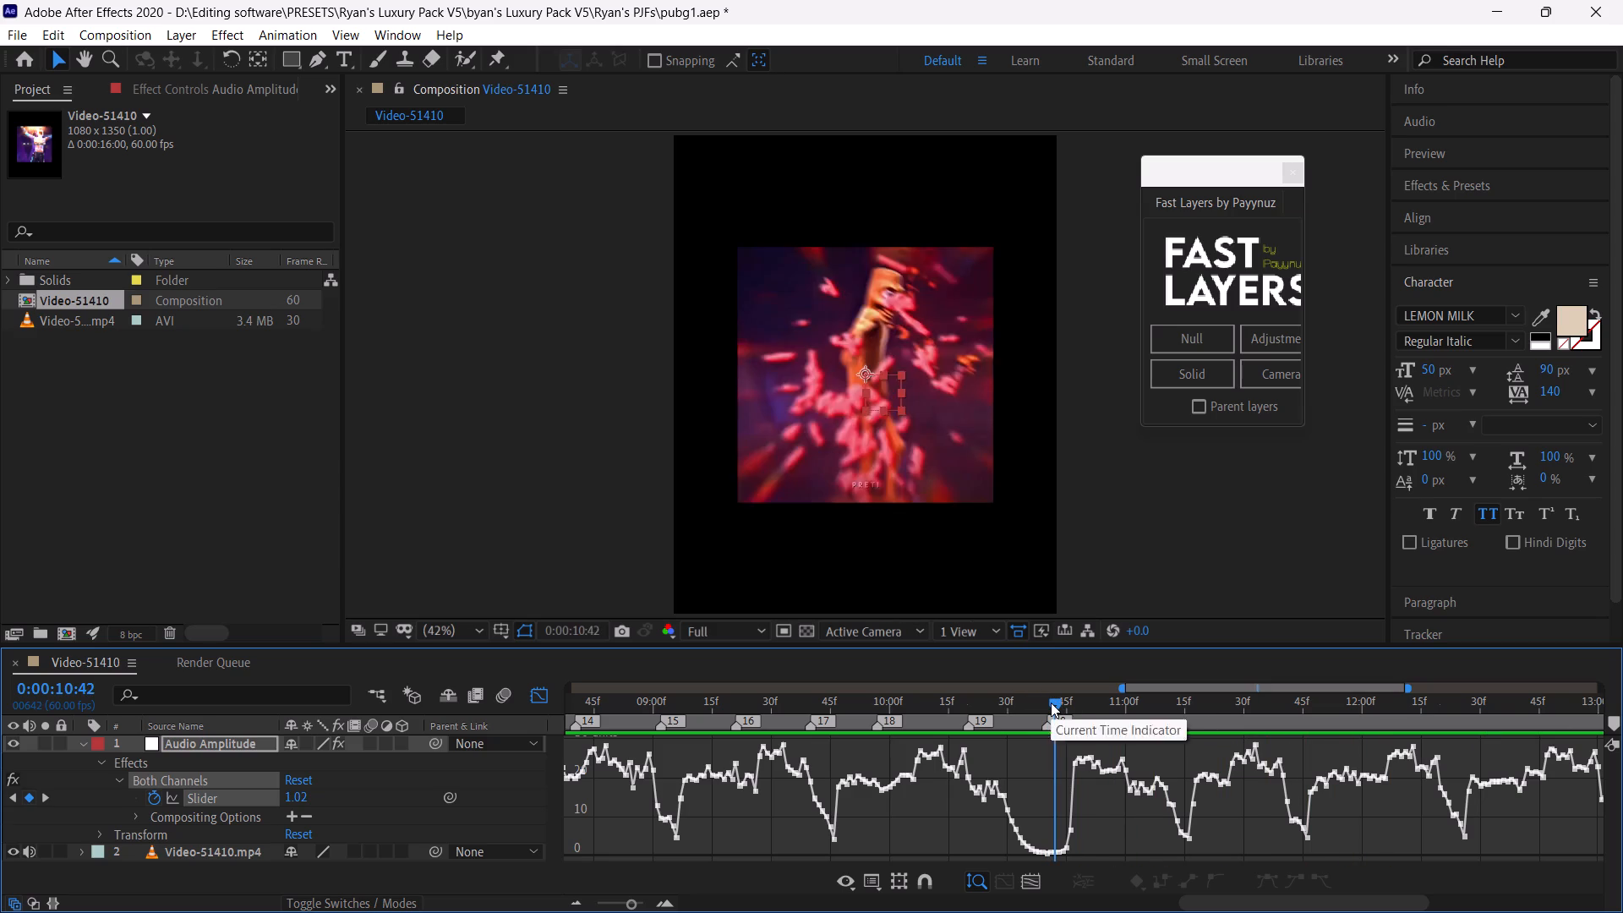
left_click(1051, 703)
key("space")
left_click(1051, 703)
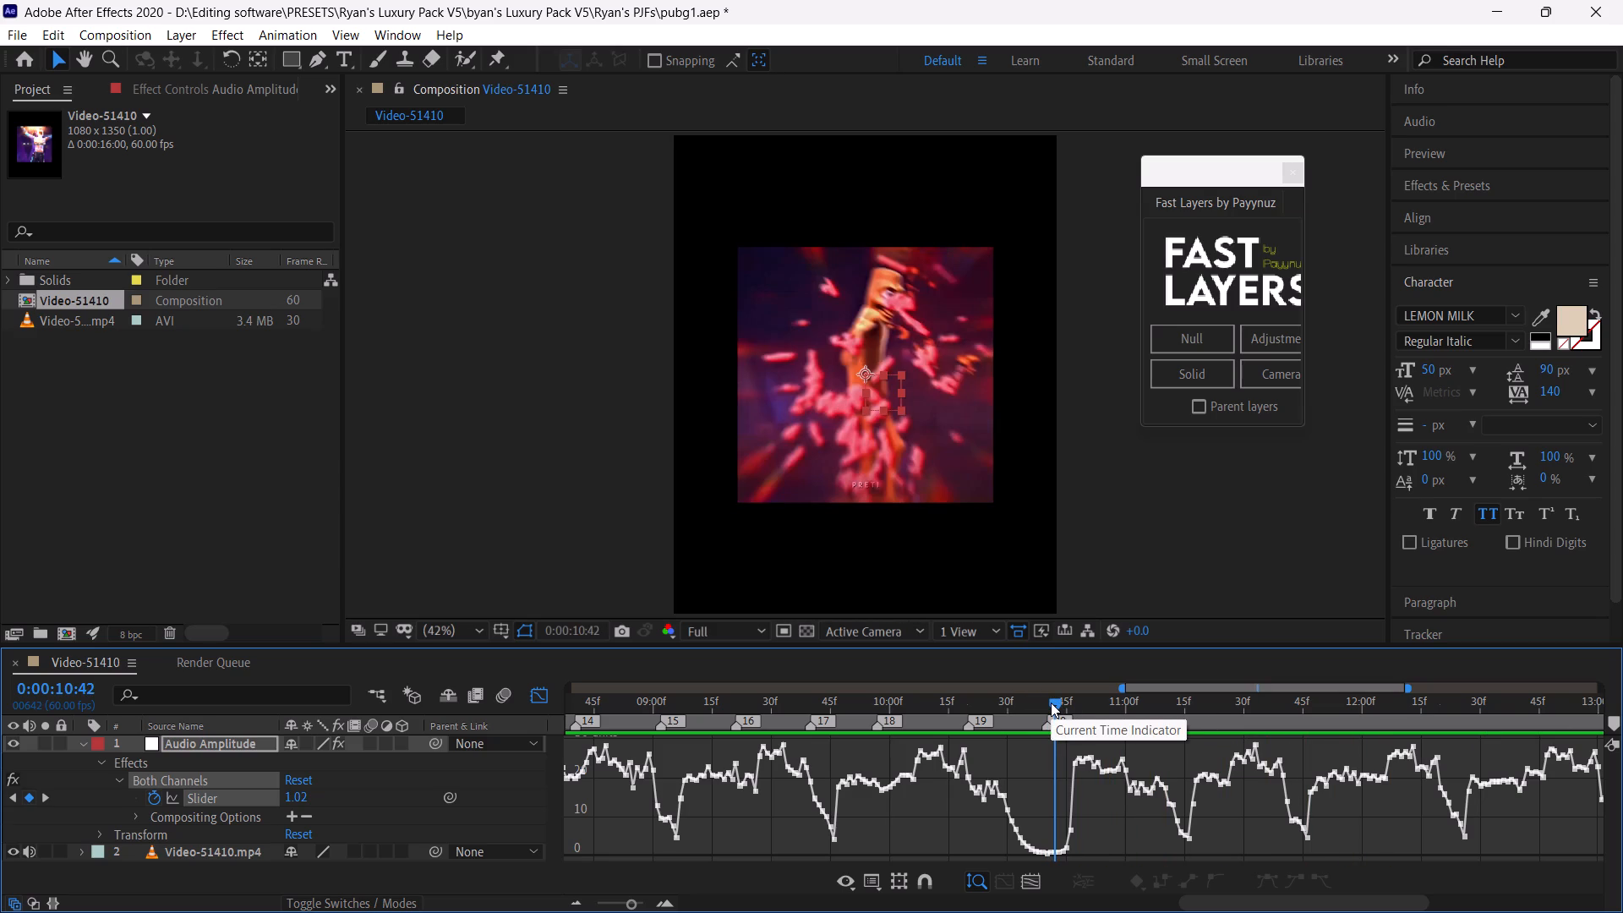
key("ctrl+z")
Replay from about 0:00:10:42 and add the twentieth composition marker again at 0:00:10:40, at the start of the horizontal red blur.
left_click_drag(1051, 703, 1074, 726)
key("space")
left_click(1057, 708)
key("space")
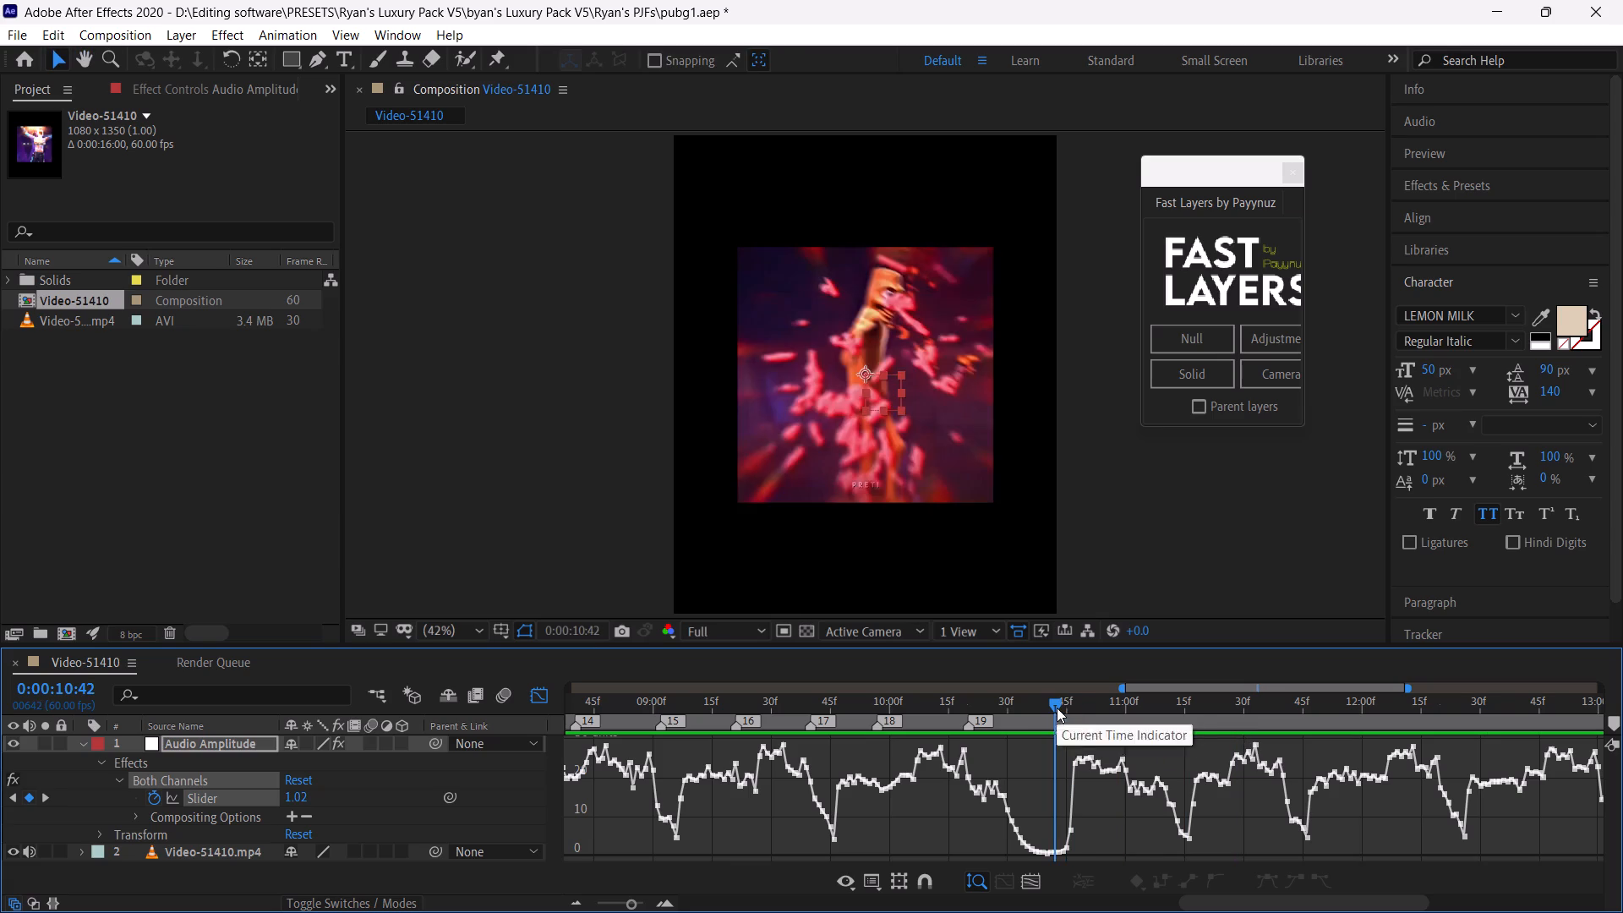
left_click(1057, 708)
key("space")
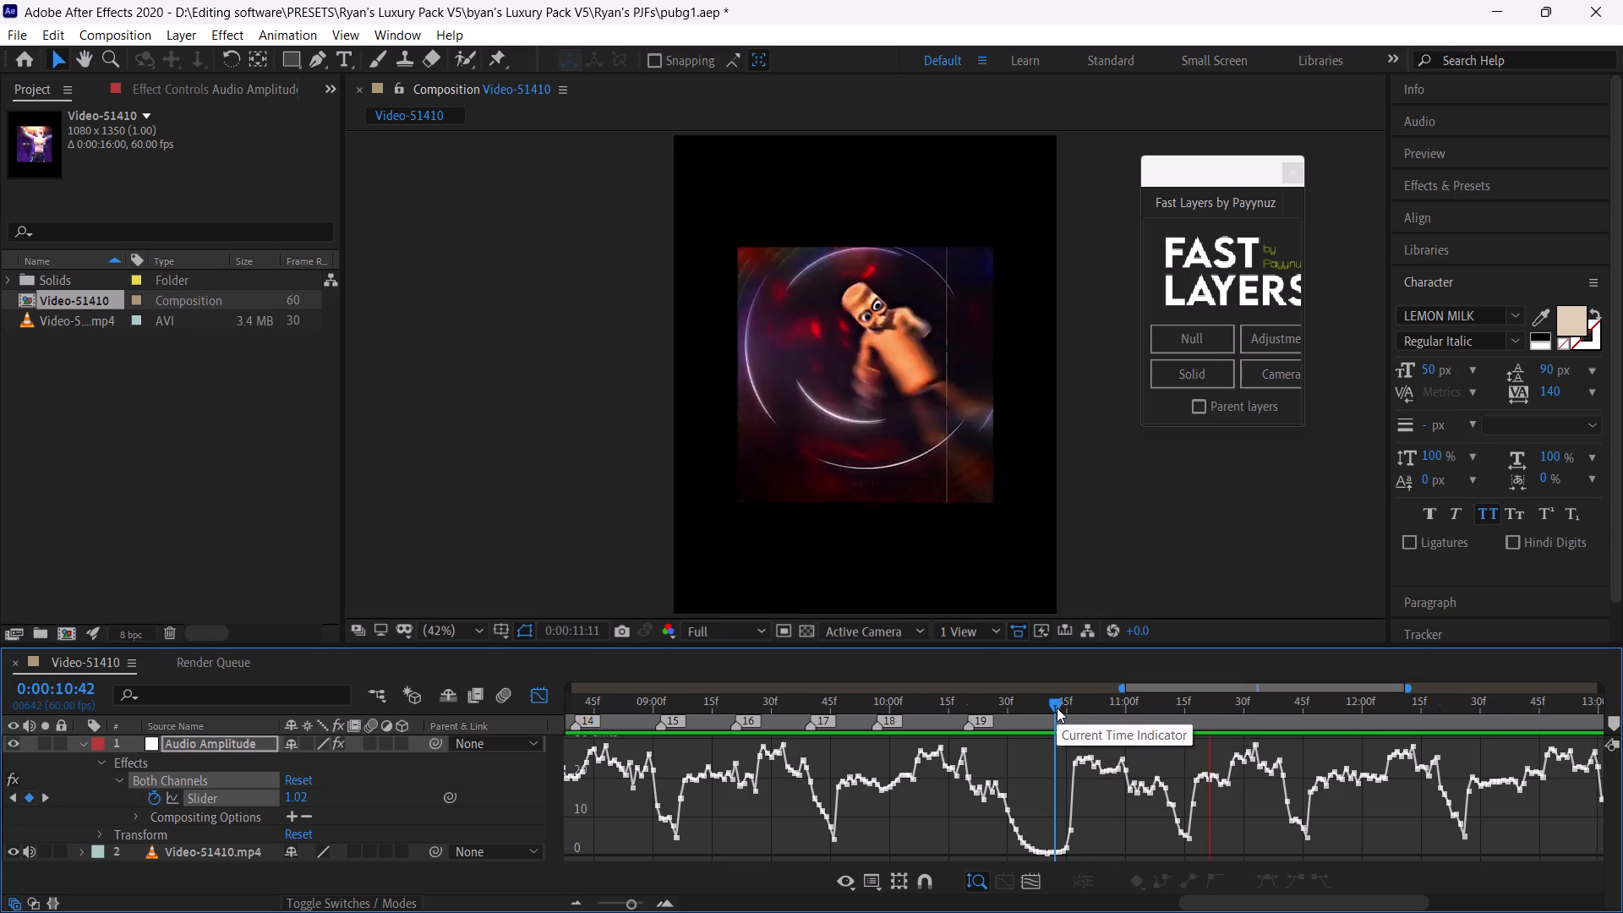
left_click(1057, 708)
left_click_drag(631, 905, 641, 910)
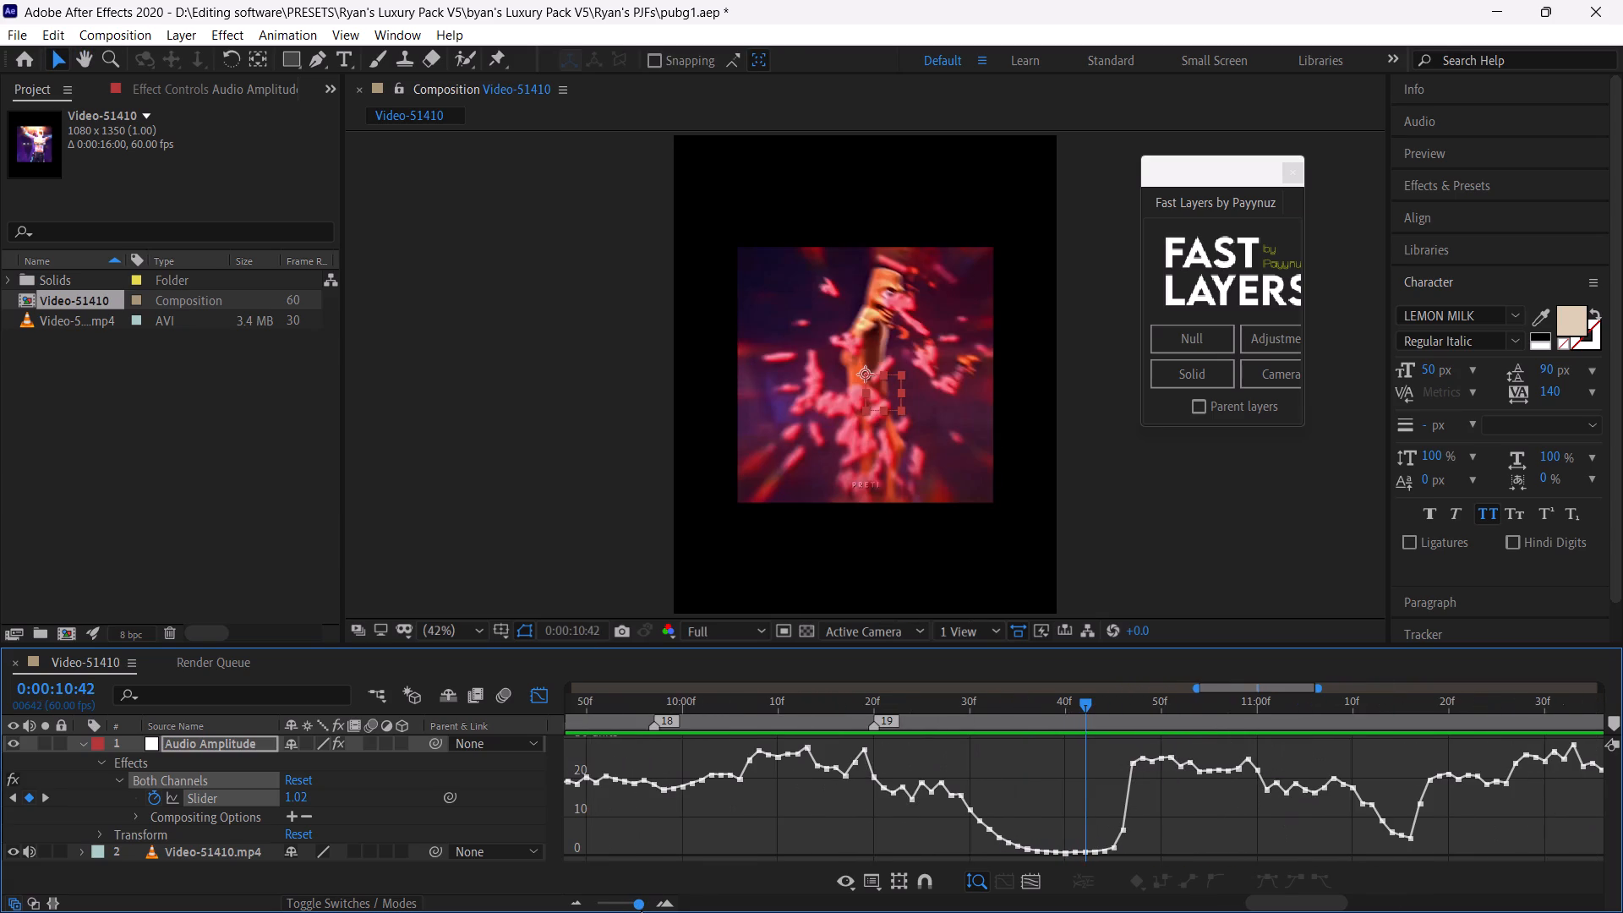
left_click_drag(641, 910, 639, 910)
left_click_drag(1084, 707, 1064, 703)
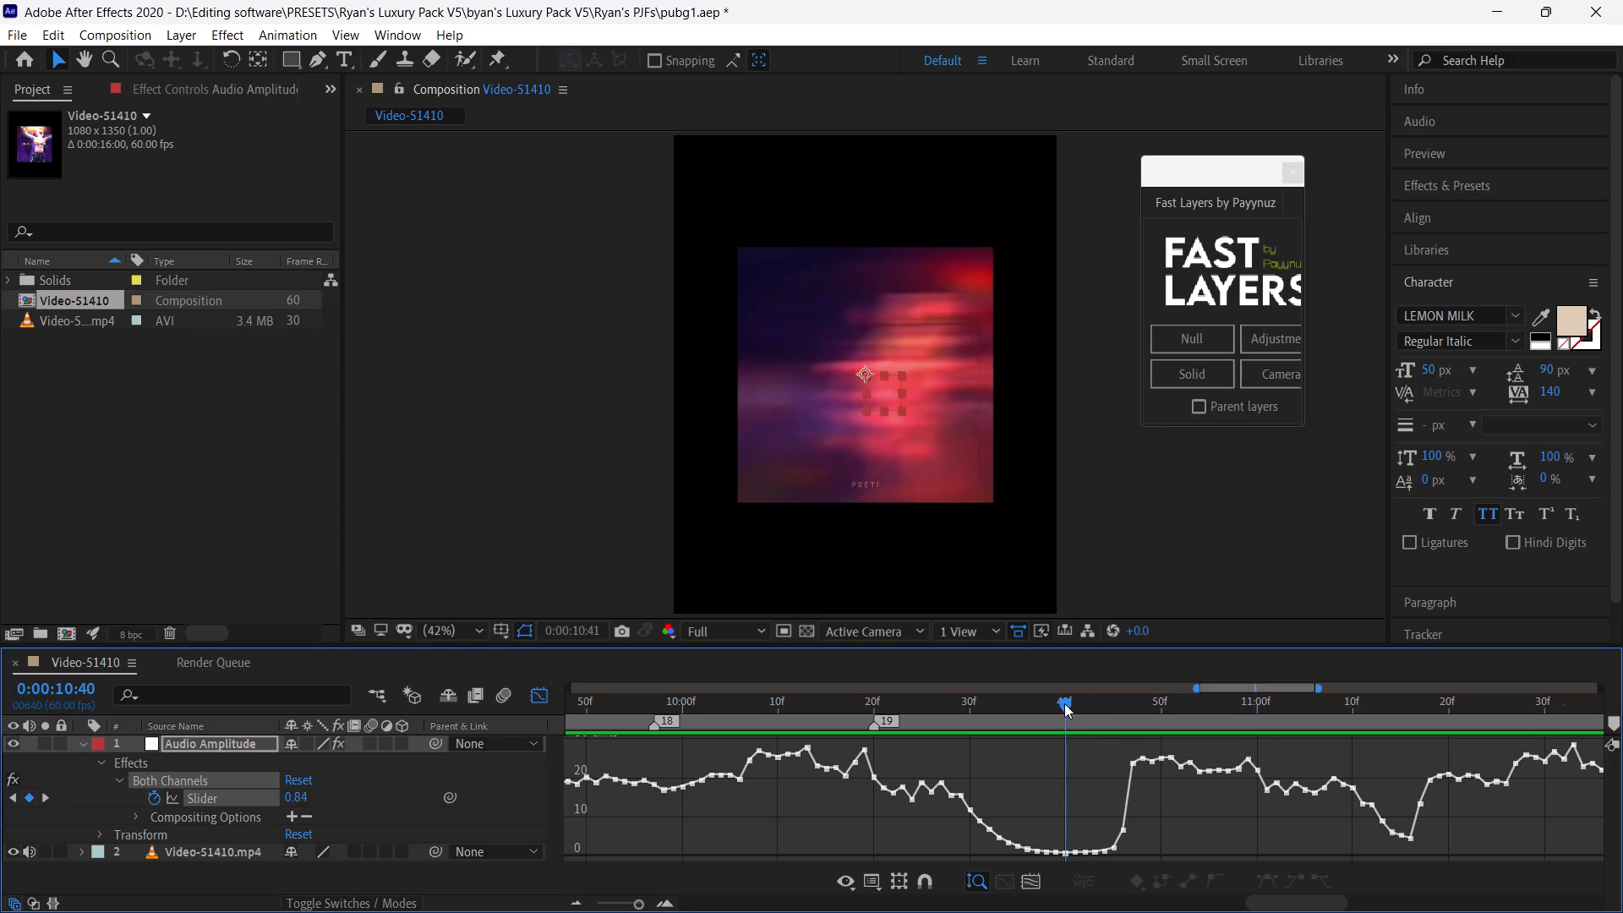
left_click_drag(1064, 703, 1066, 706)
left_click(1612, 717)
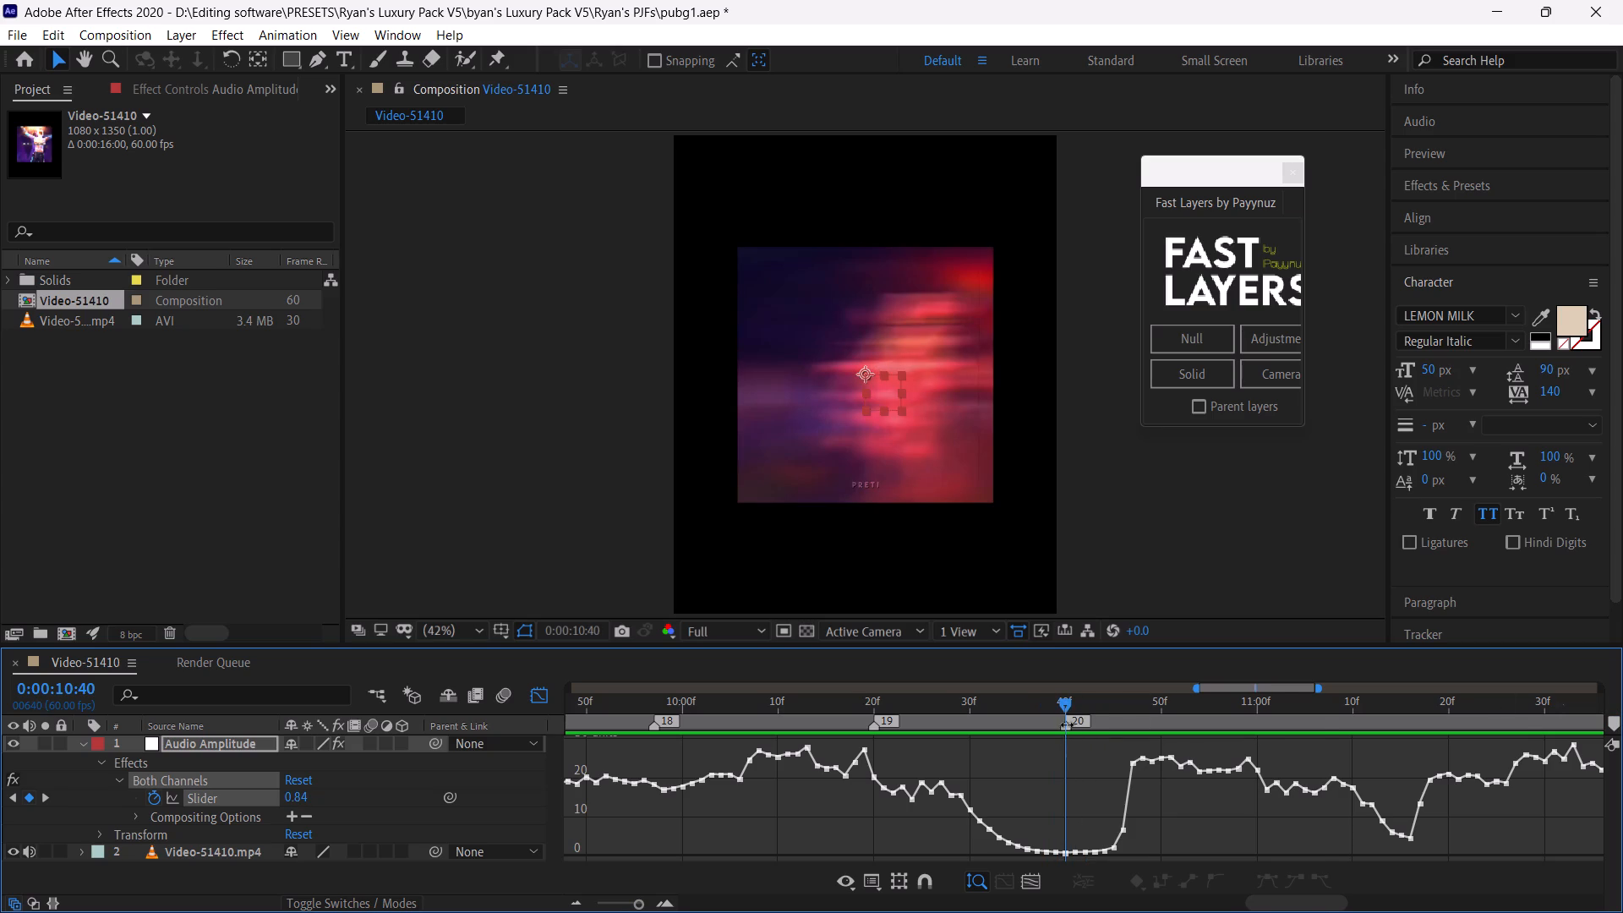
Set the twentieth marker's comment to LOOP and its label colour to Pink.
right_click(1067, 724)
left_click(1092, 731)
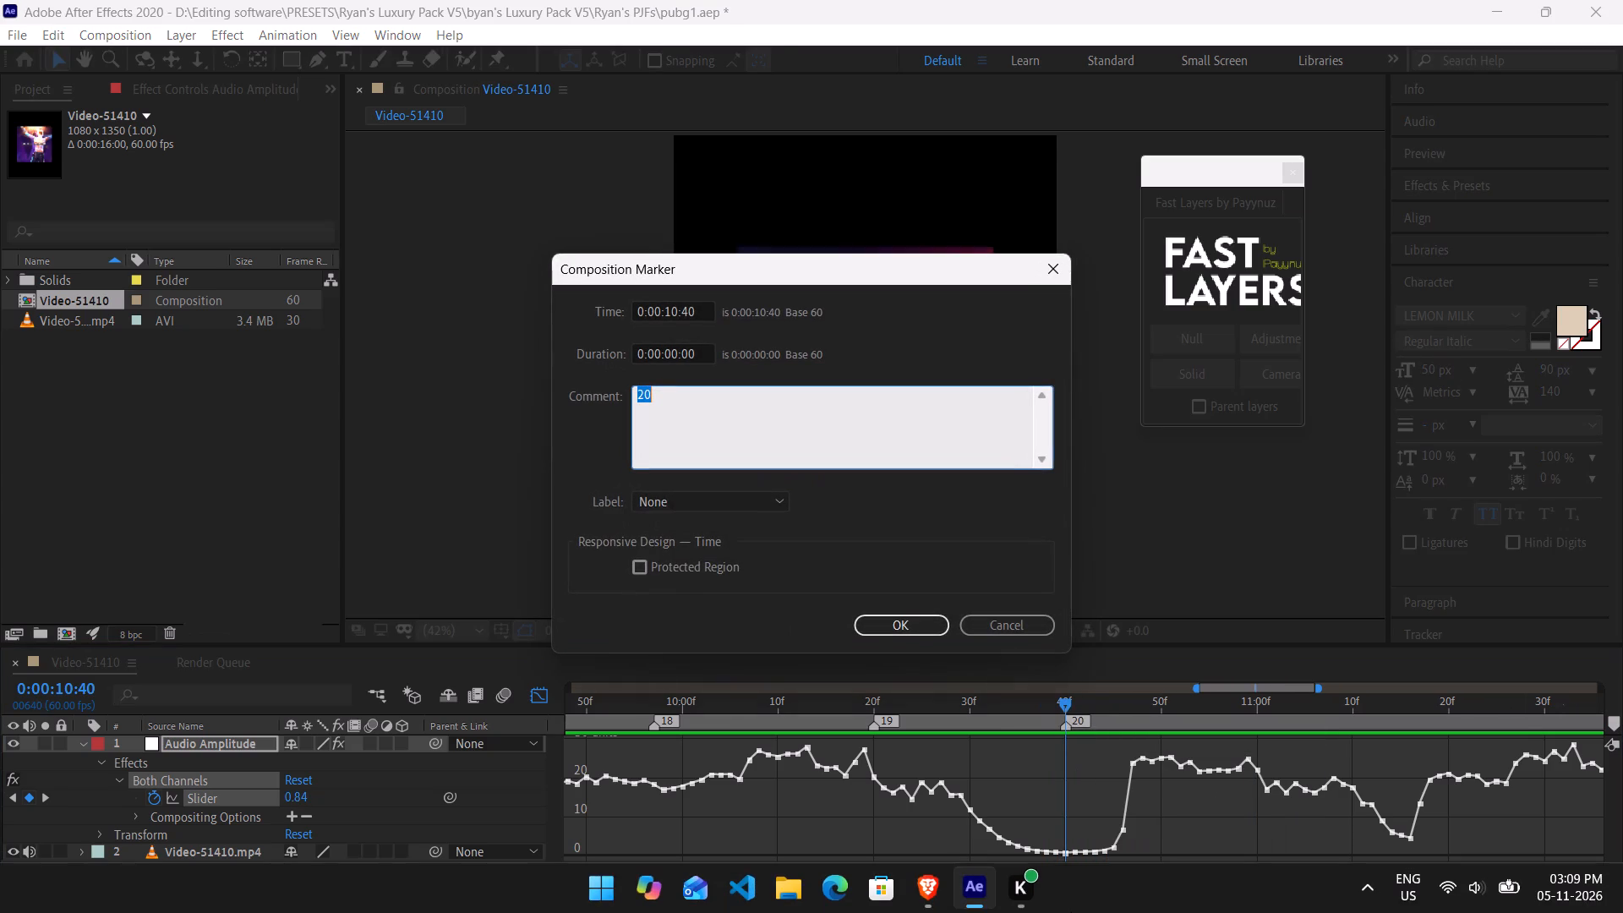
left_click(665, 501)
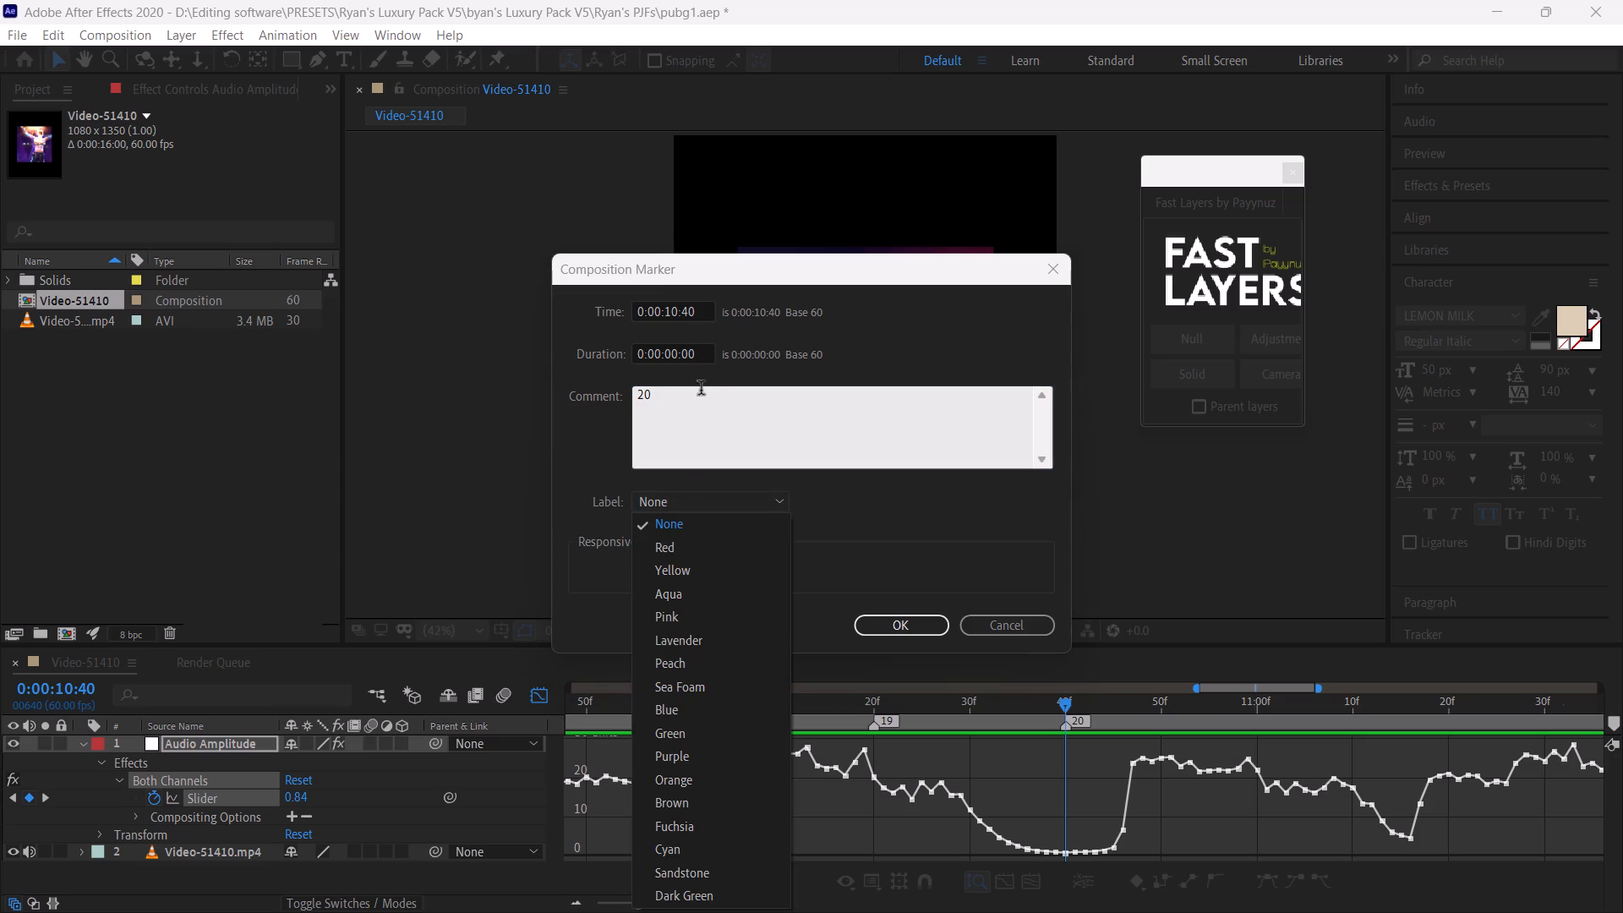
left_click_drag(666, 402, 631, 395)
type("LOOP")
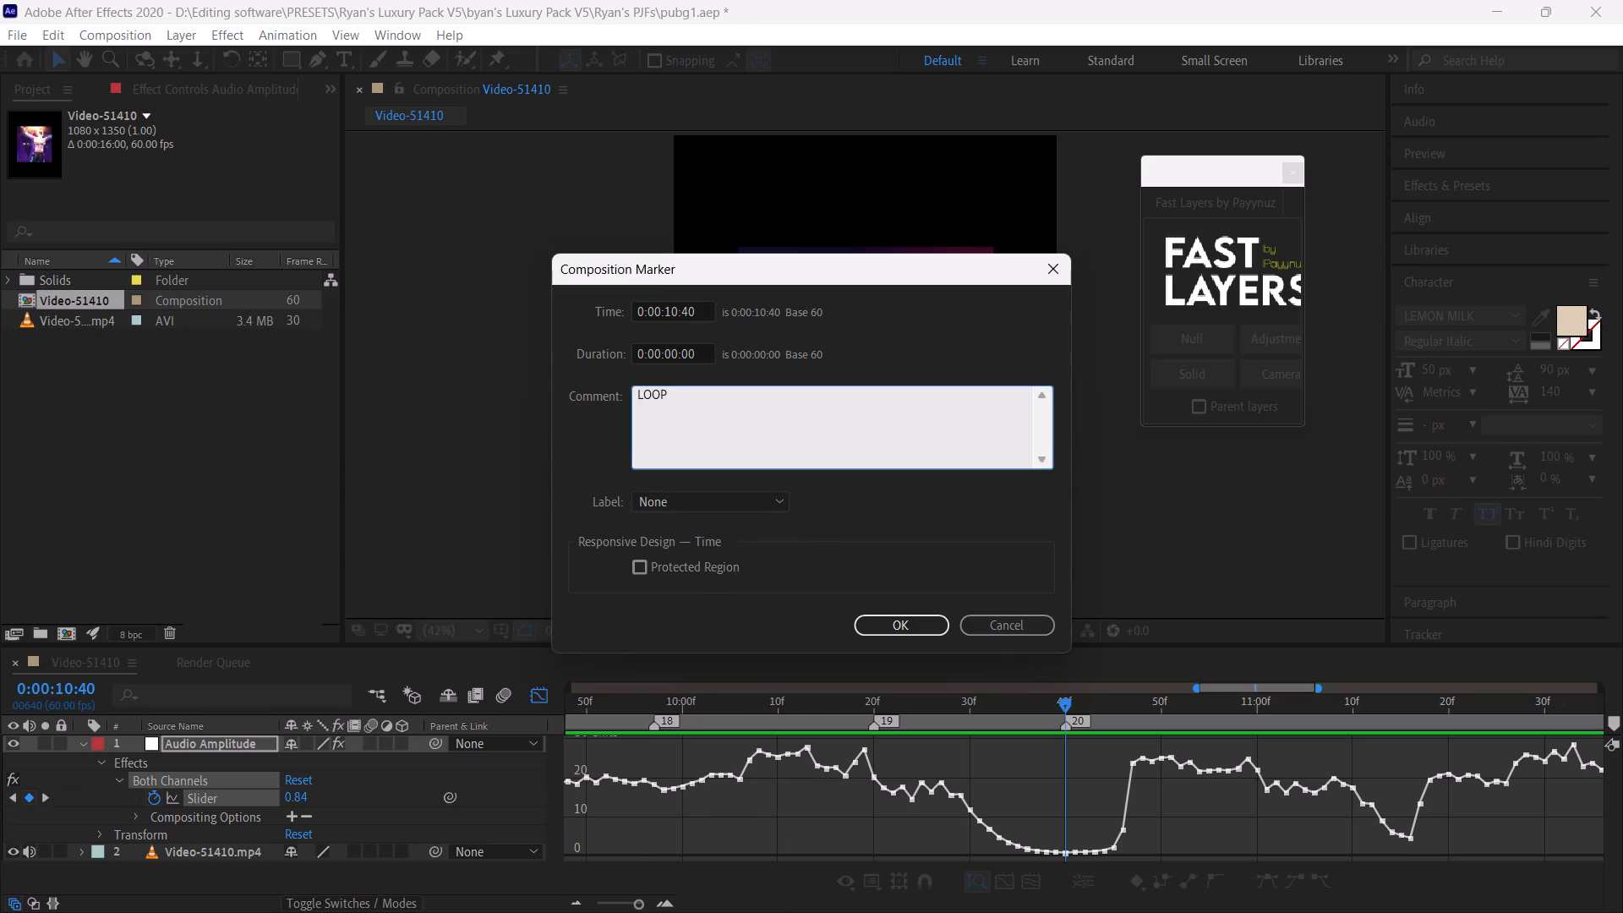
left_click(662, 502)
scroll(744, 805, "down", 1)
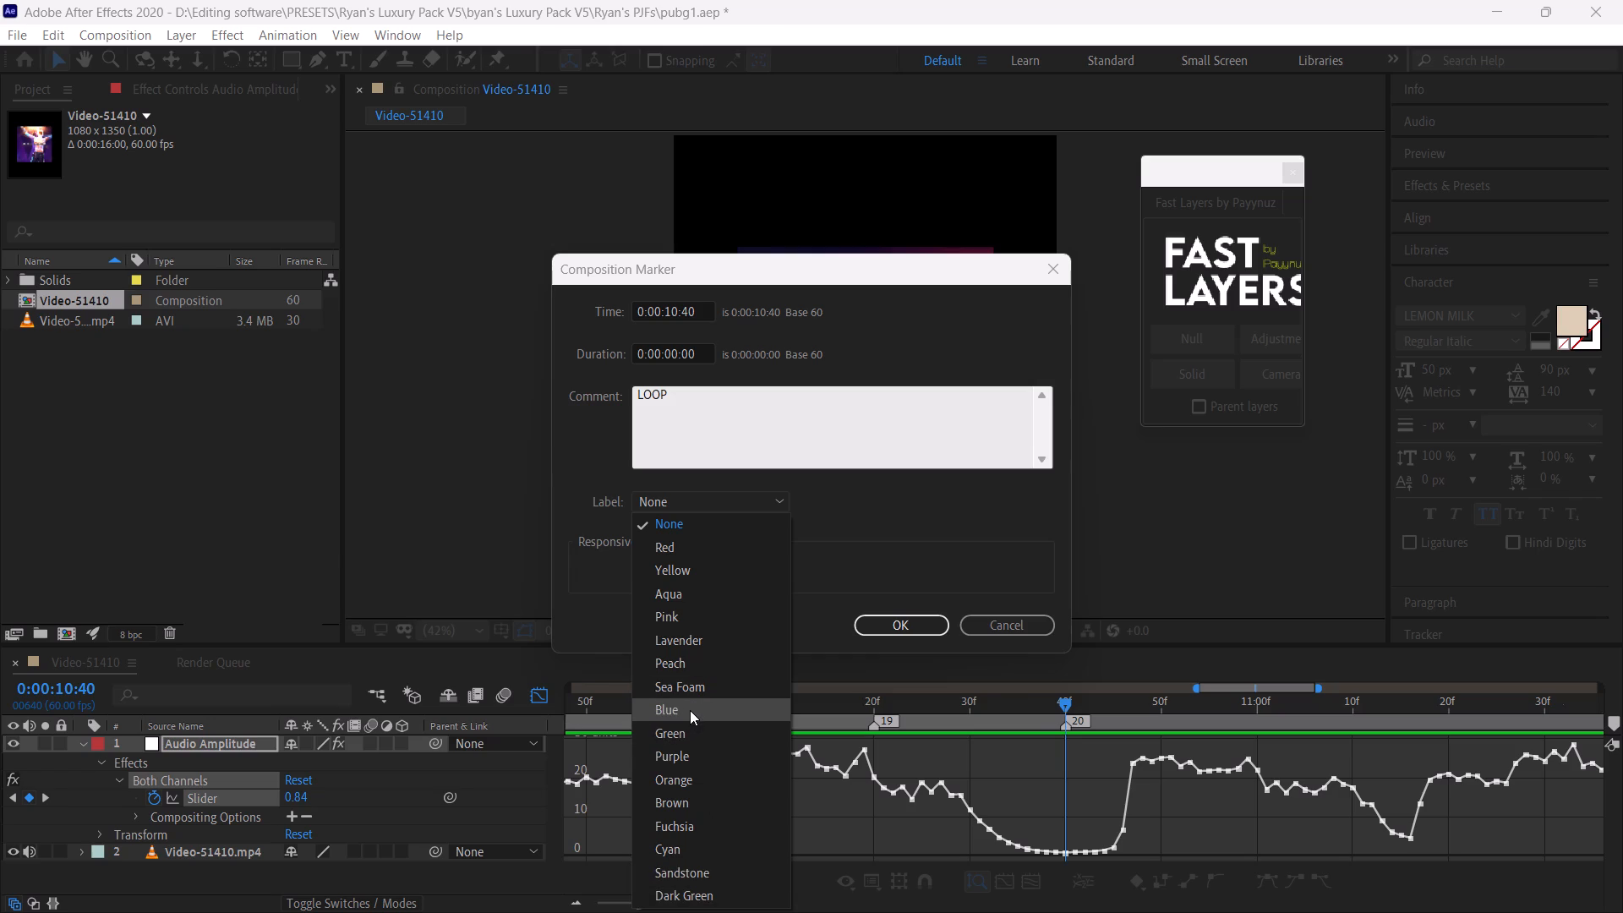
left_click(709, 620)
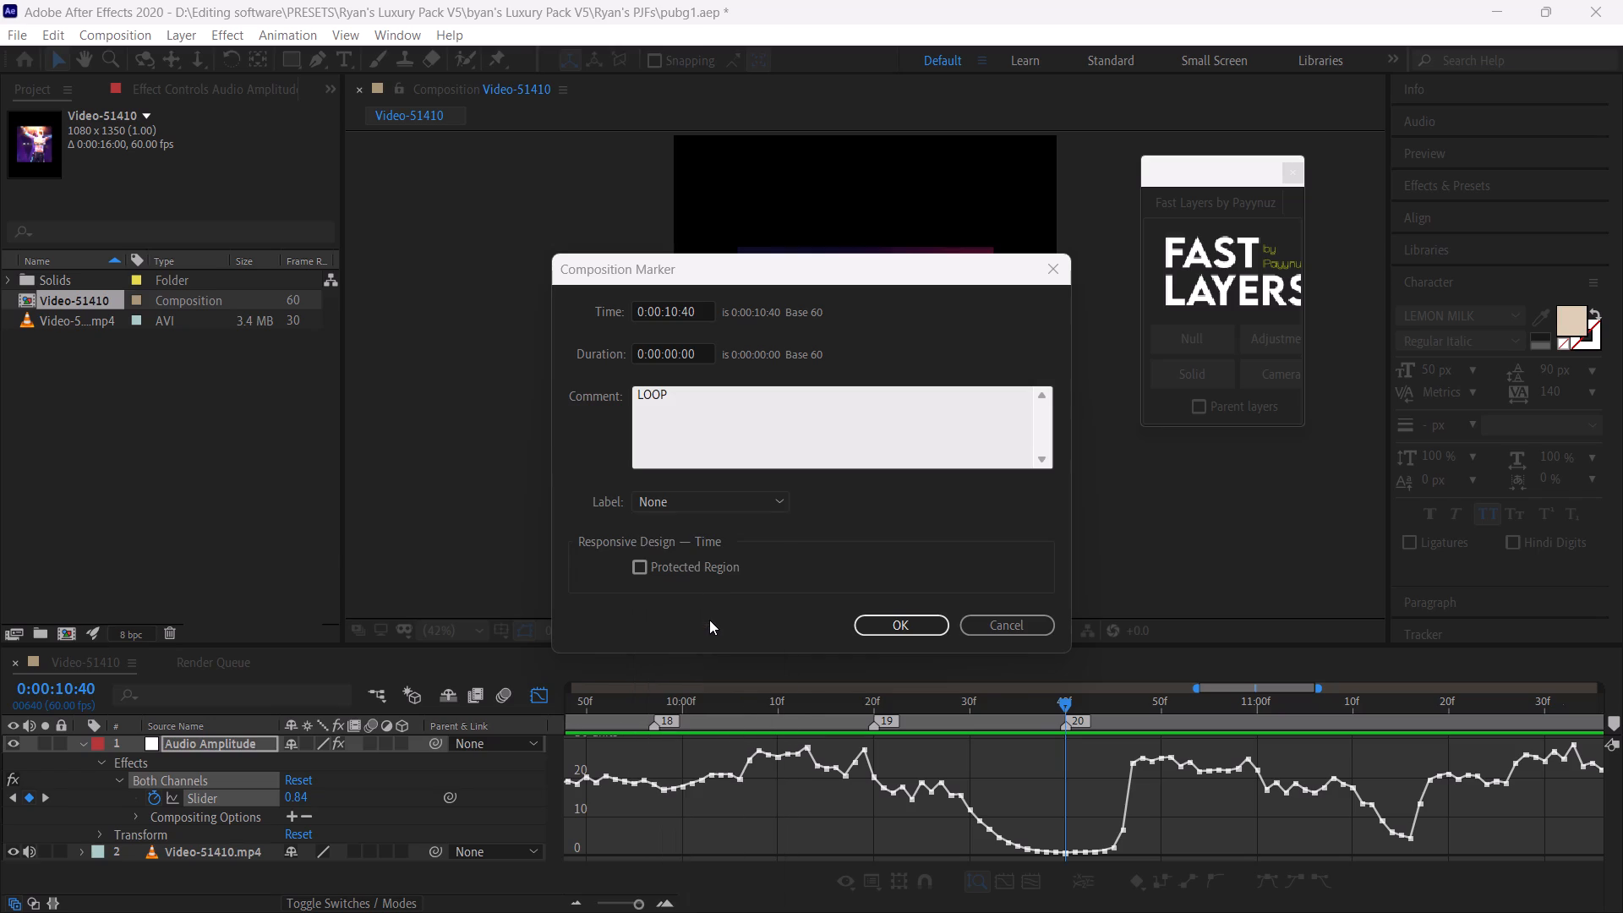
left_click(924, 623)
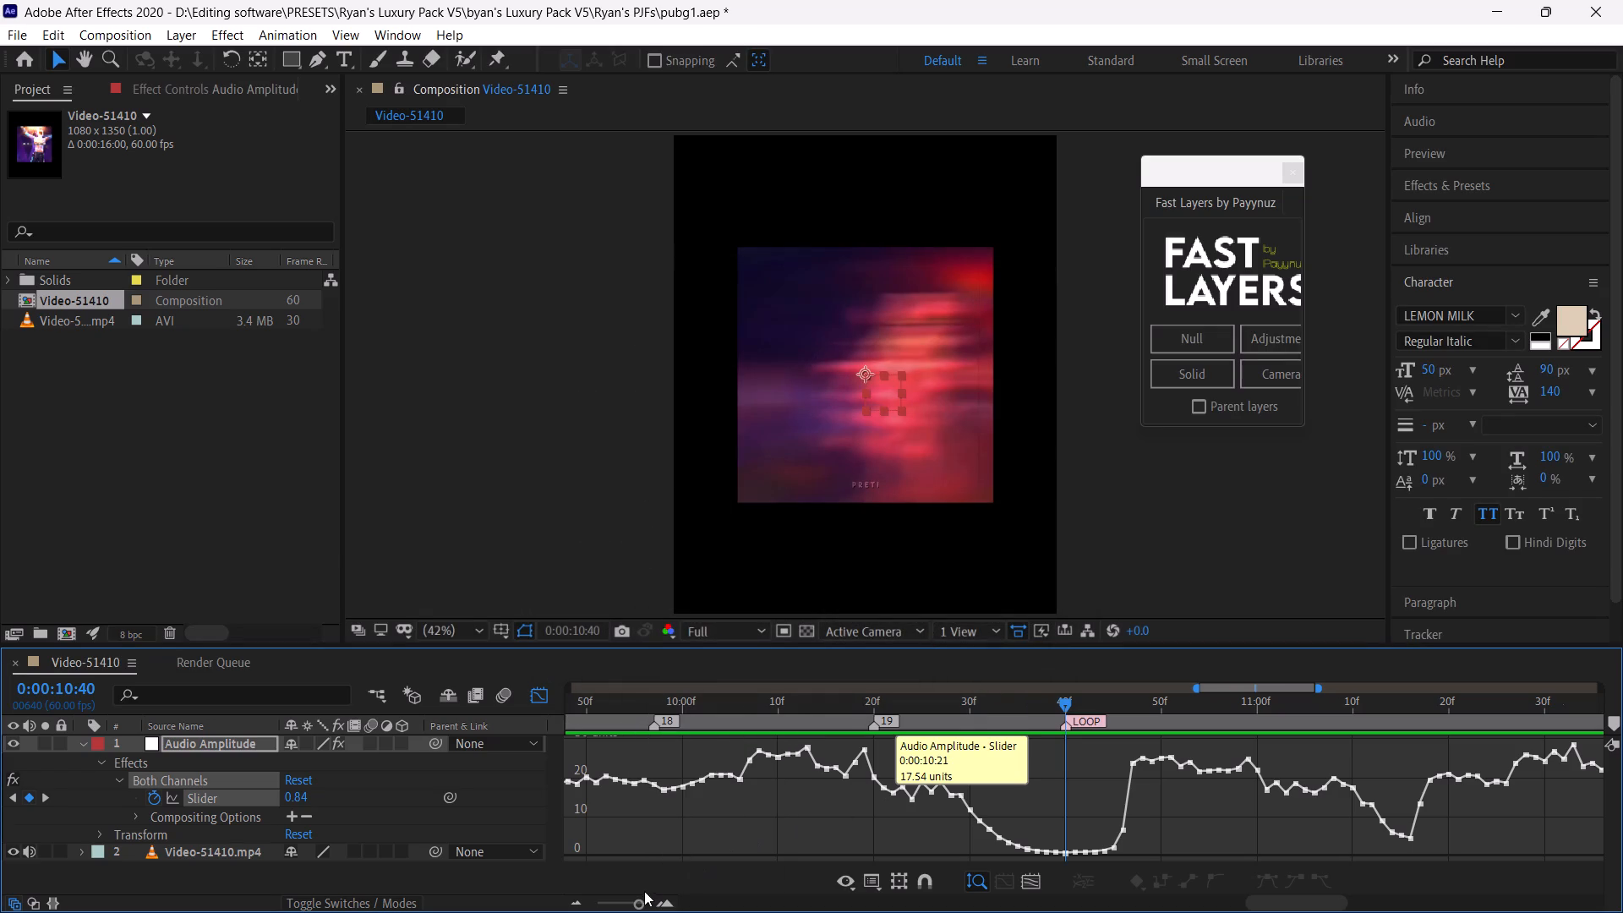
Fit the whole 16-second timeline in view and save the project.
left_click_drag(634, 896, 604, 898)
left_click_drag(613, 901, 560, 905)
key("ctrl+s")
Play back the opening seconds from 0:00:00:00 to review the first beats before the red marker 1.
left_click_drag(638, 704, 520, 719)
key("space")
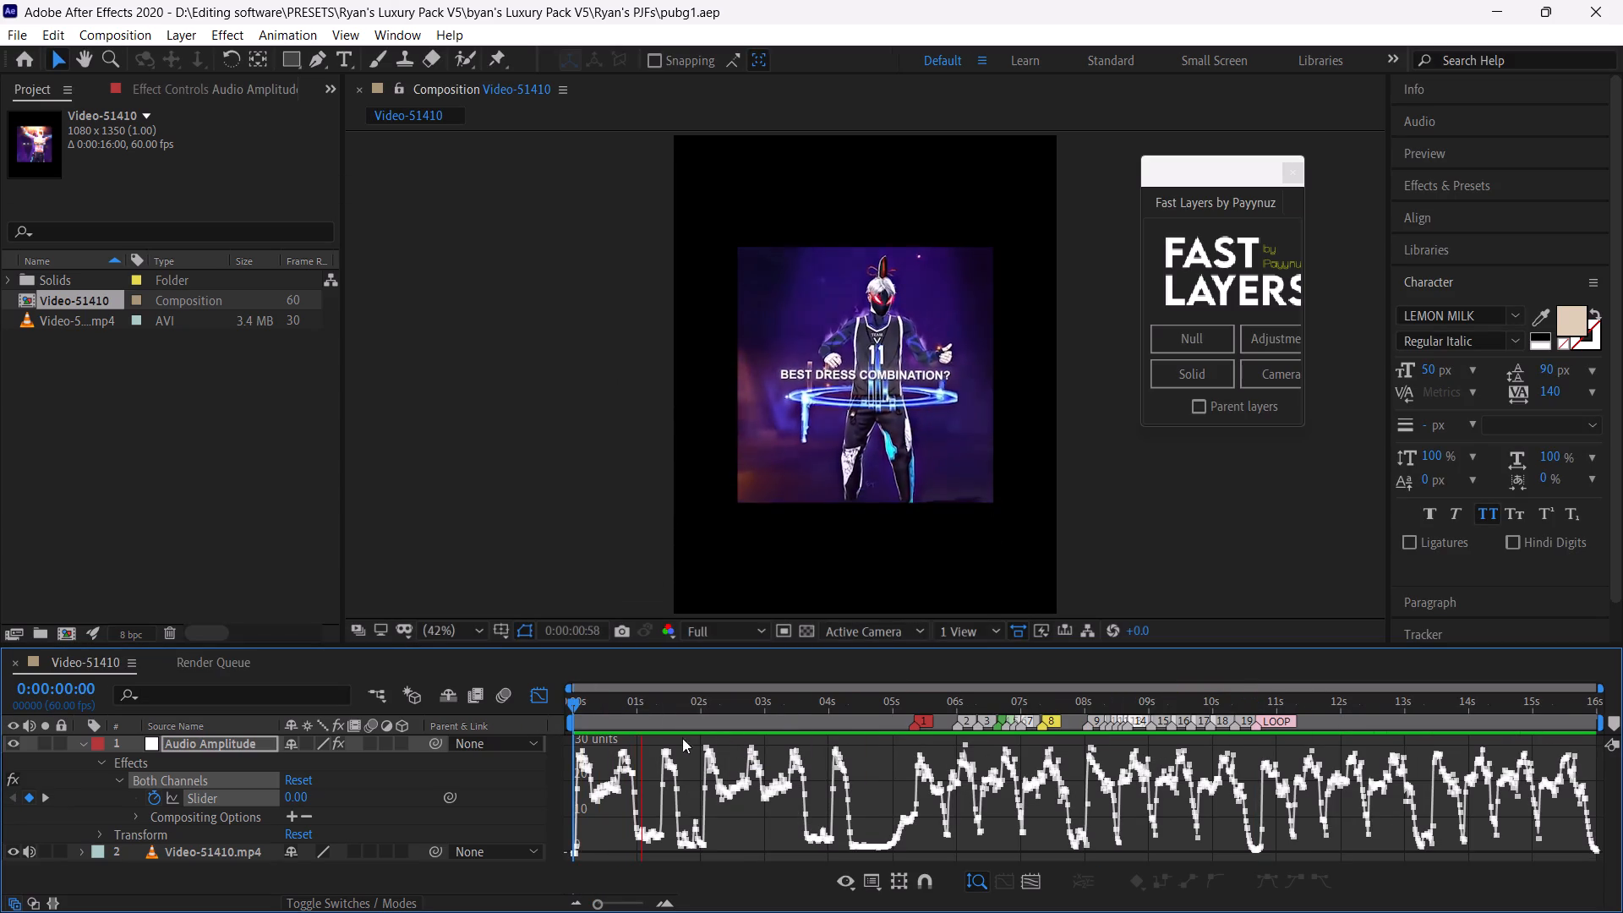
left_click(645, 702)
key("space")
left_click_drag(645, 702, 653, 706)
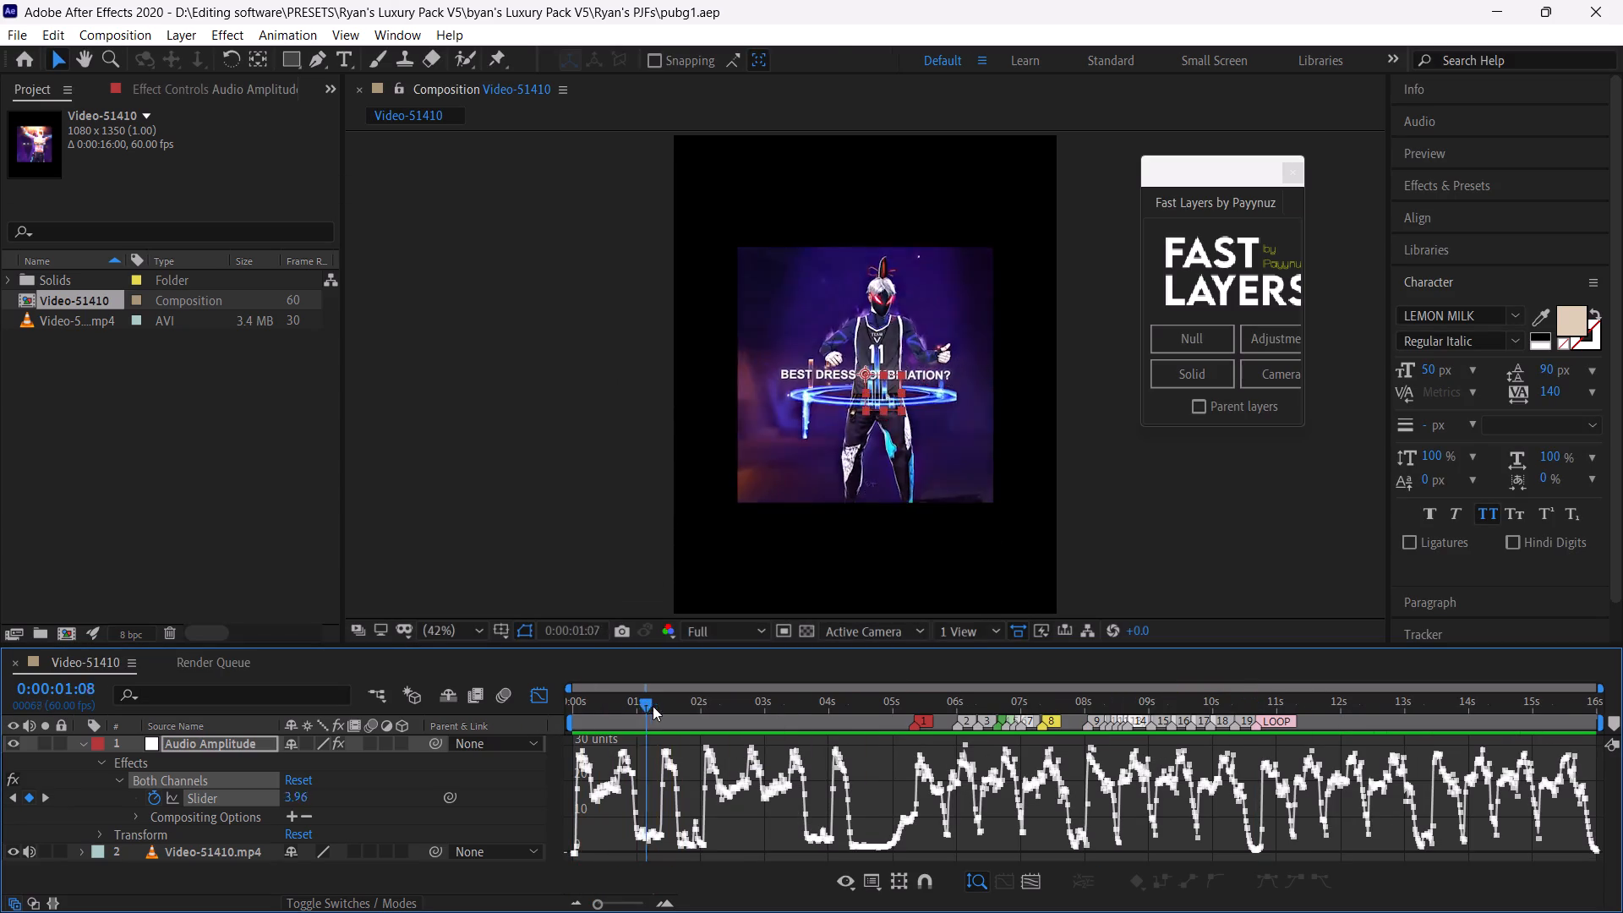
left_click_drag(653, 706, 544, 706)
key("space")
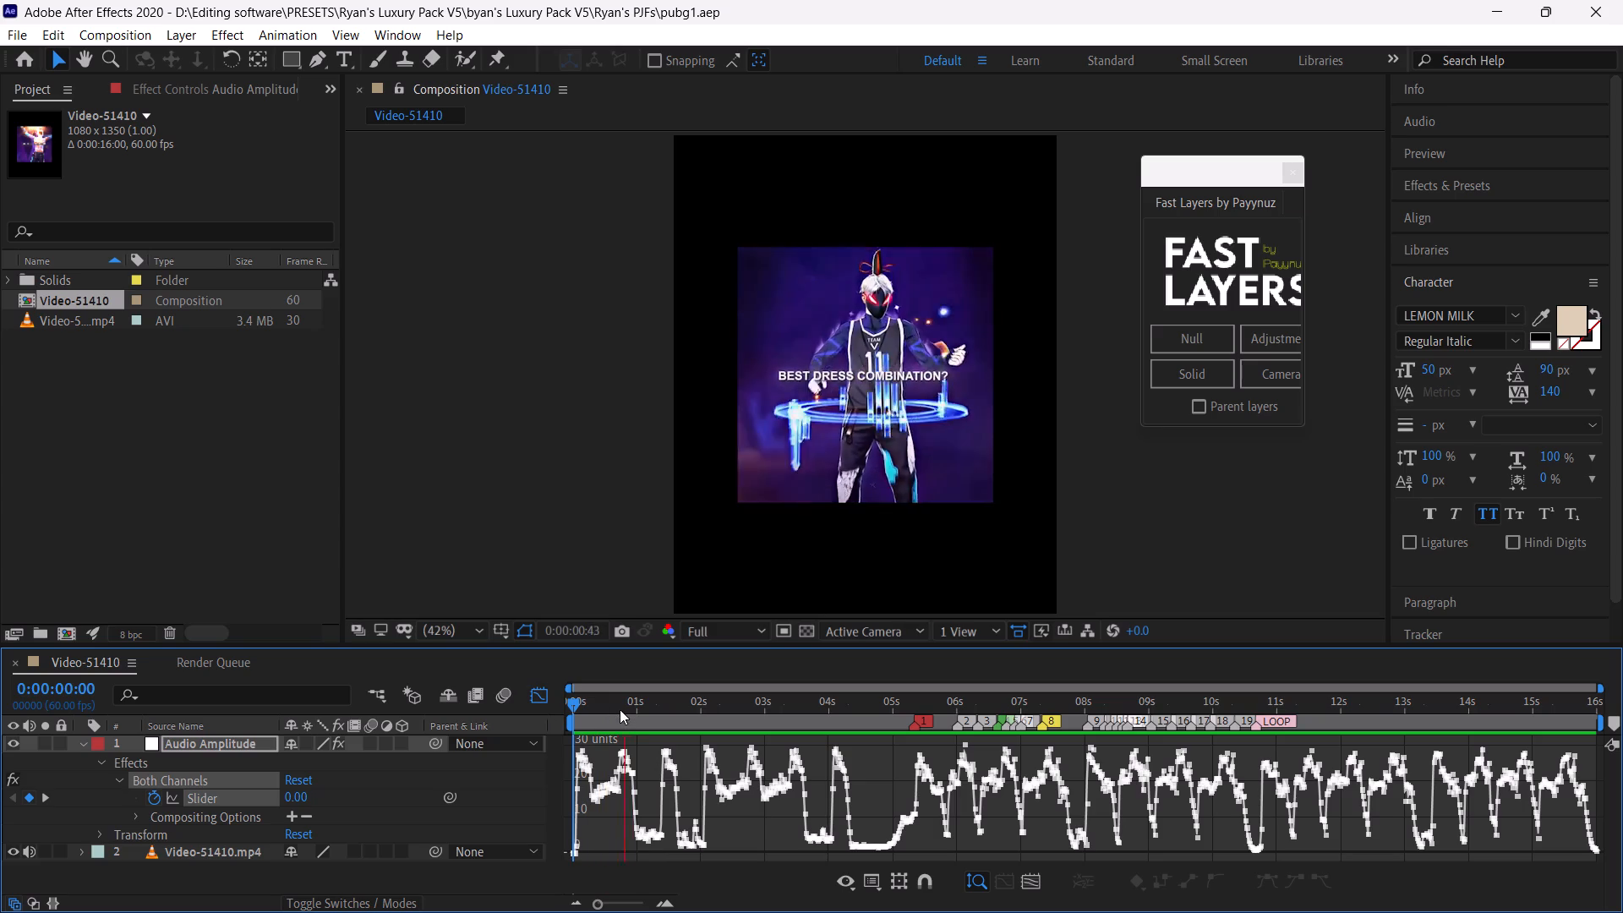
Add a composition marker at 0:00:00:40, where the opening shot cuts to the character in the number 11 jersey.
left_click_drag(621, 704, 579, 749)
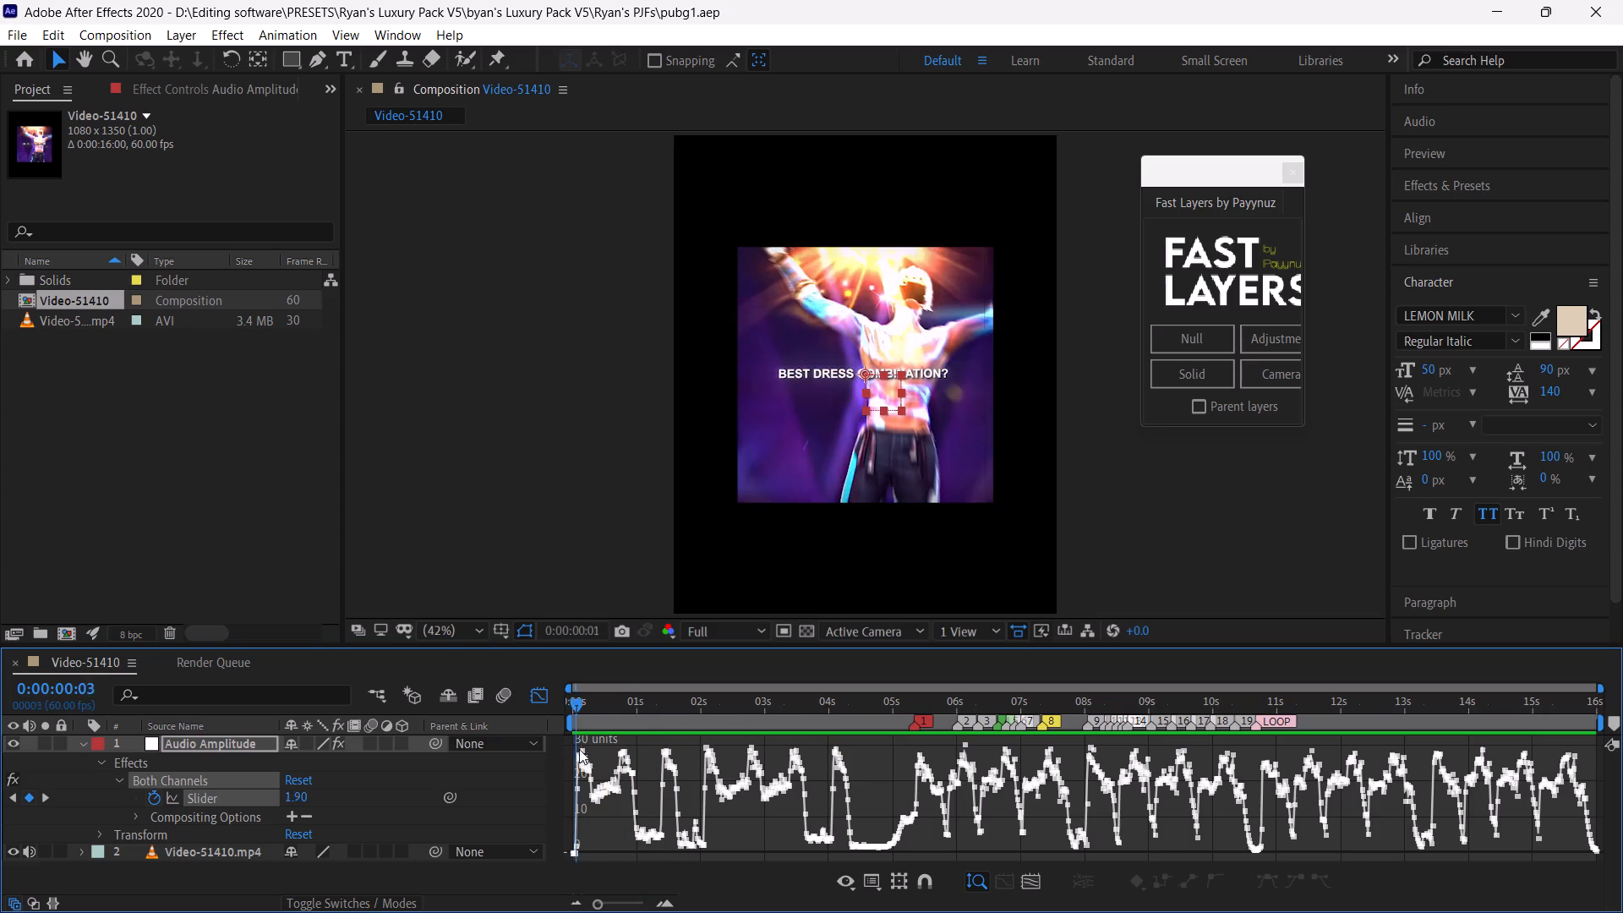
left_click_drag(579, 749, 617, 776)
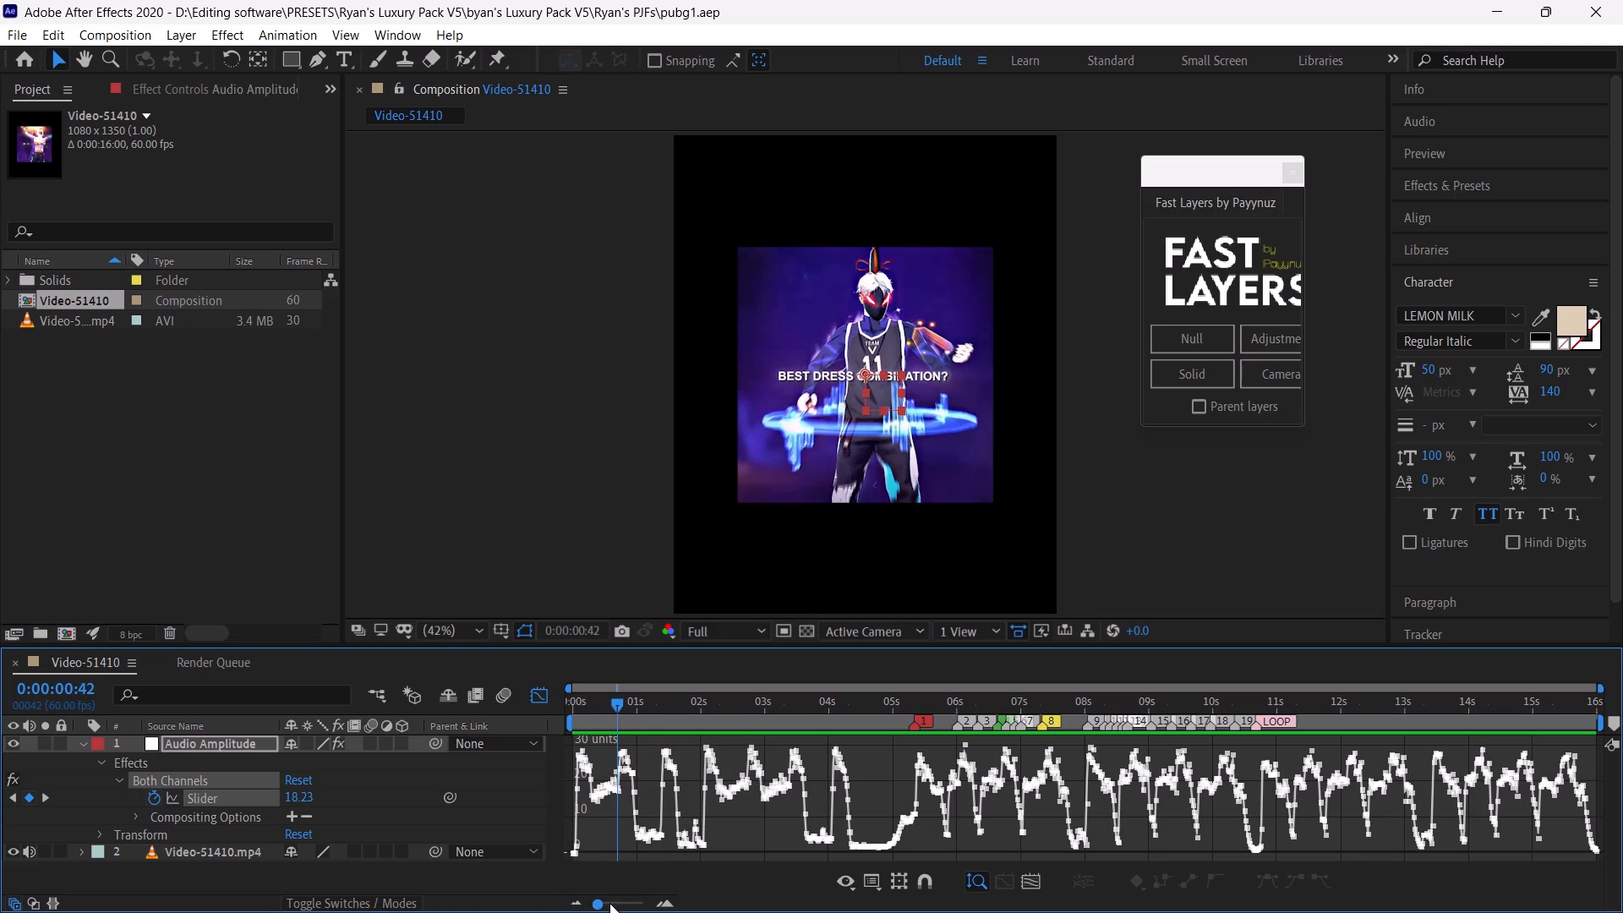
left_click_drag(611, 905, 637, 911)
left_click_drag(824, 702, 813, 702)
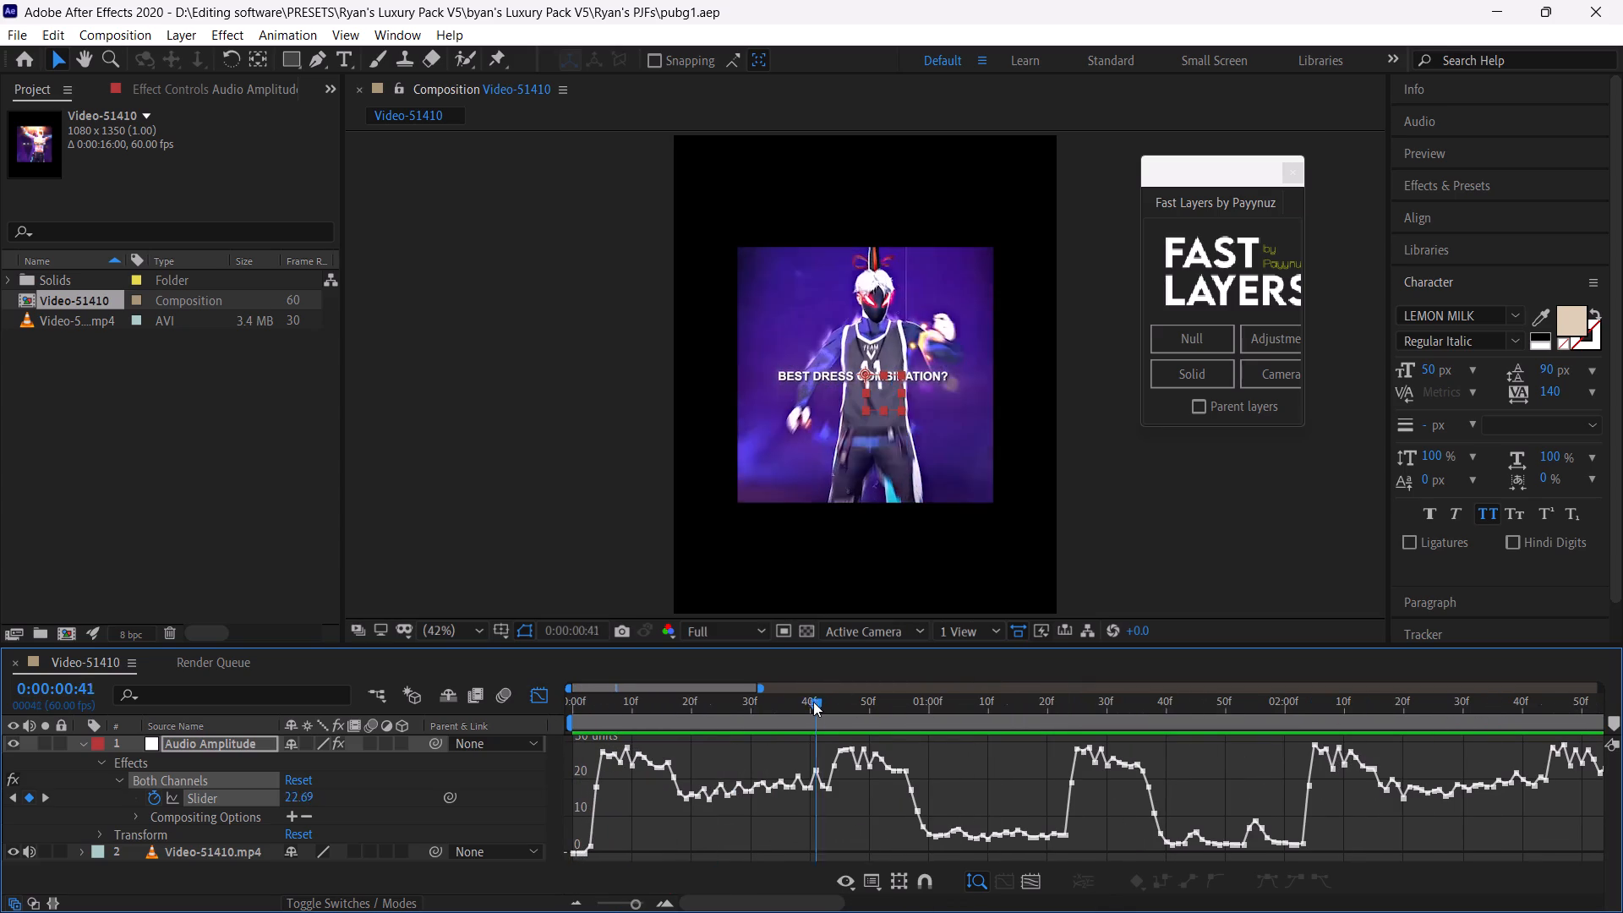
left_click_drag(813, 702, 803, 713)
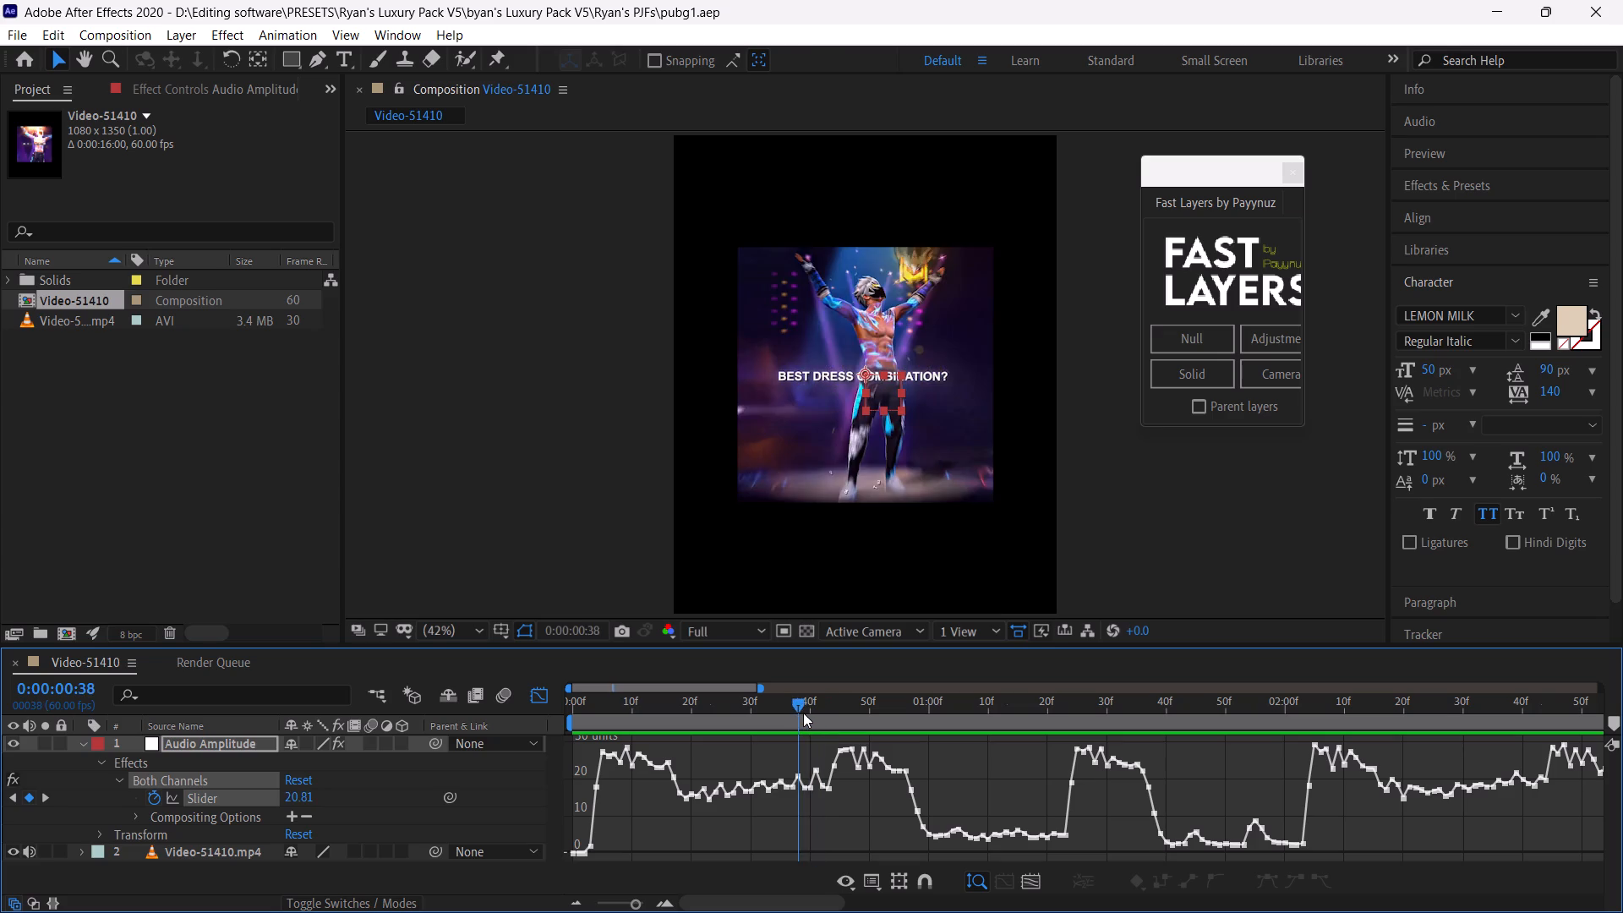
left_click_drag(803, 713, 815, 719)
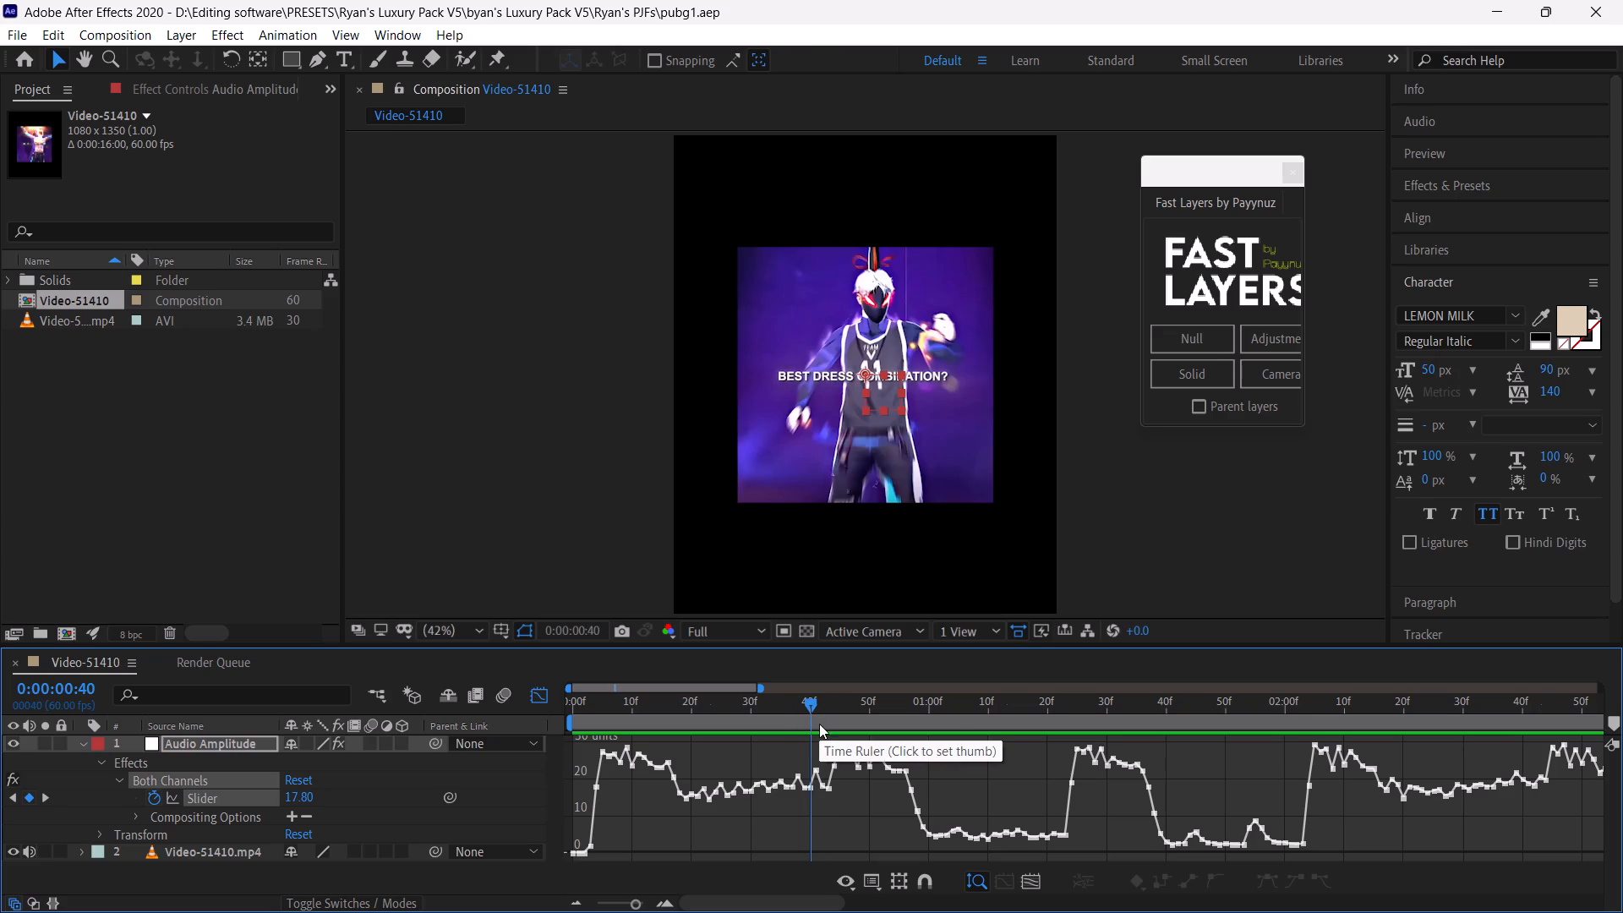
key("ctrl+Left")
key("ctrl+Right")
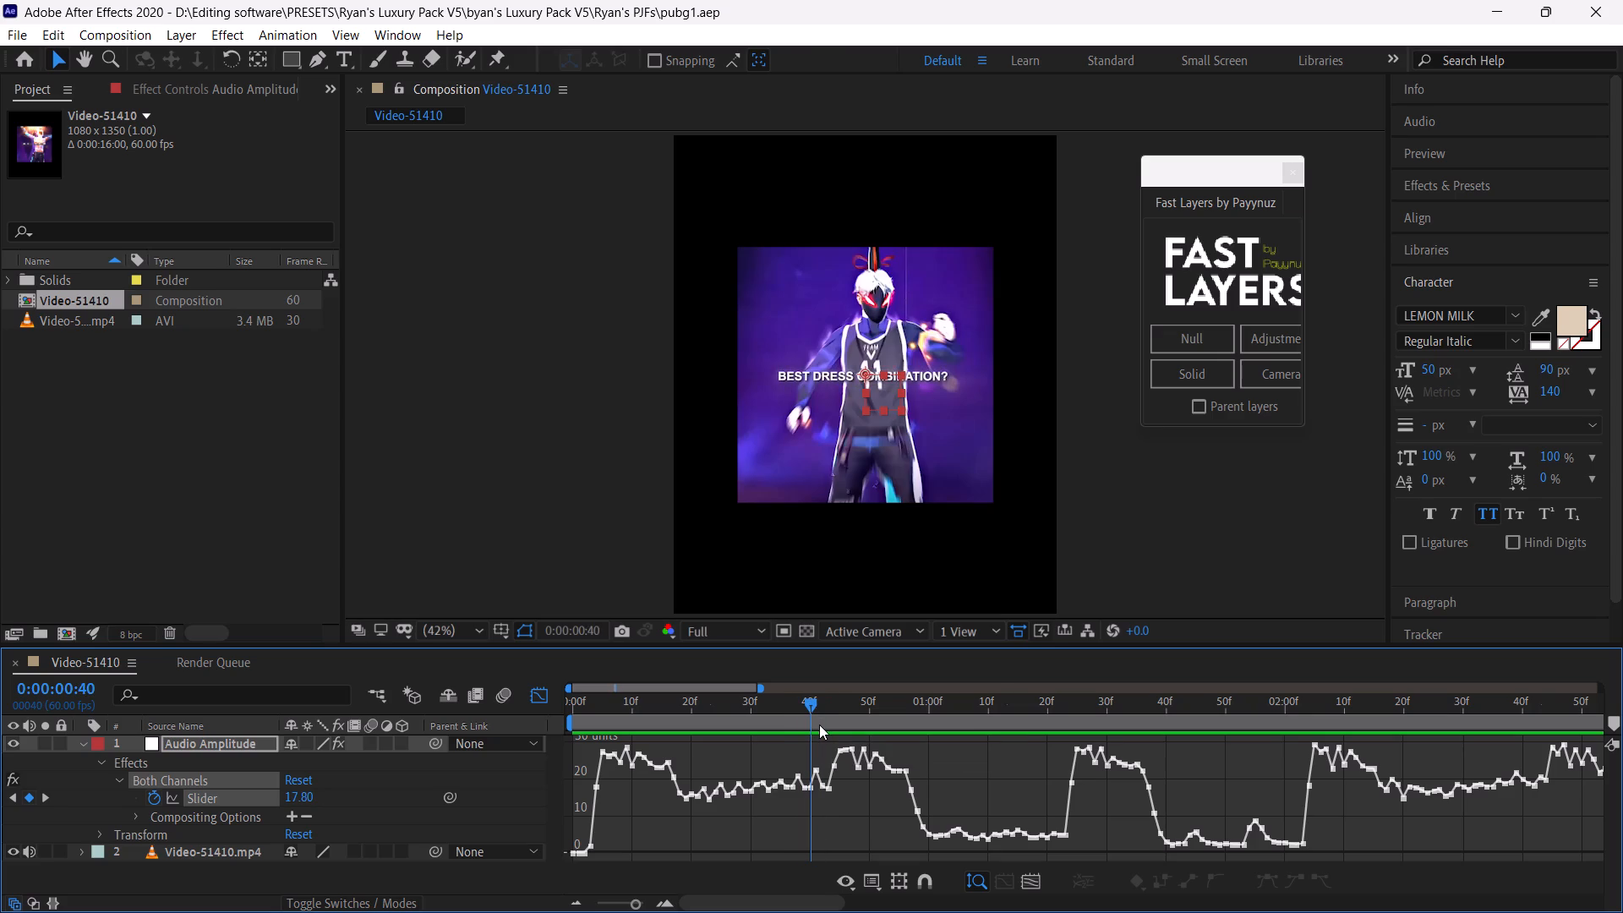
left_click(1619, 722)
Add a composition marker at 0:00:01:22, at the cut to the black-clad character just before the next amplitude rise.
left_click_drag(810, 697, 878, 724)
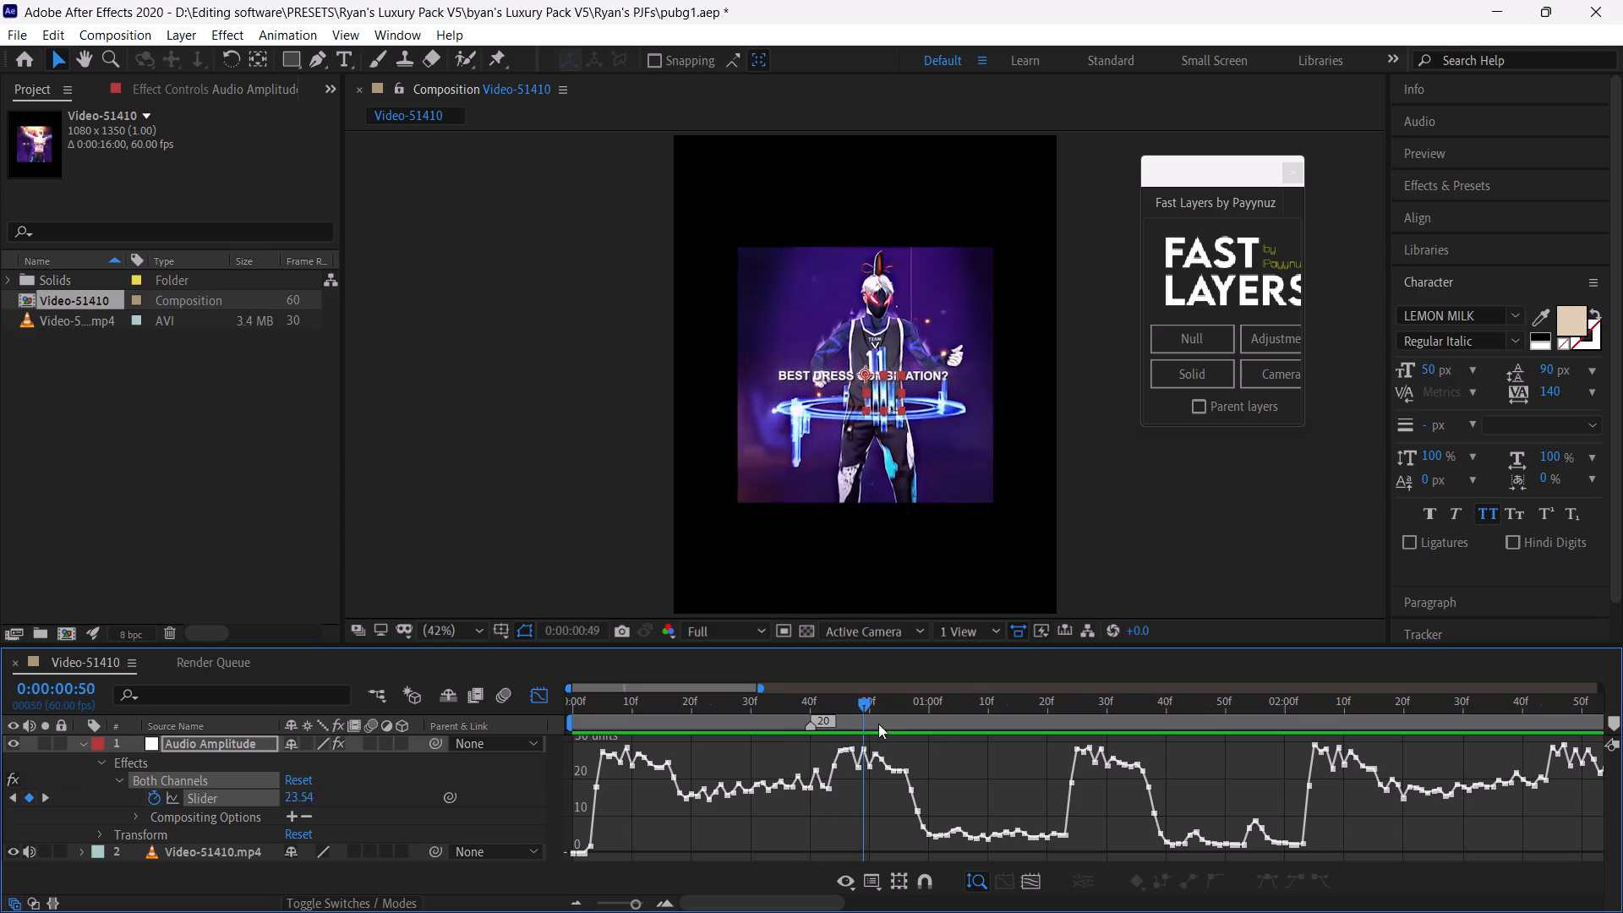
left_click_drag(878, 724, 1041, 764)
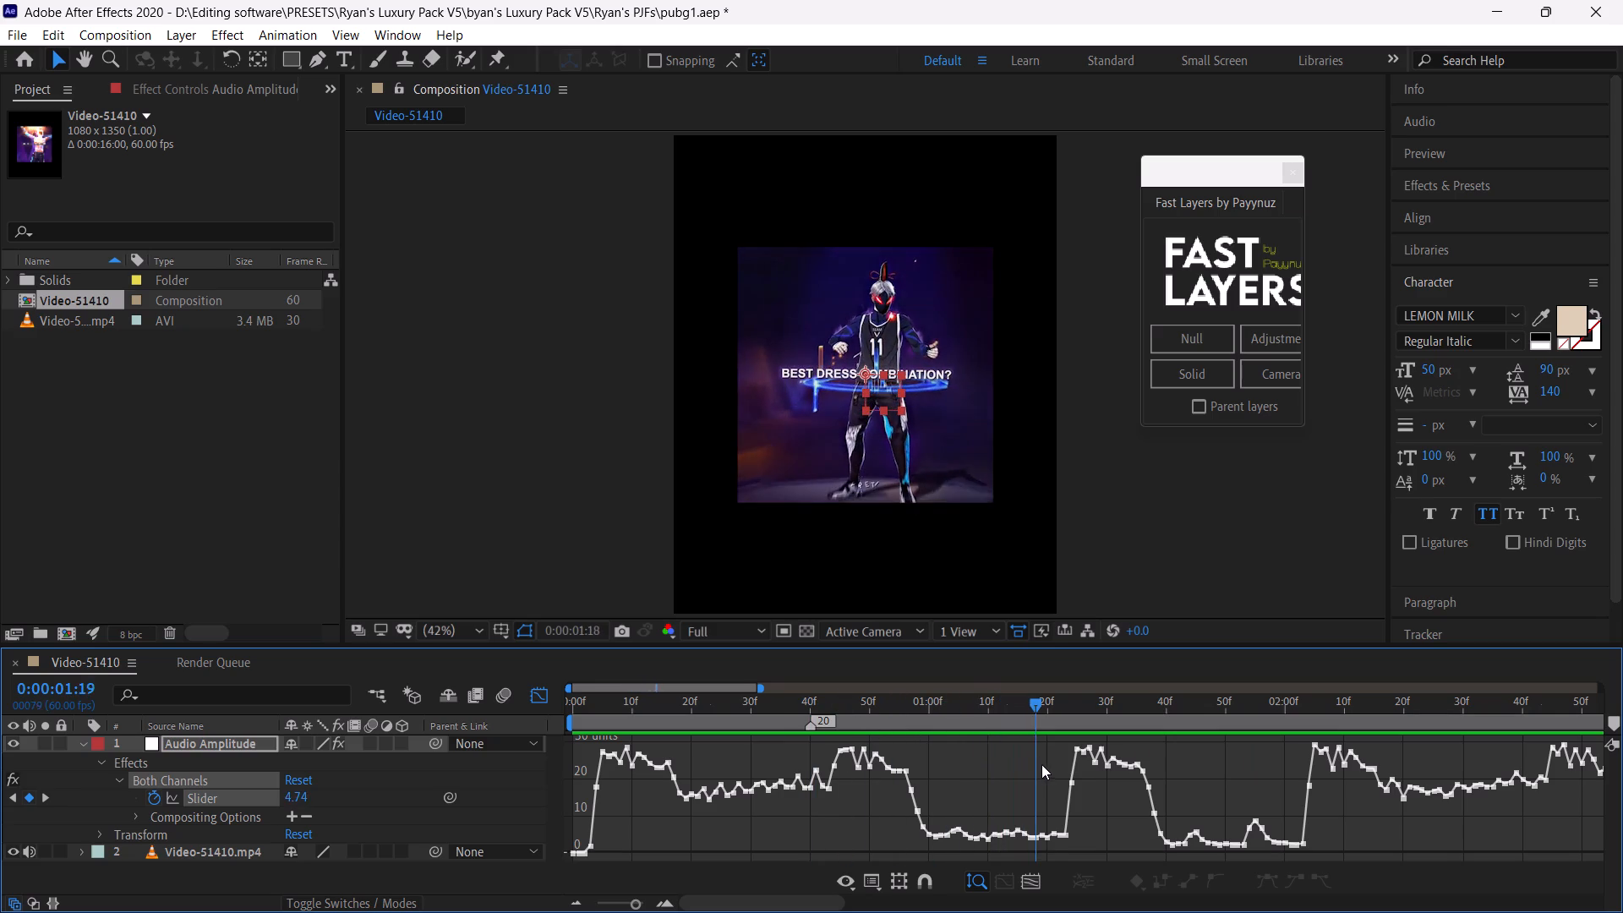
left_click_drag(1041, 764, 1062, 770)
key("ctrl+Left")
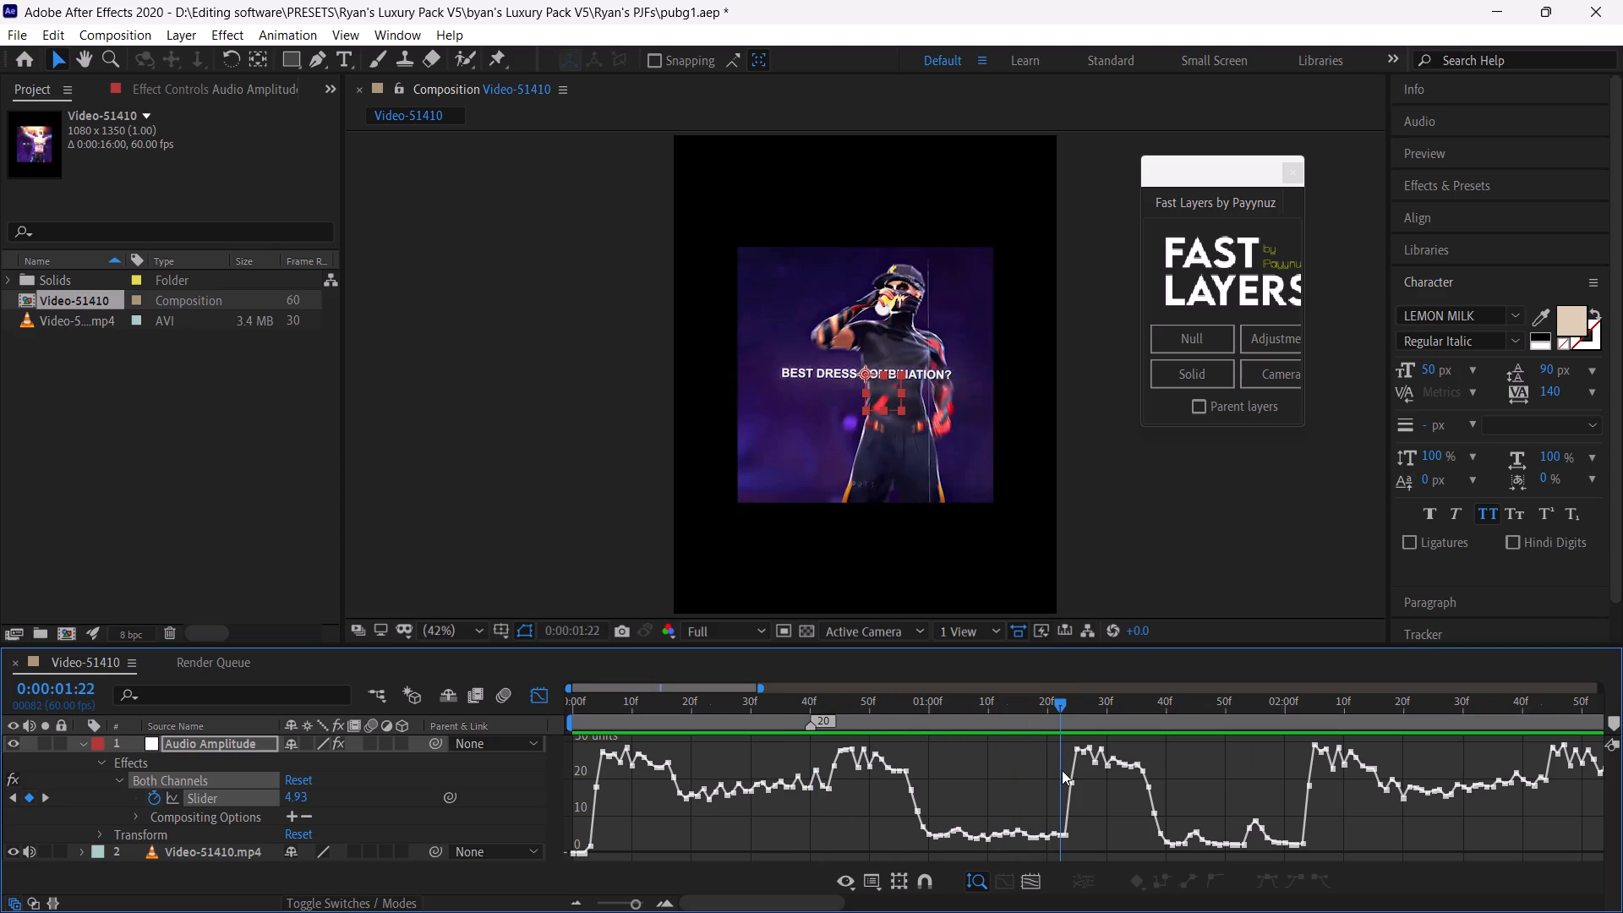
key("ctrl+Left")
key("ctrl+Right")
left_click(1614, 723)
Add a composition marker at 0:00:02:02, at the cut to the shirtless white-haired swordsman.
left_click_drag(1062, 700, 1276, 764)
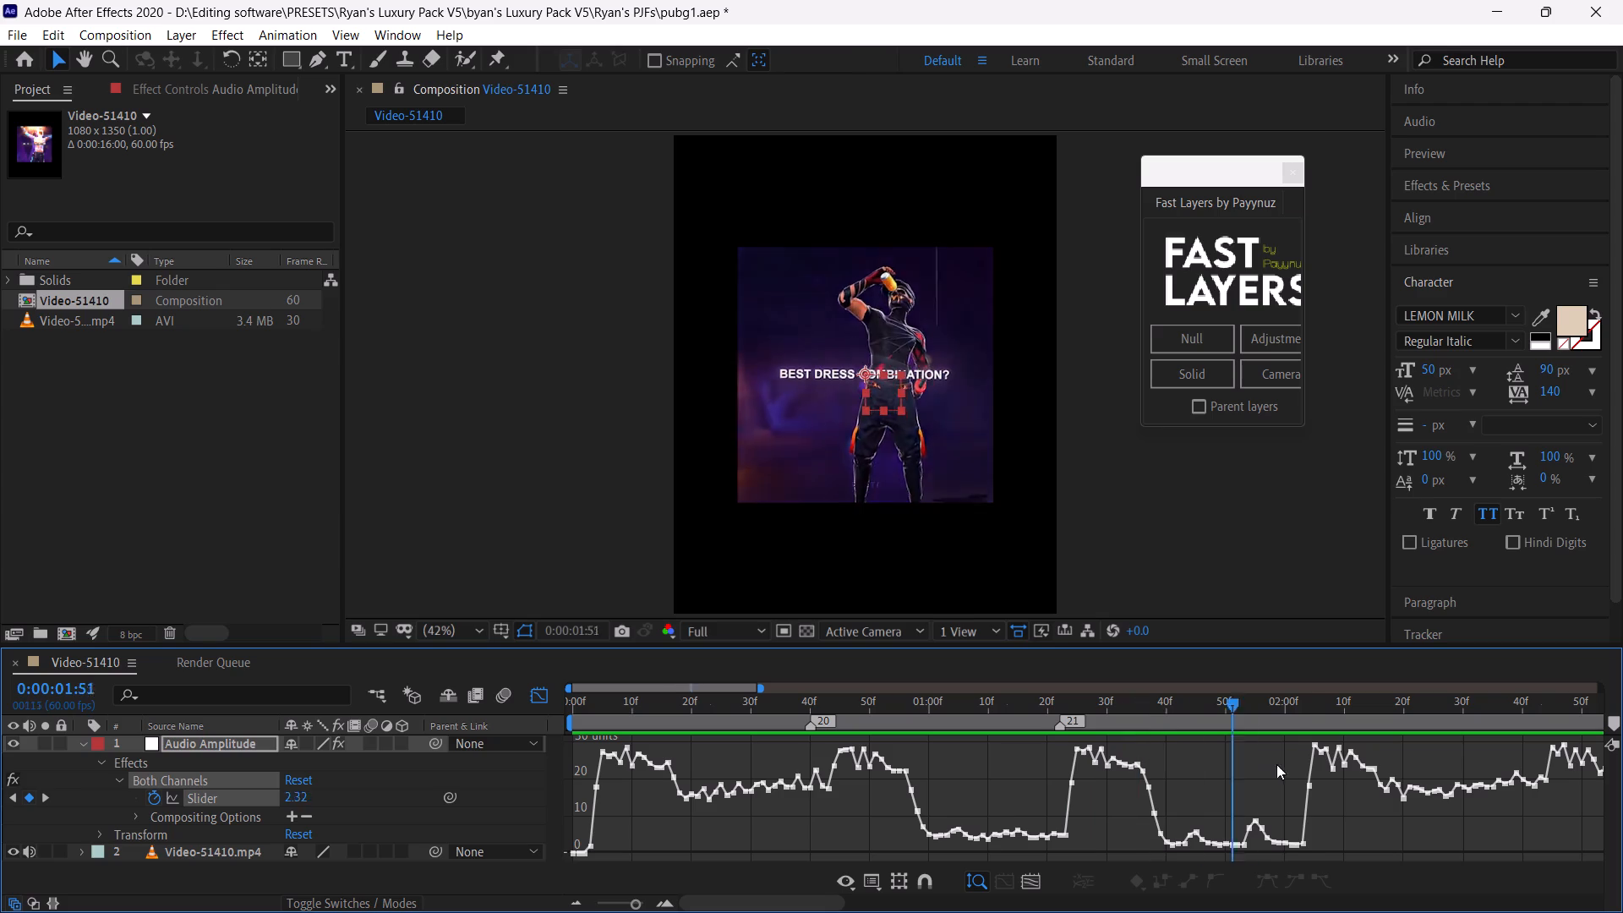
left_click_drag(1276, 764, 1299, 783)
key("ctrl+Right")
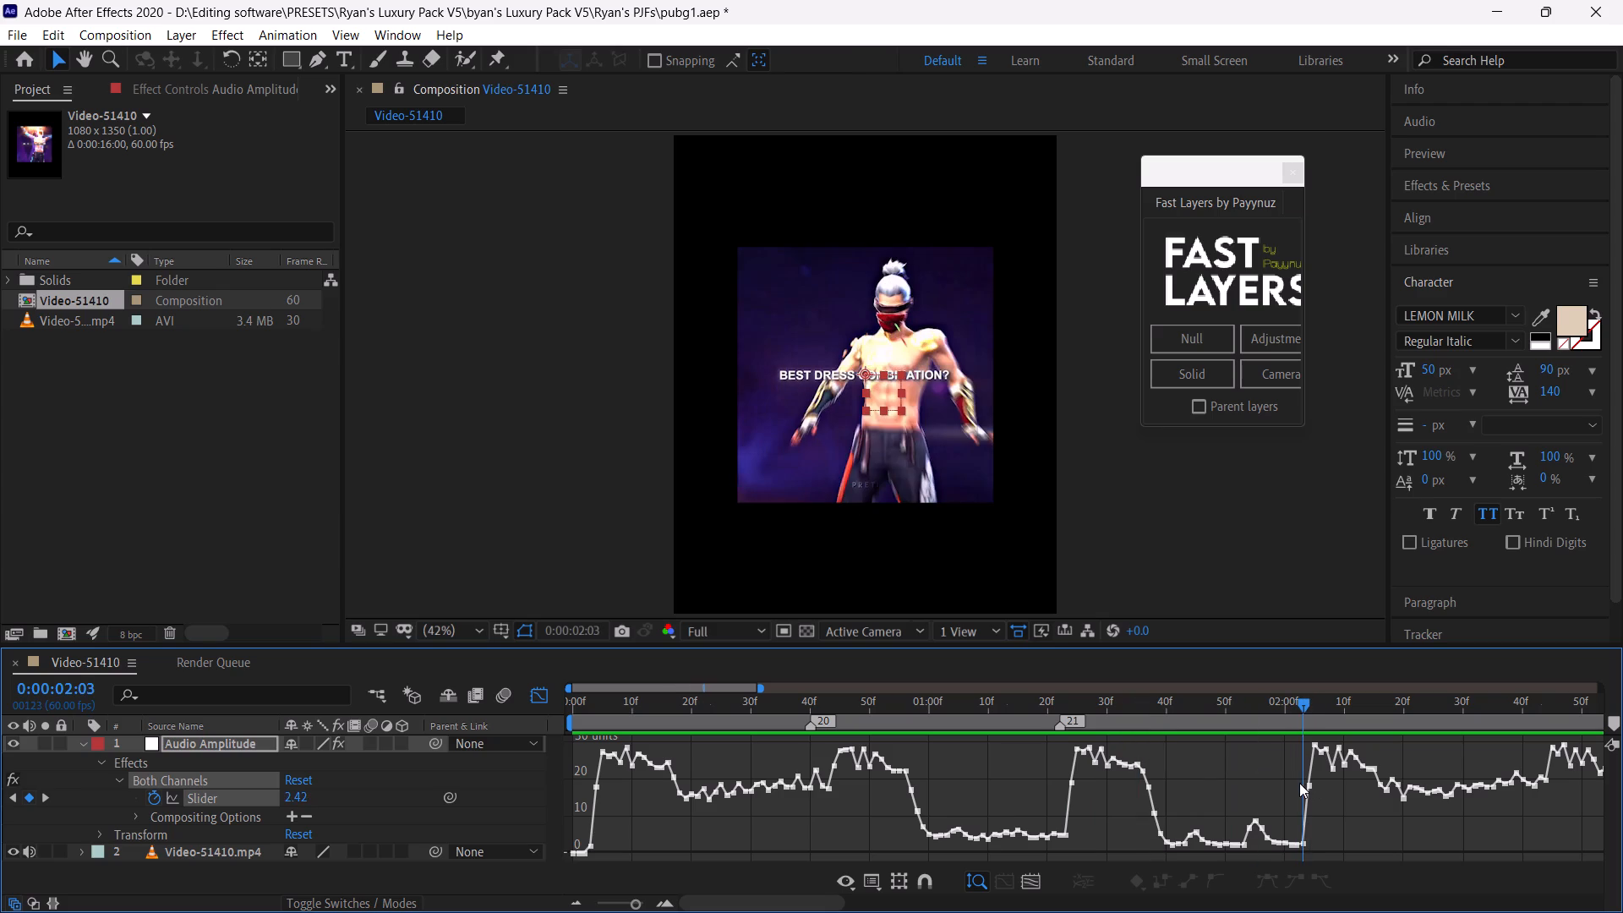
key("ctrl+Right")
key("ctrl+Right")
key("ctrl+Left")
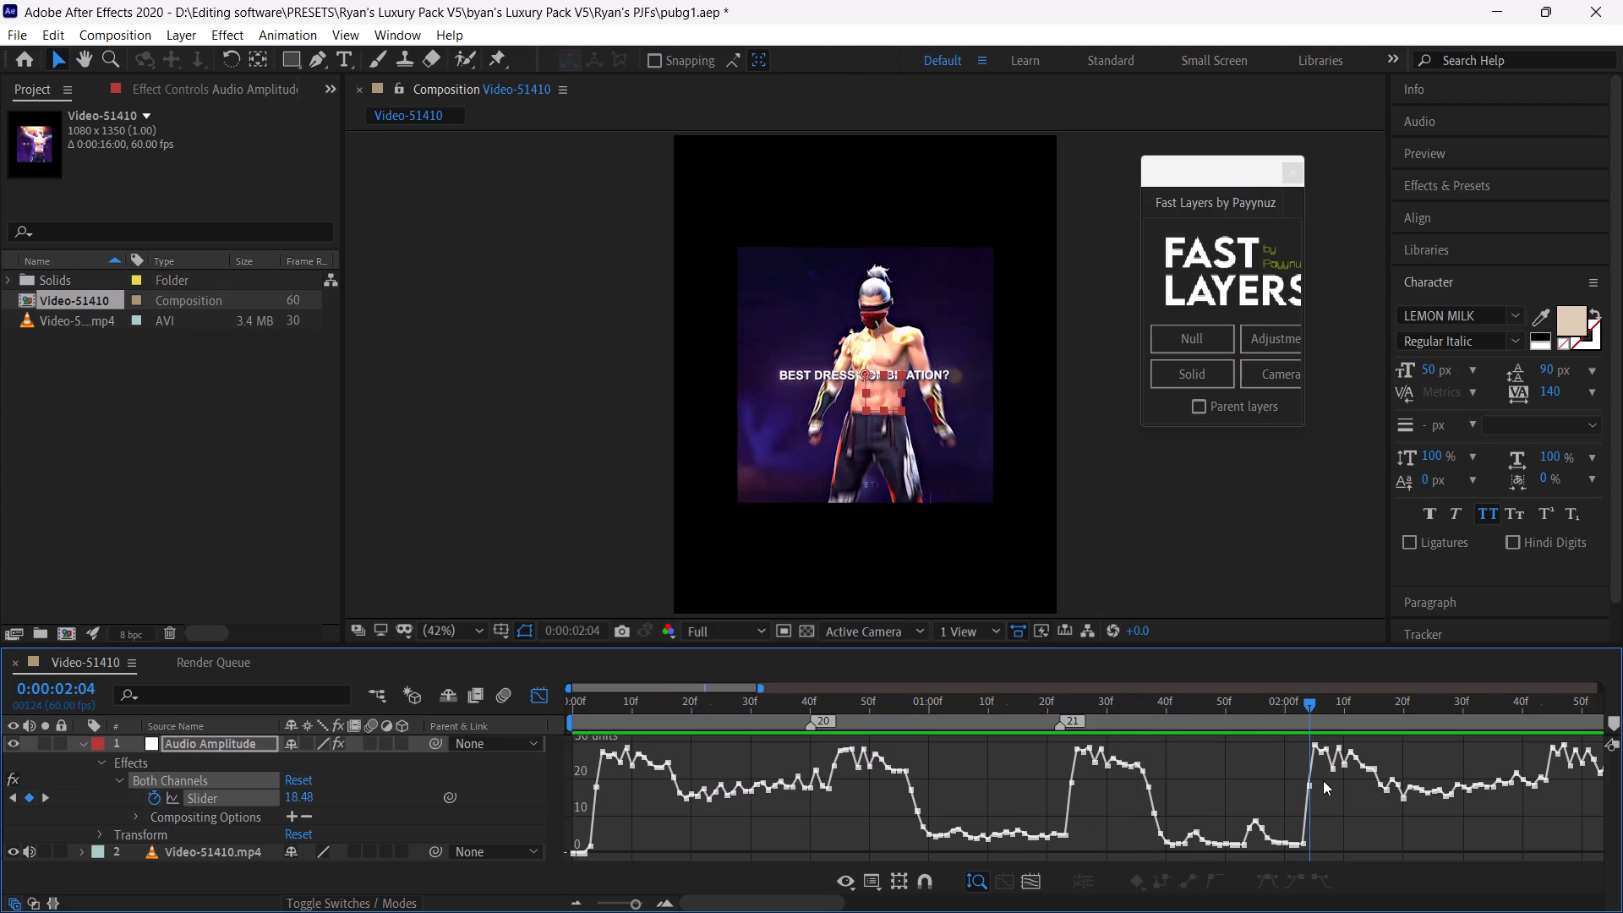
key("ctrl+Left")
key("ctrl+Left")
key("ctrl+Left")
key("ctrl+Right")
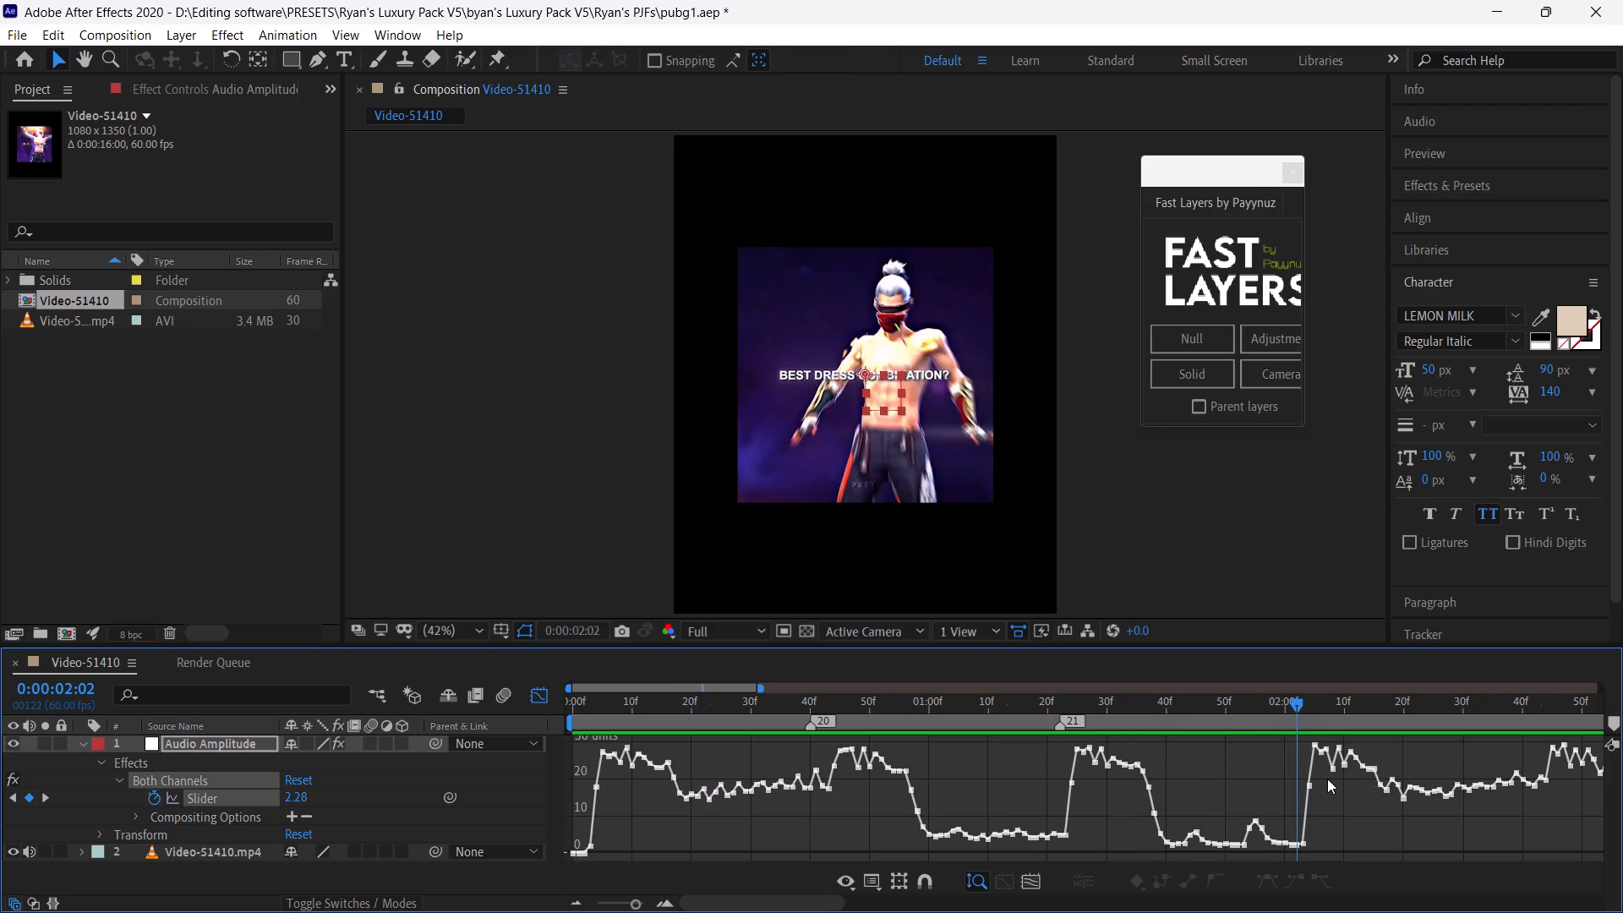
left_click(1615, 724)
Add a composition marker at 0:00:02:42, at the cut to the white-haired character with raised arms.
left_click_drag(1296, 702, 1407, 730)
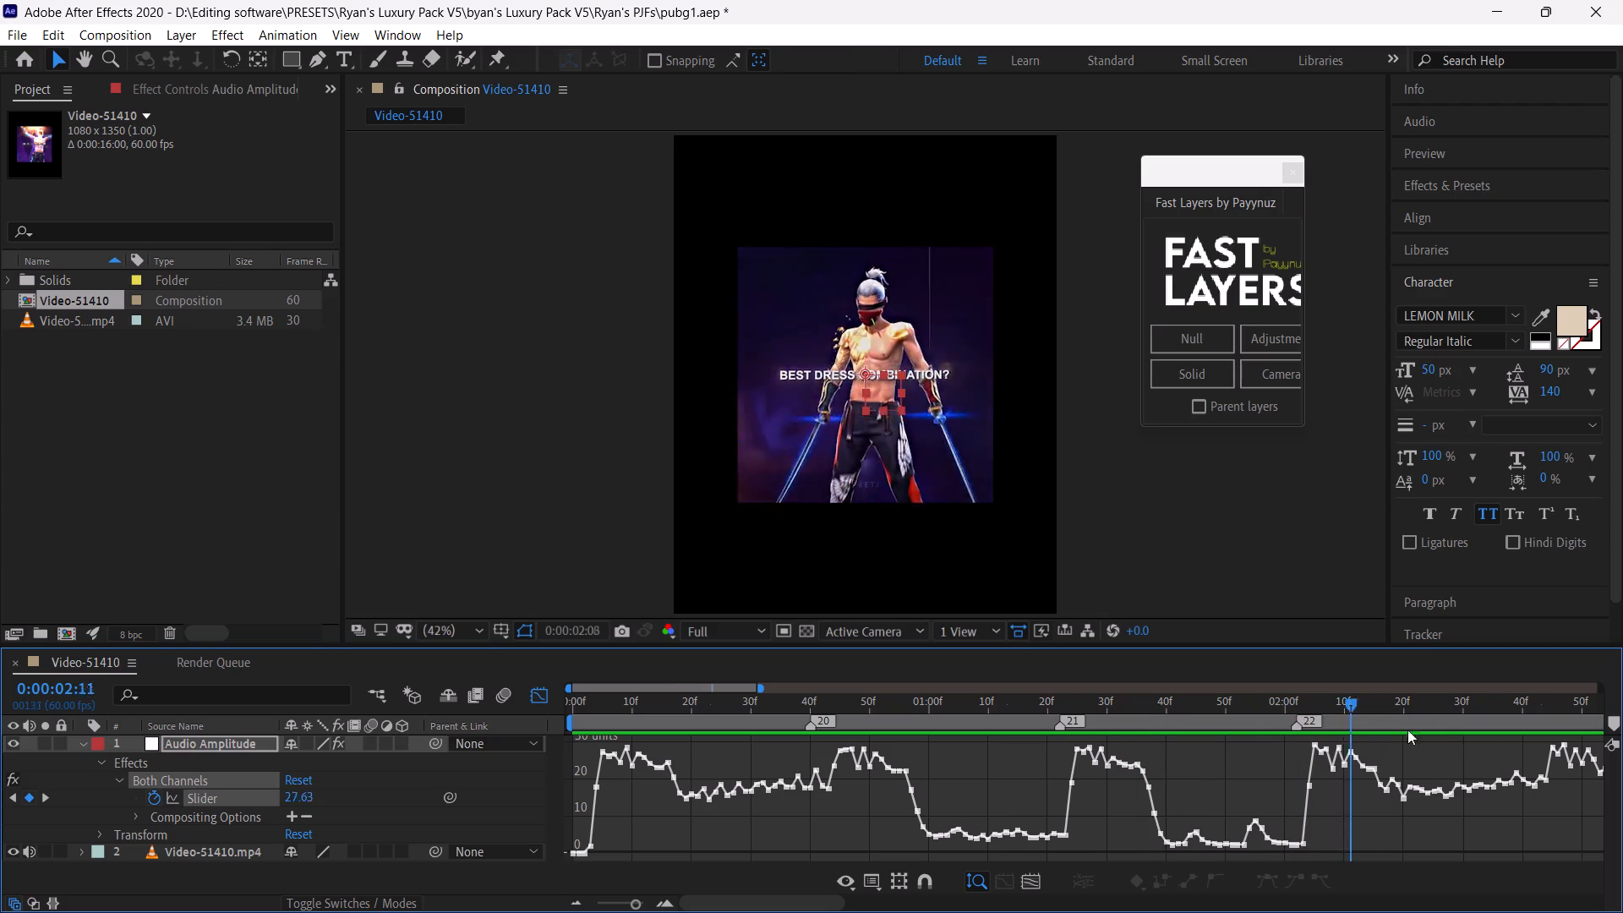
left_click_drag(1407, 730, 947, 811)
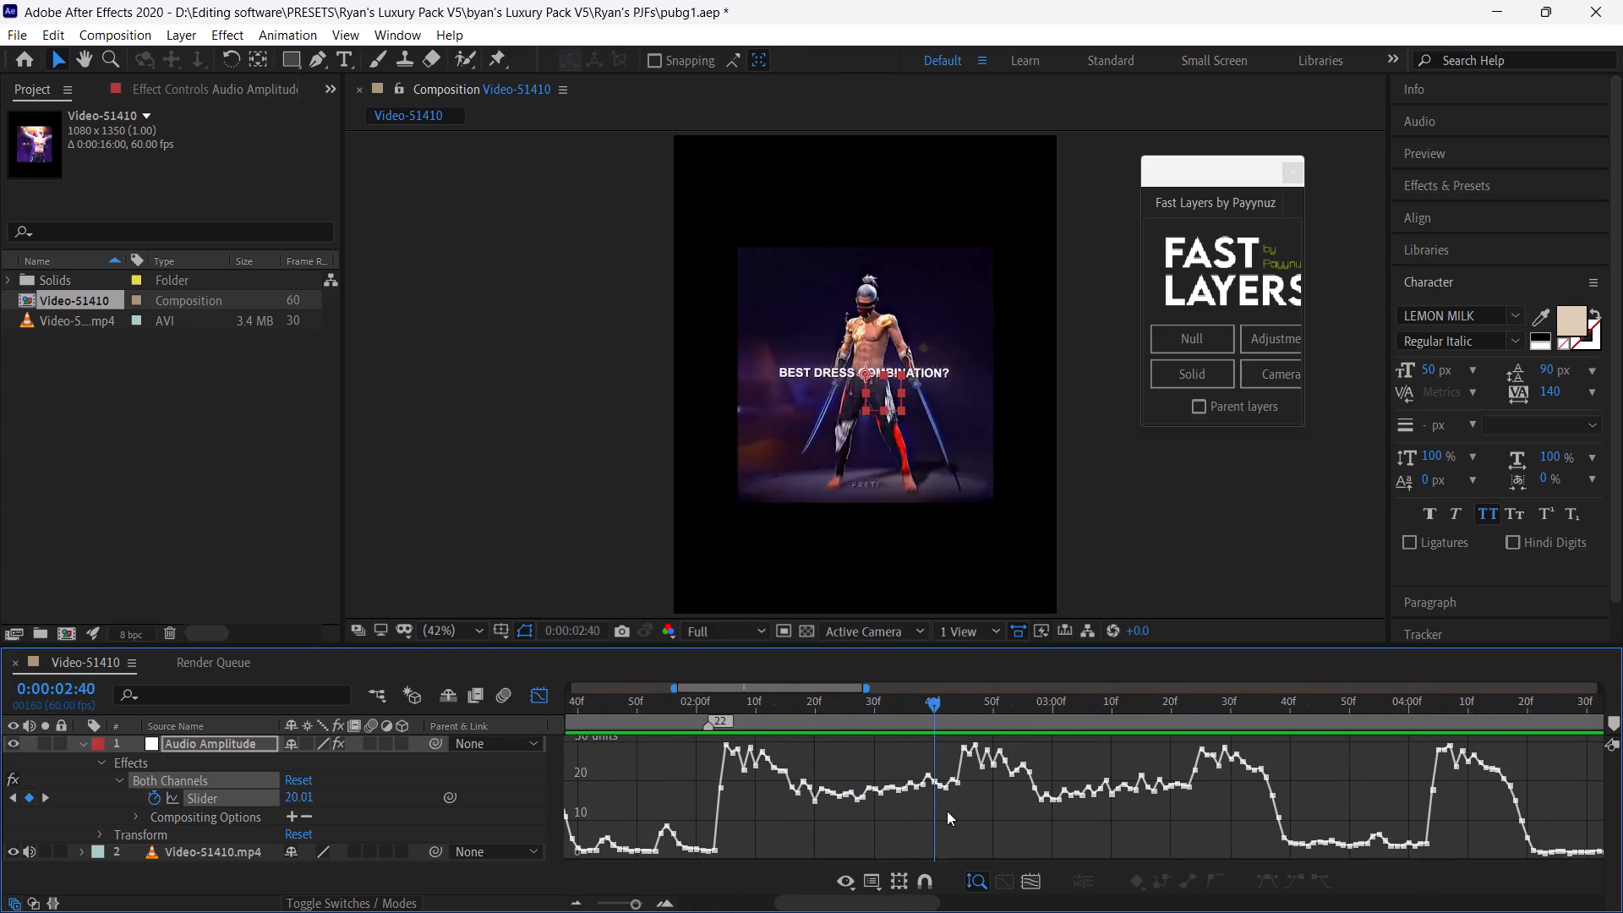
left_click_drag(947, 811, 914, 808)
key("ctrl+Right")
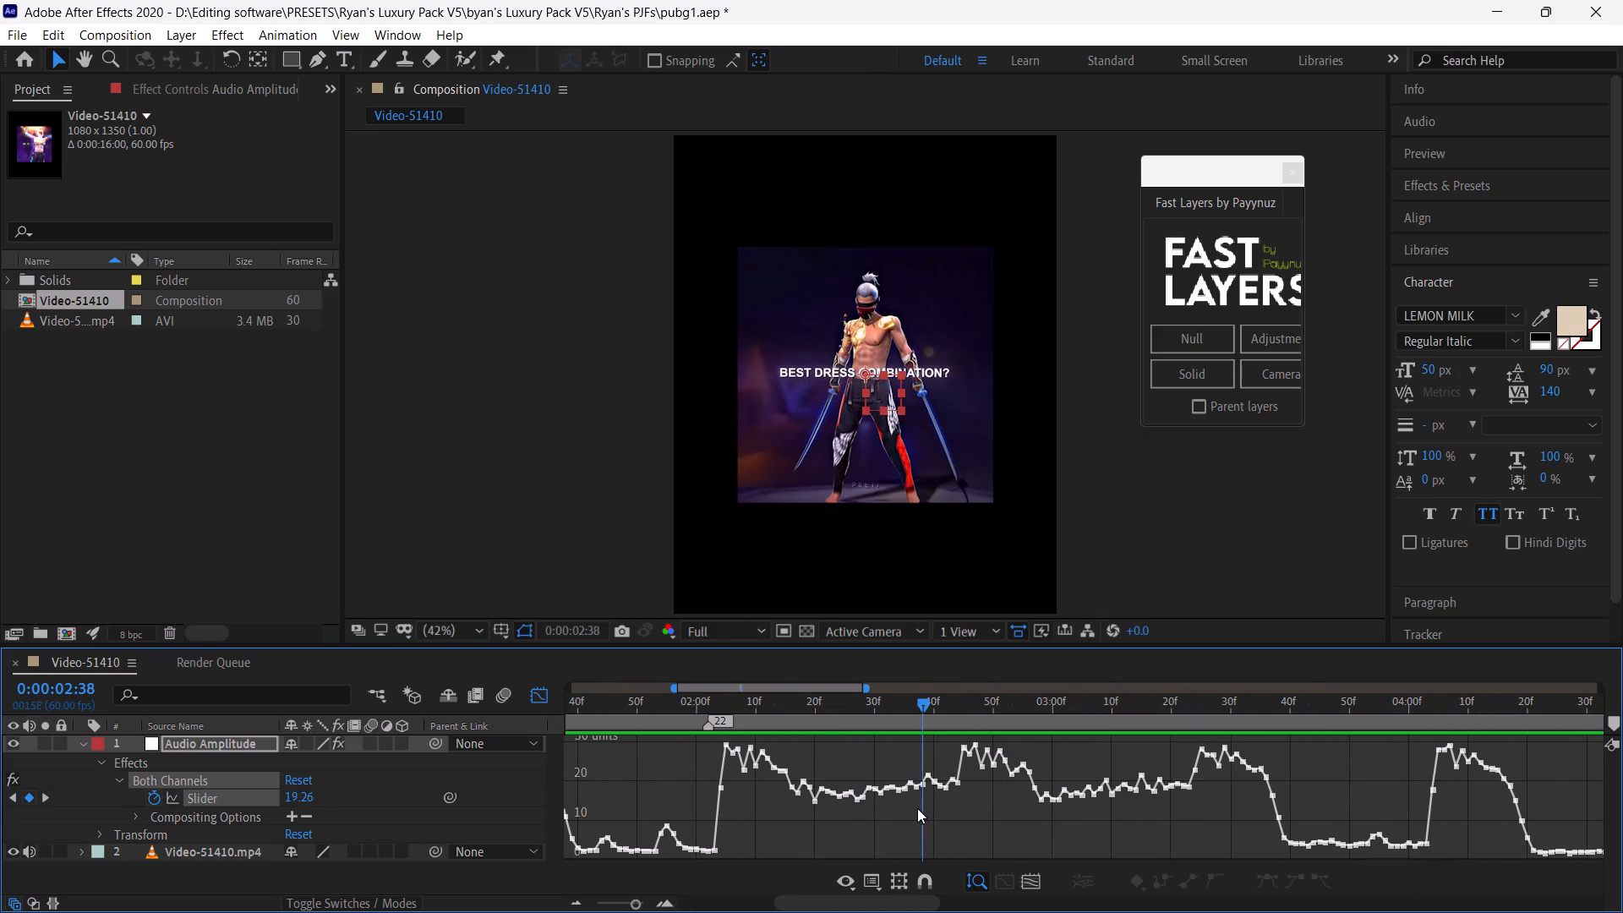
key("ctrl+Right")
key("ctrl+Right")
key("ctrl+Right")
key("ctrl+Right")
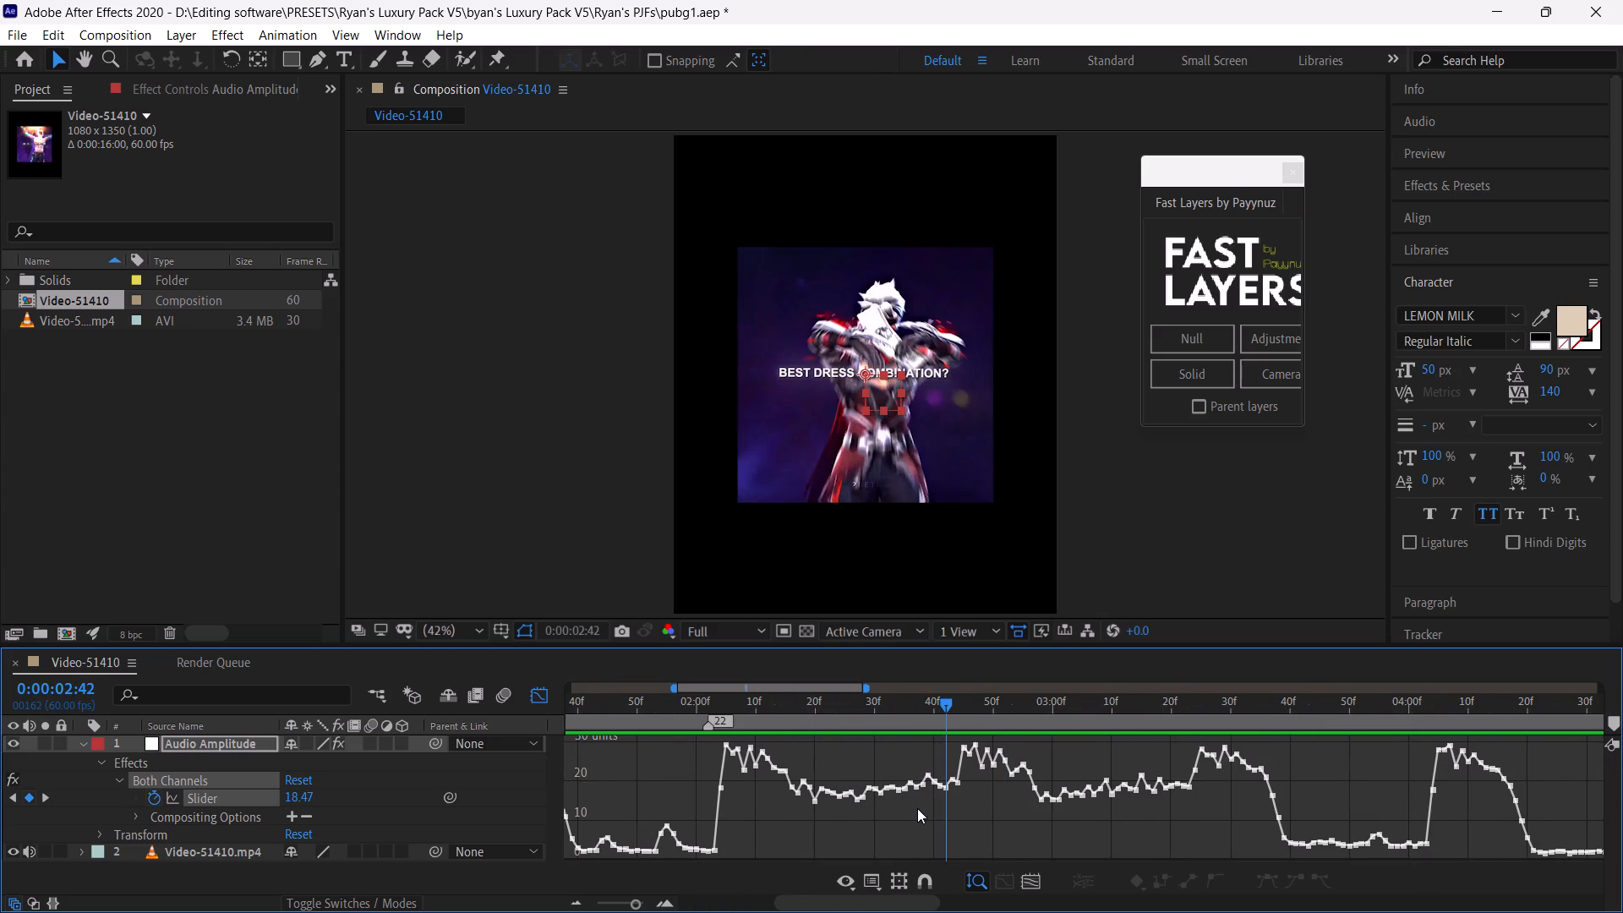
key("ctrl+Left")
key("ctrl+Right")
left_click(1616, 720)
Add a composition marker at 0:00:03:22, at the cut to the shirtless masked character.
left_click_drag(951, 703, 960, 708)
left_click_drag(960, 708, 1216, 783)
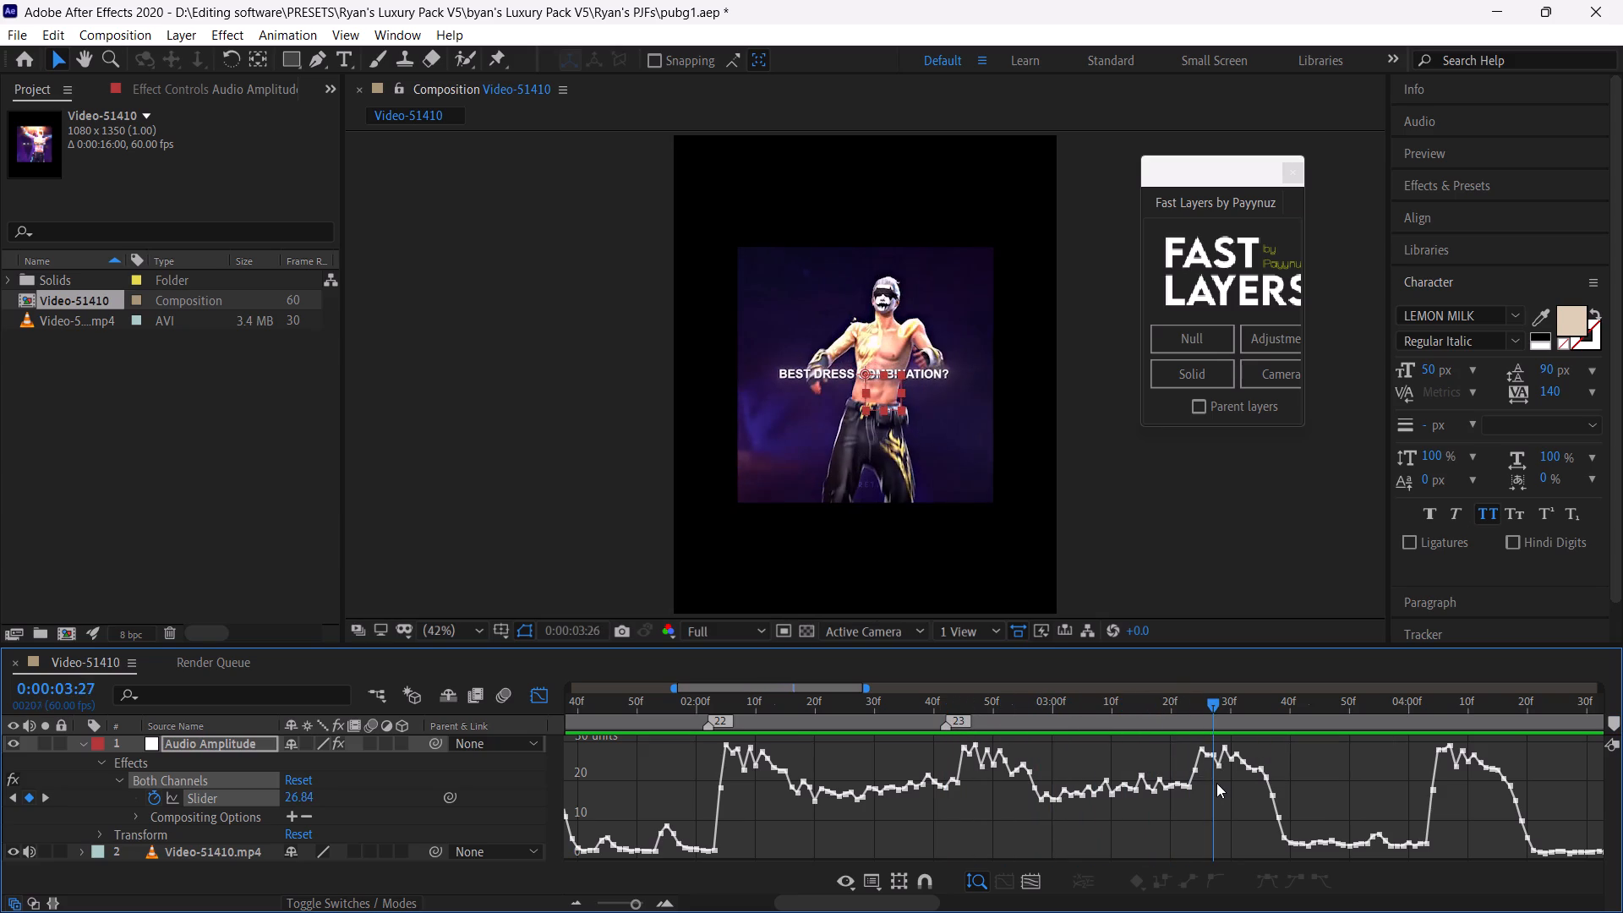
left_click_drag(1216, 783, 1190, 780)
key("ctrl+Left")
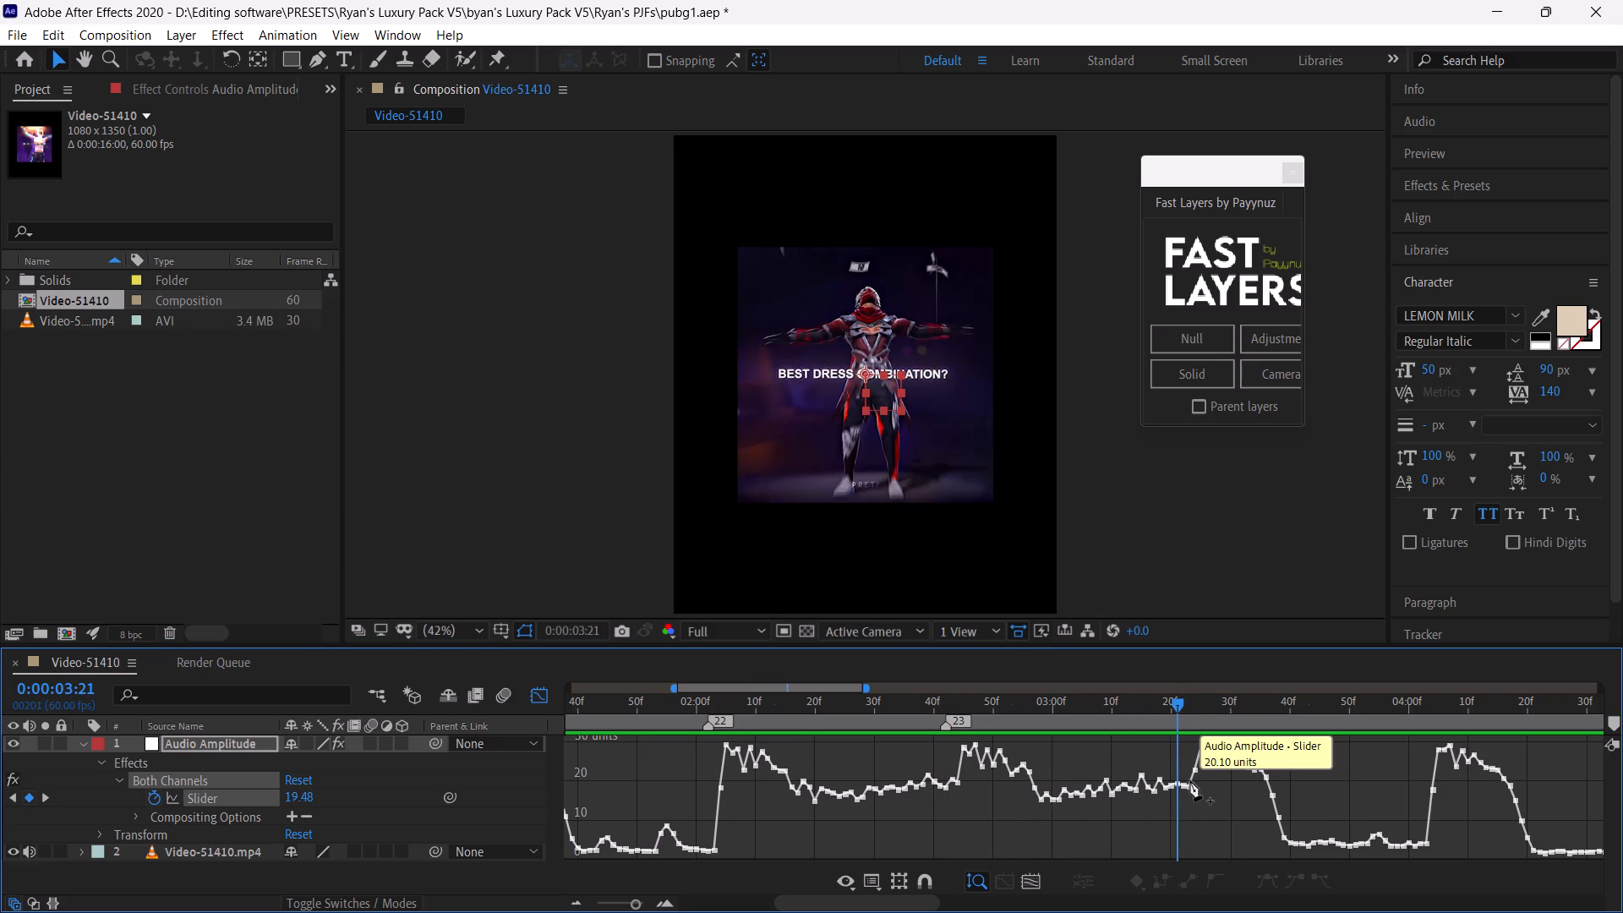
key("ctrl+Right")
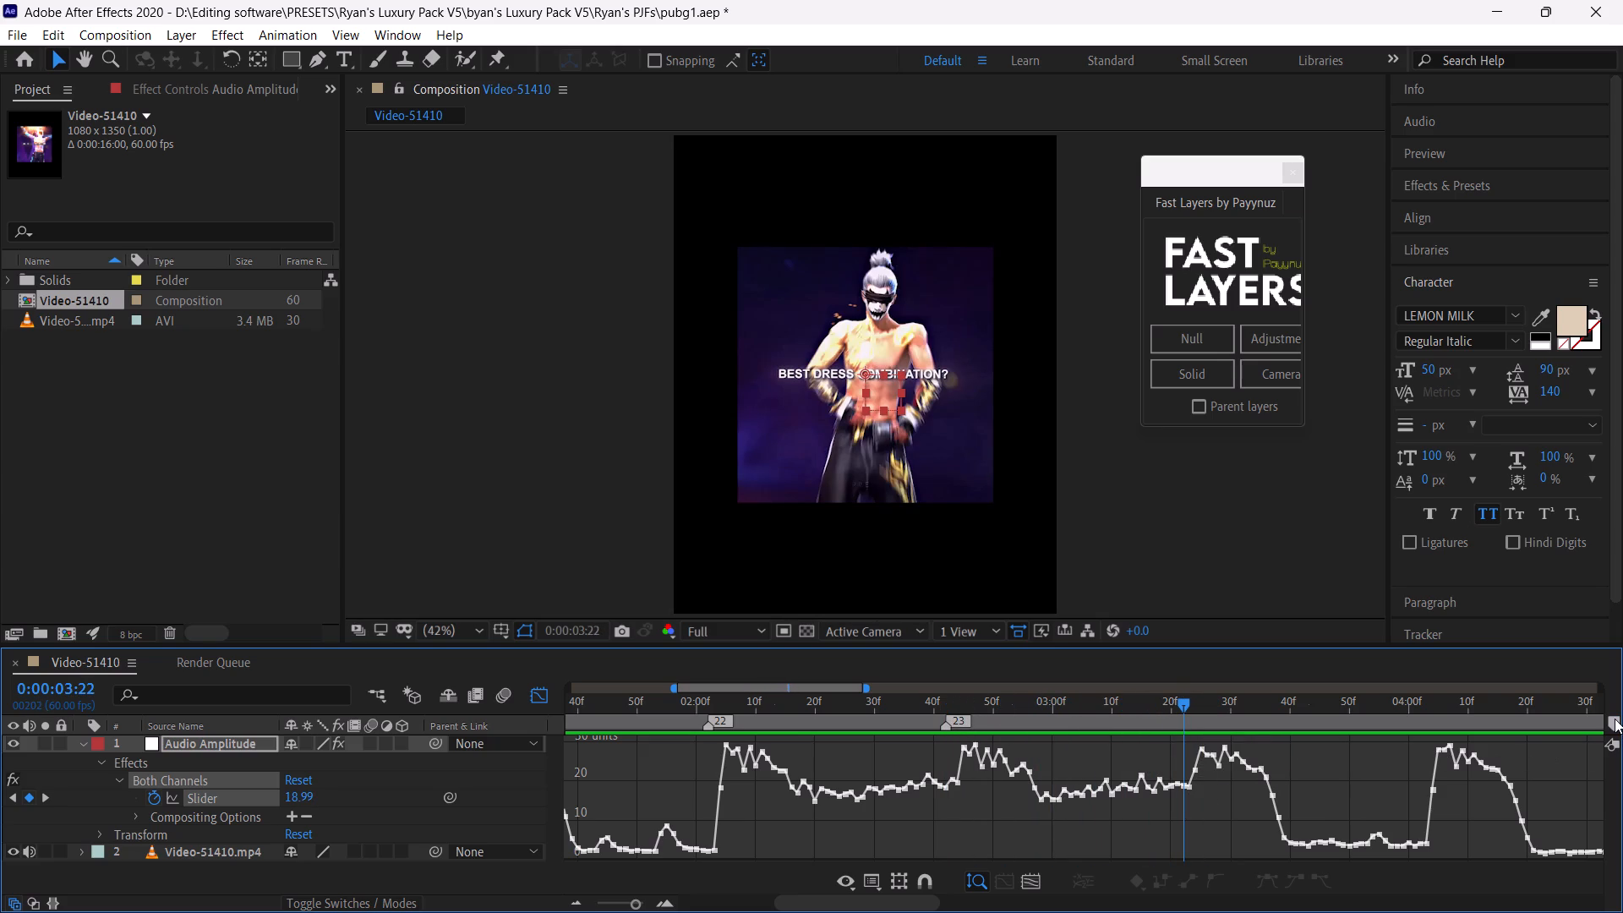
left_click(1615, 719)
Add a composition marker at 0:00:04:02, at the cut back to the number 11 jersey just before the amplitude peak.
left_click_drag(1187, 703, 1459, 735)
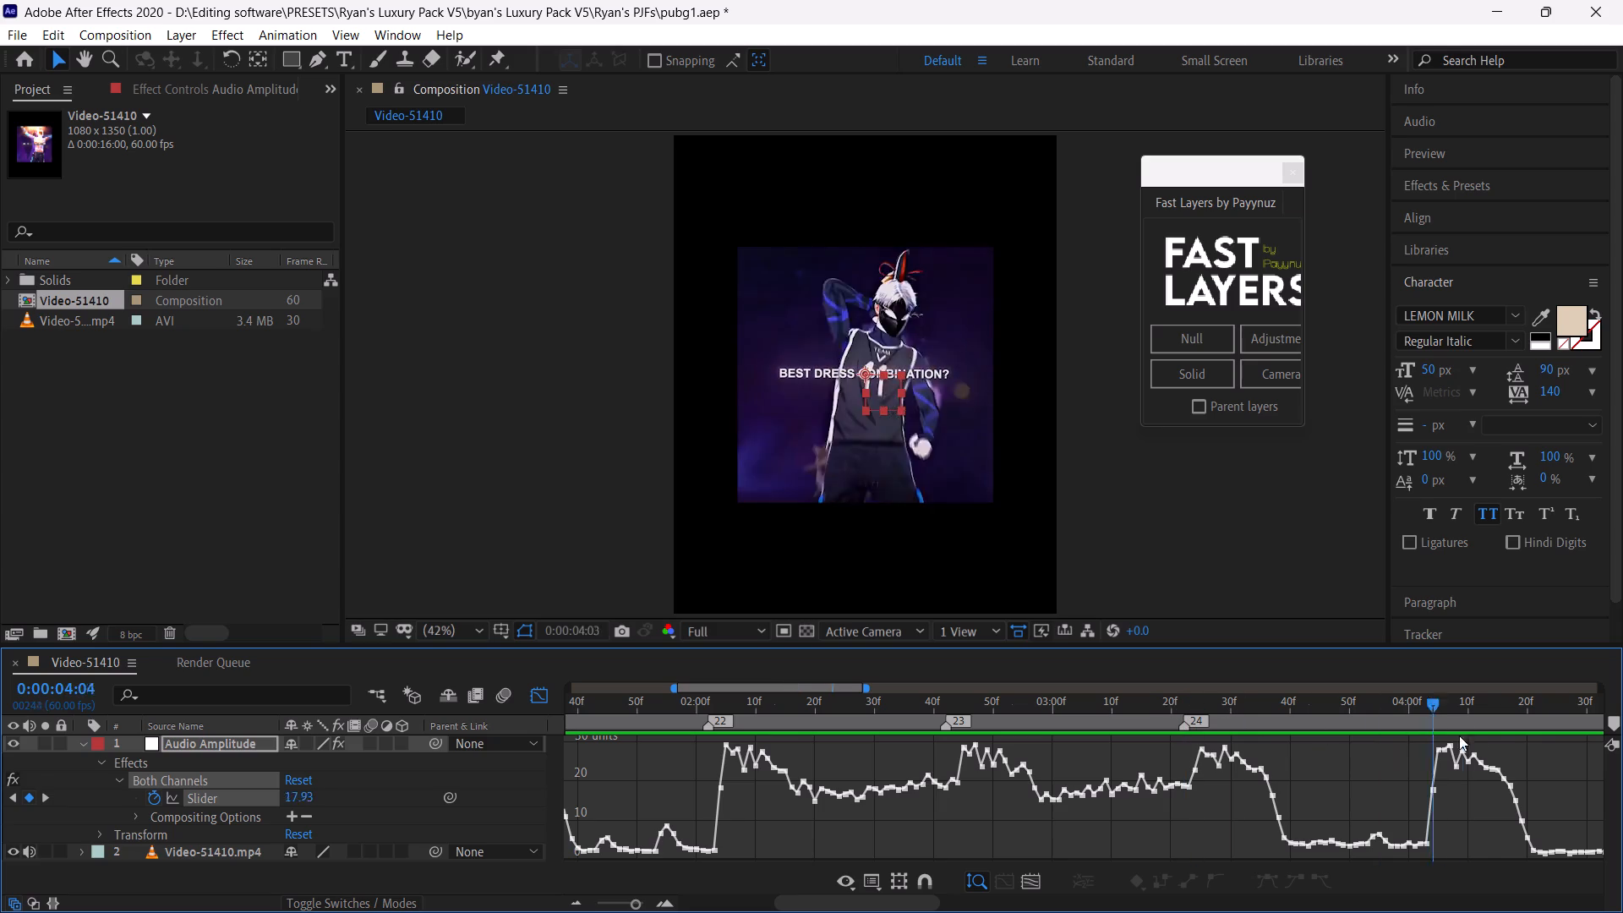
left_click_drag(1459, 735, 1015, 808)
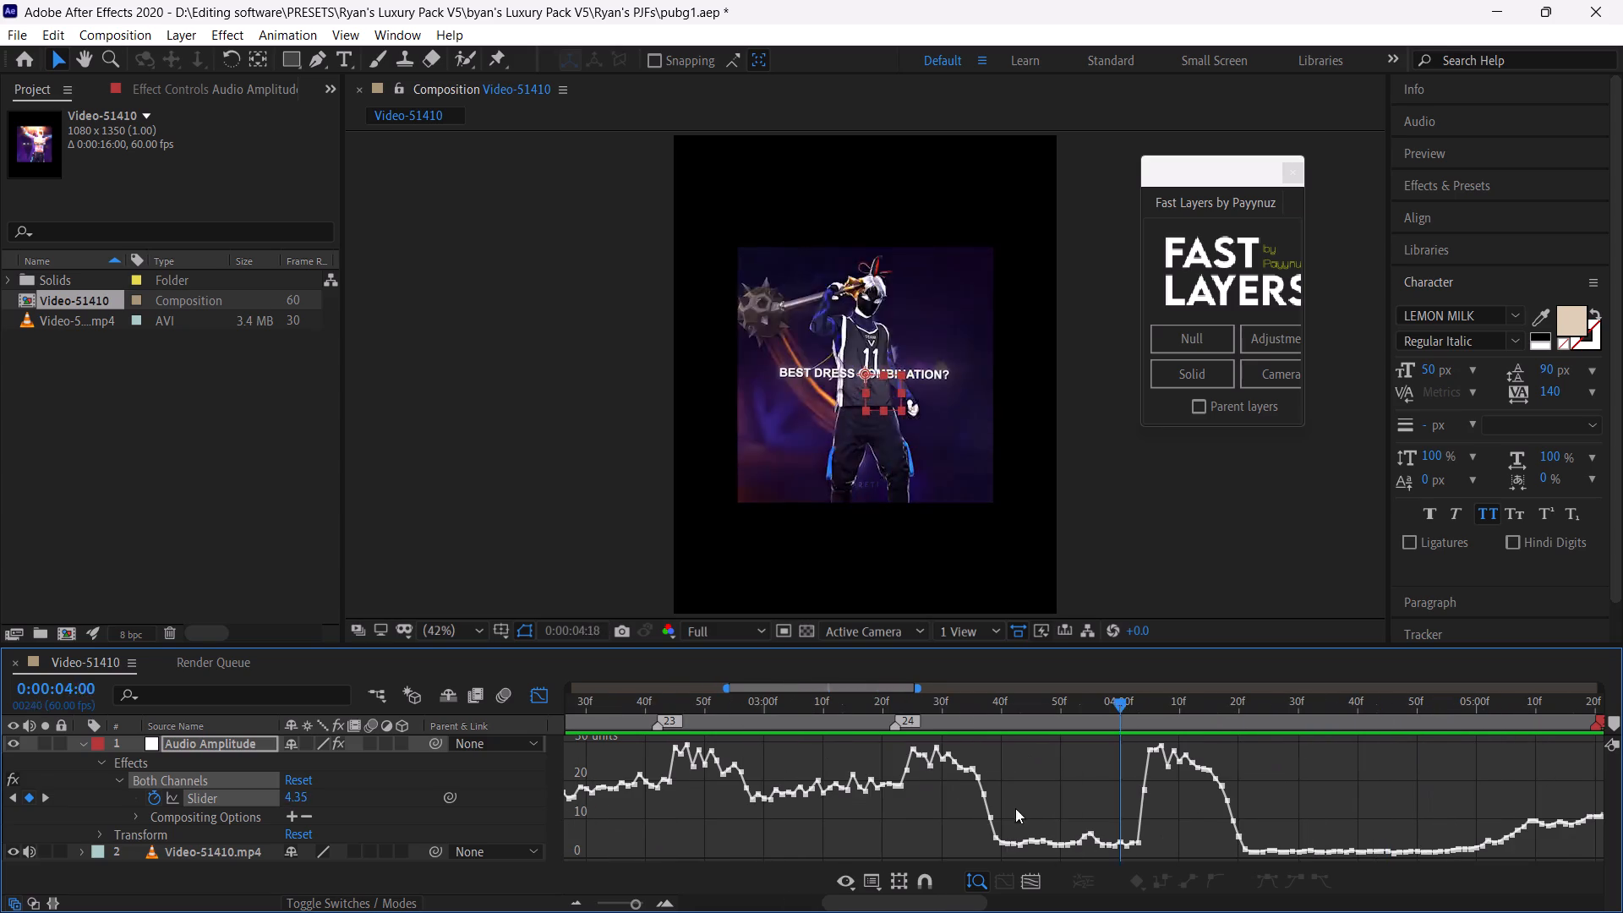
left_click_drag(1015, 808, 942, 811)
left_click_drag(939, 809, 1158, 814)
left_click_drag(1048, 712, 1112, 735)
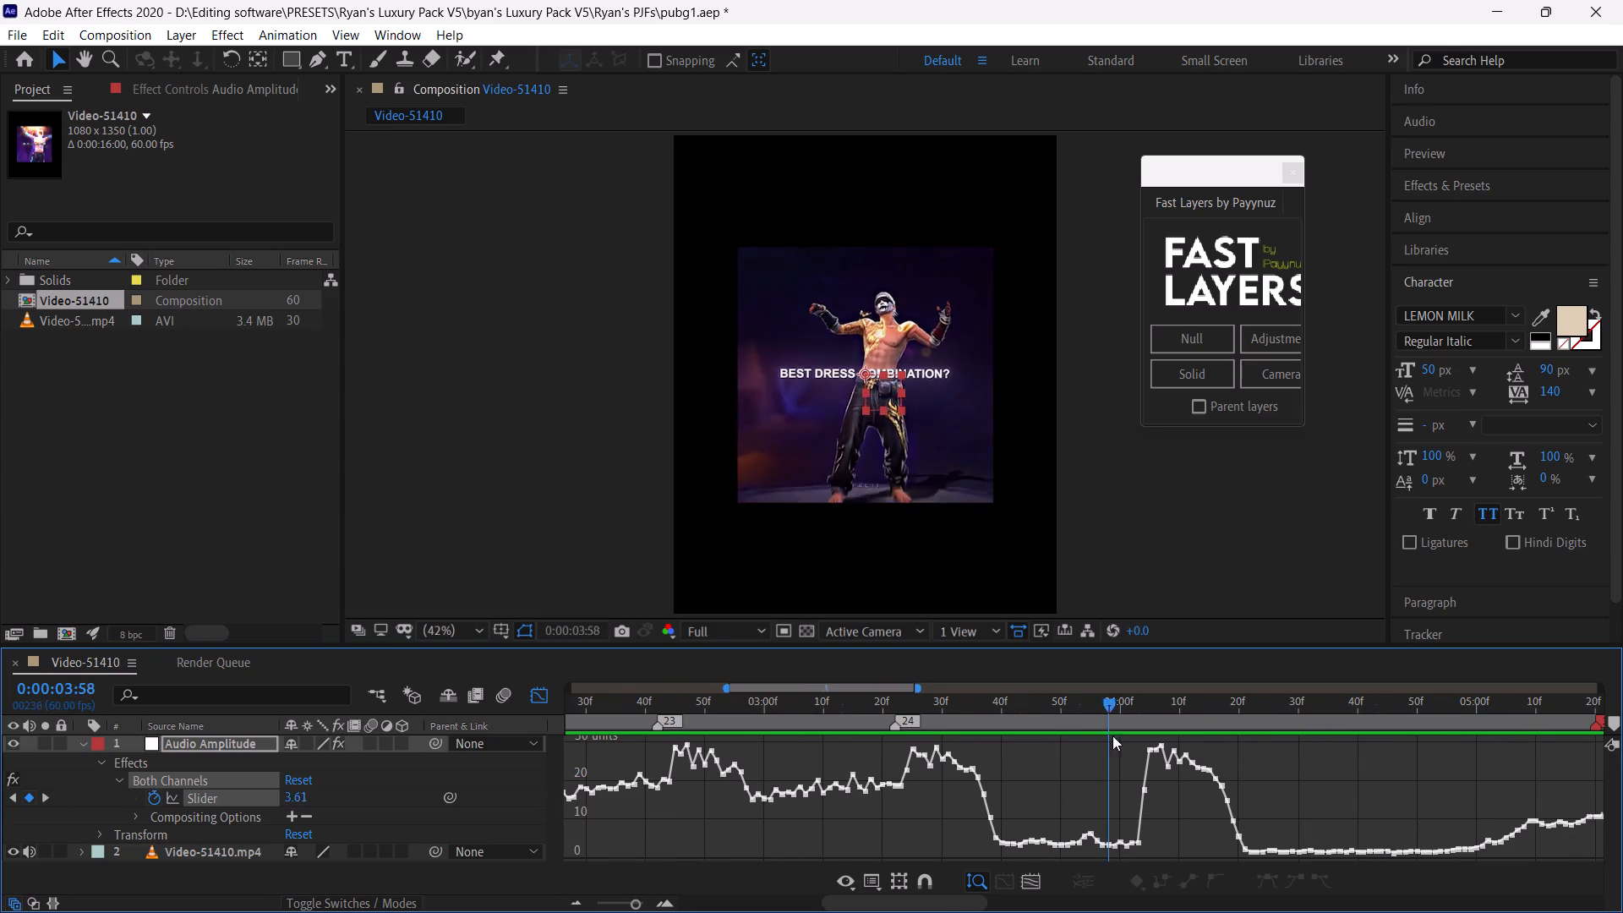
left_click_drag(1112, 735, 1152, 756)
key("ctrl+Left")
key("ctrl+Left")
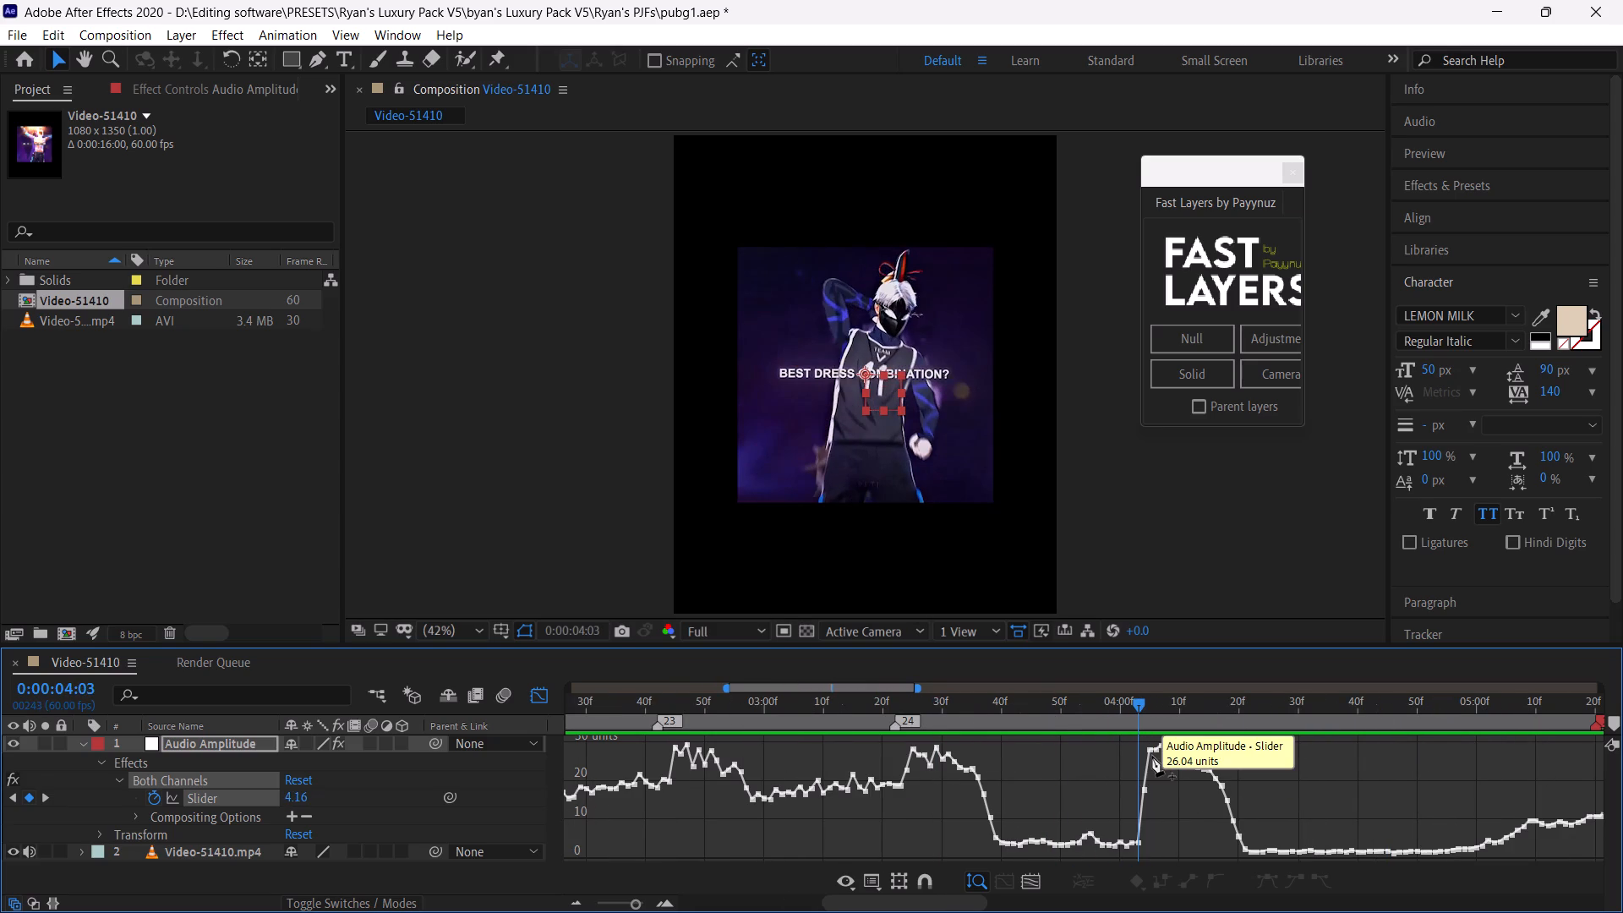
key("ctrl+Left")
key("ctrl+Left")
key("ctrl+Right")
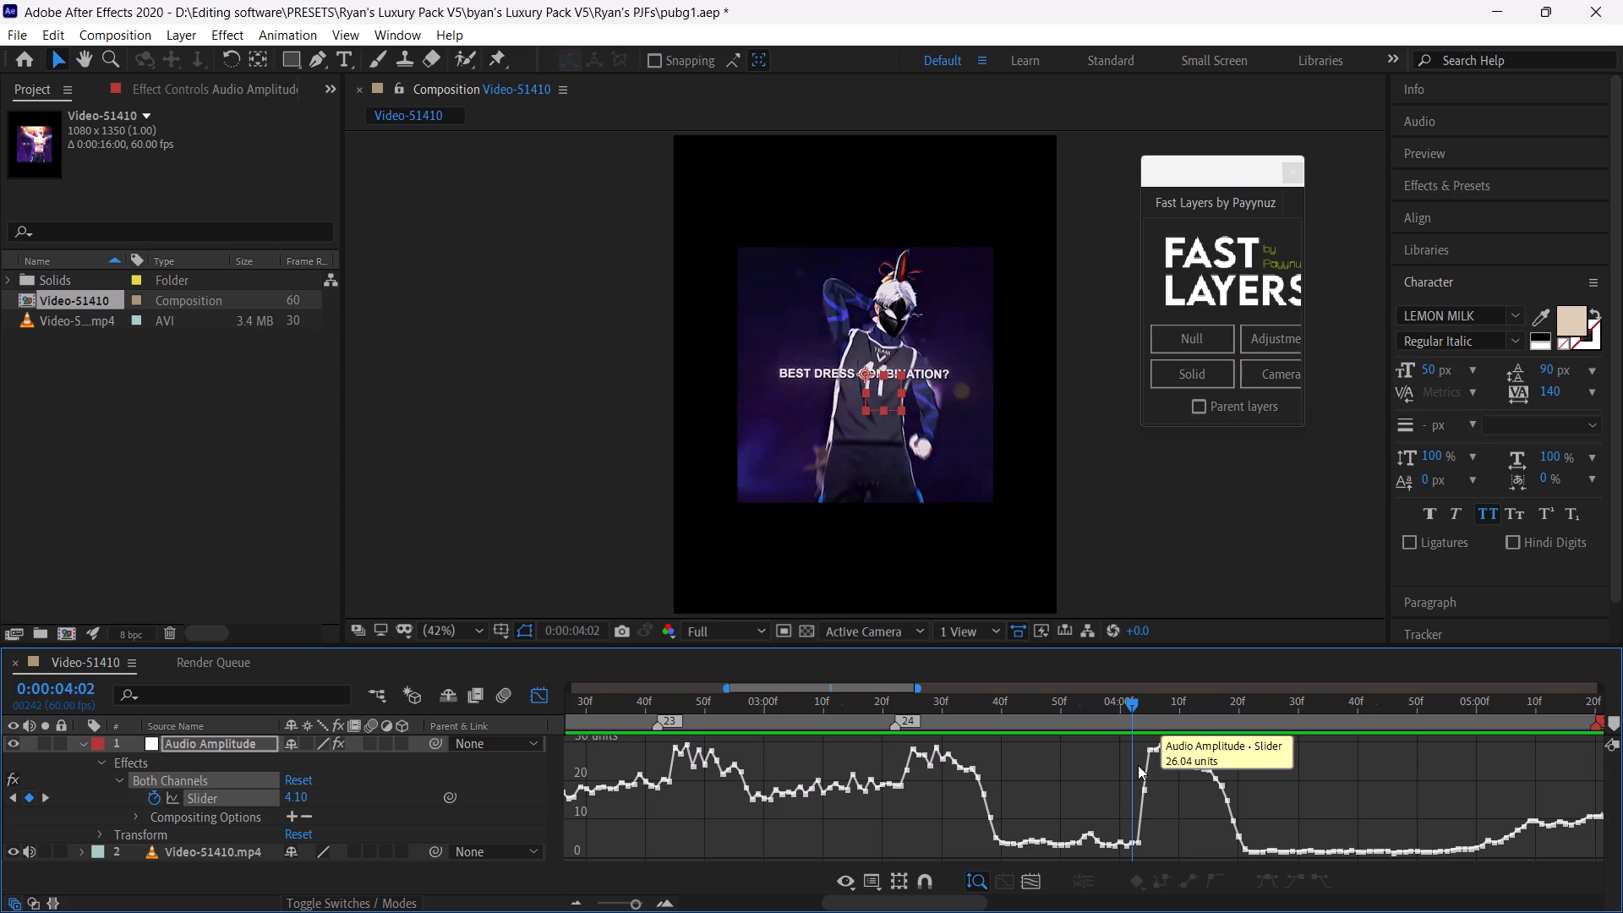
left_click(1618, 720)
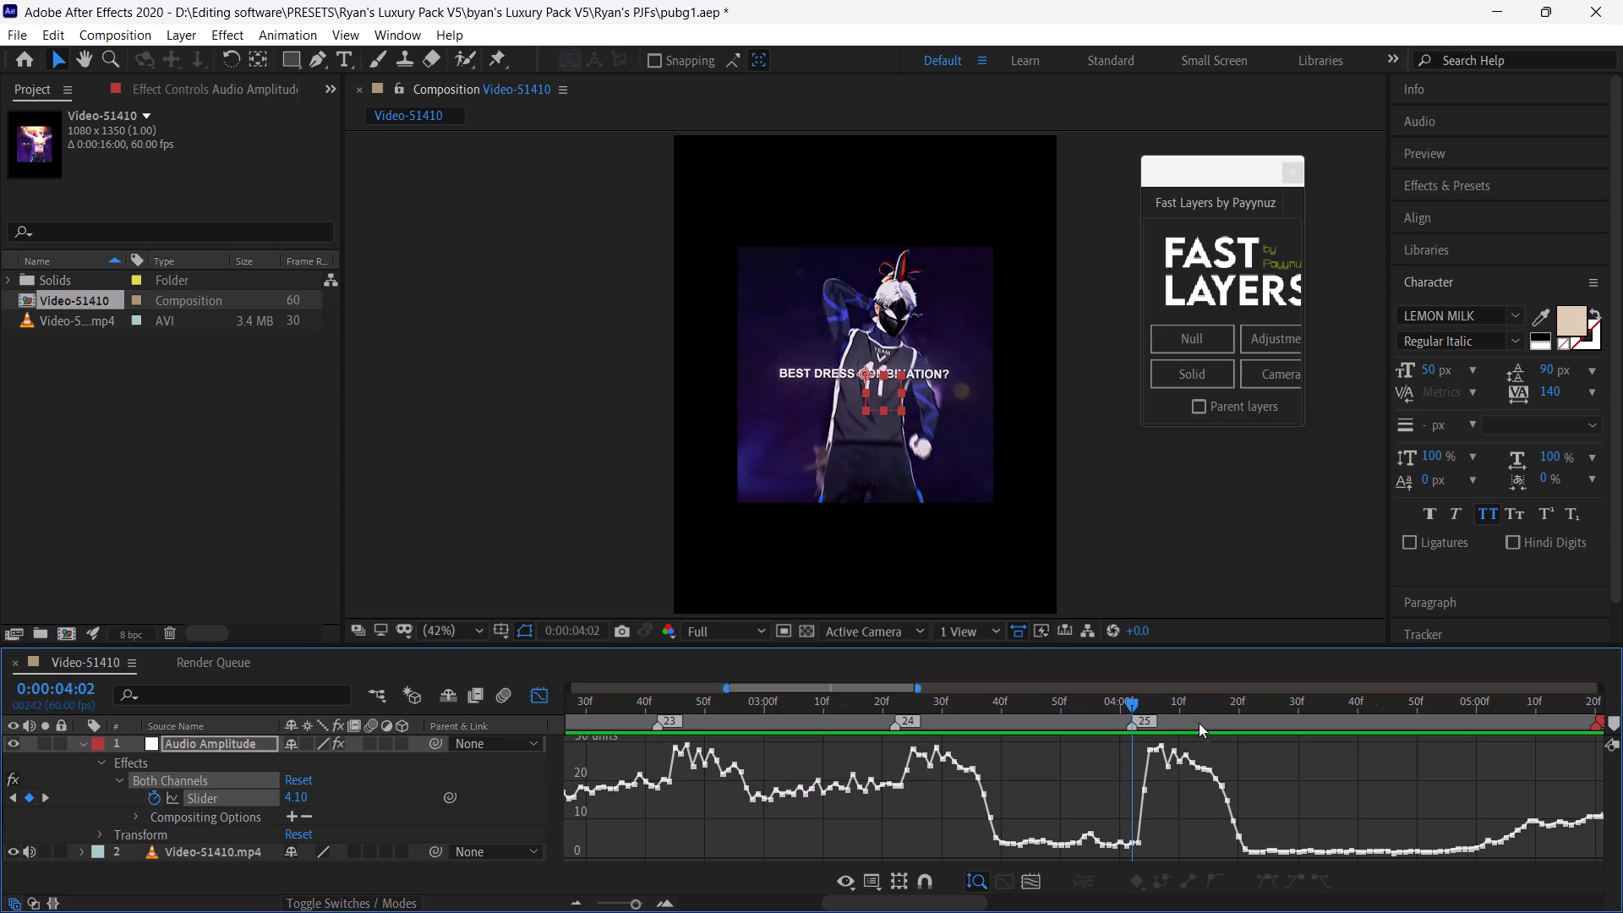
Scrub through the glitch transition to 0:00:05:16, save the project and fit the whole 16-second timeline in view.
left_click_drag(1136, 702, 1487, 757)
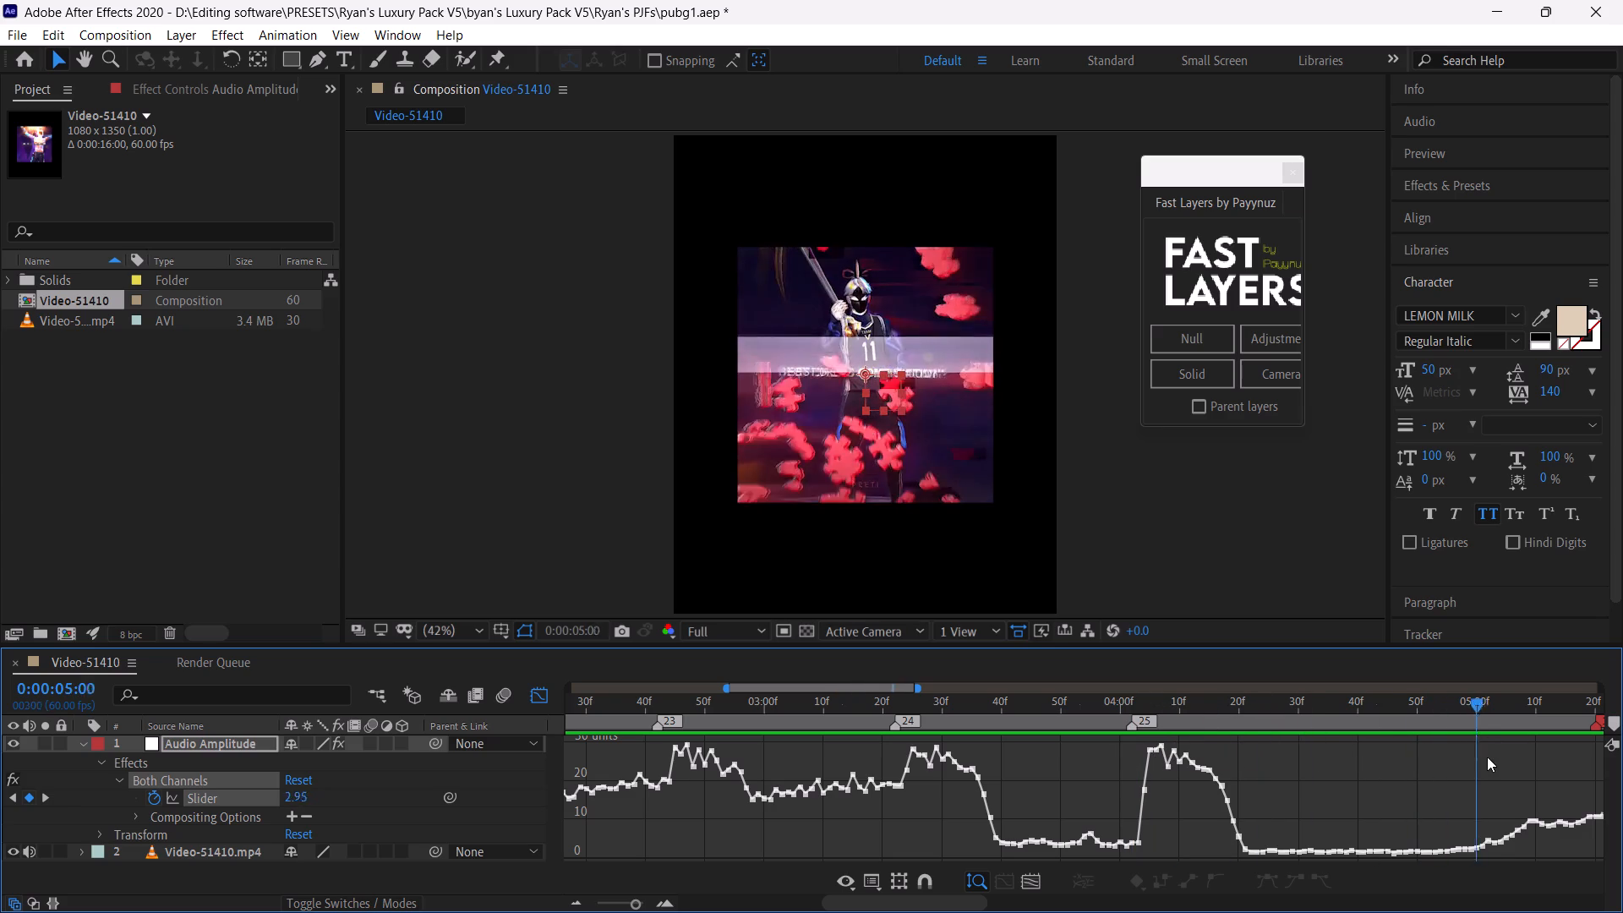
left_click_drag(1487, 757, 1577, 774)
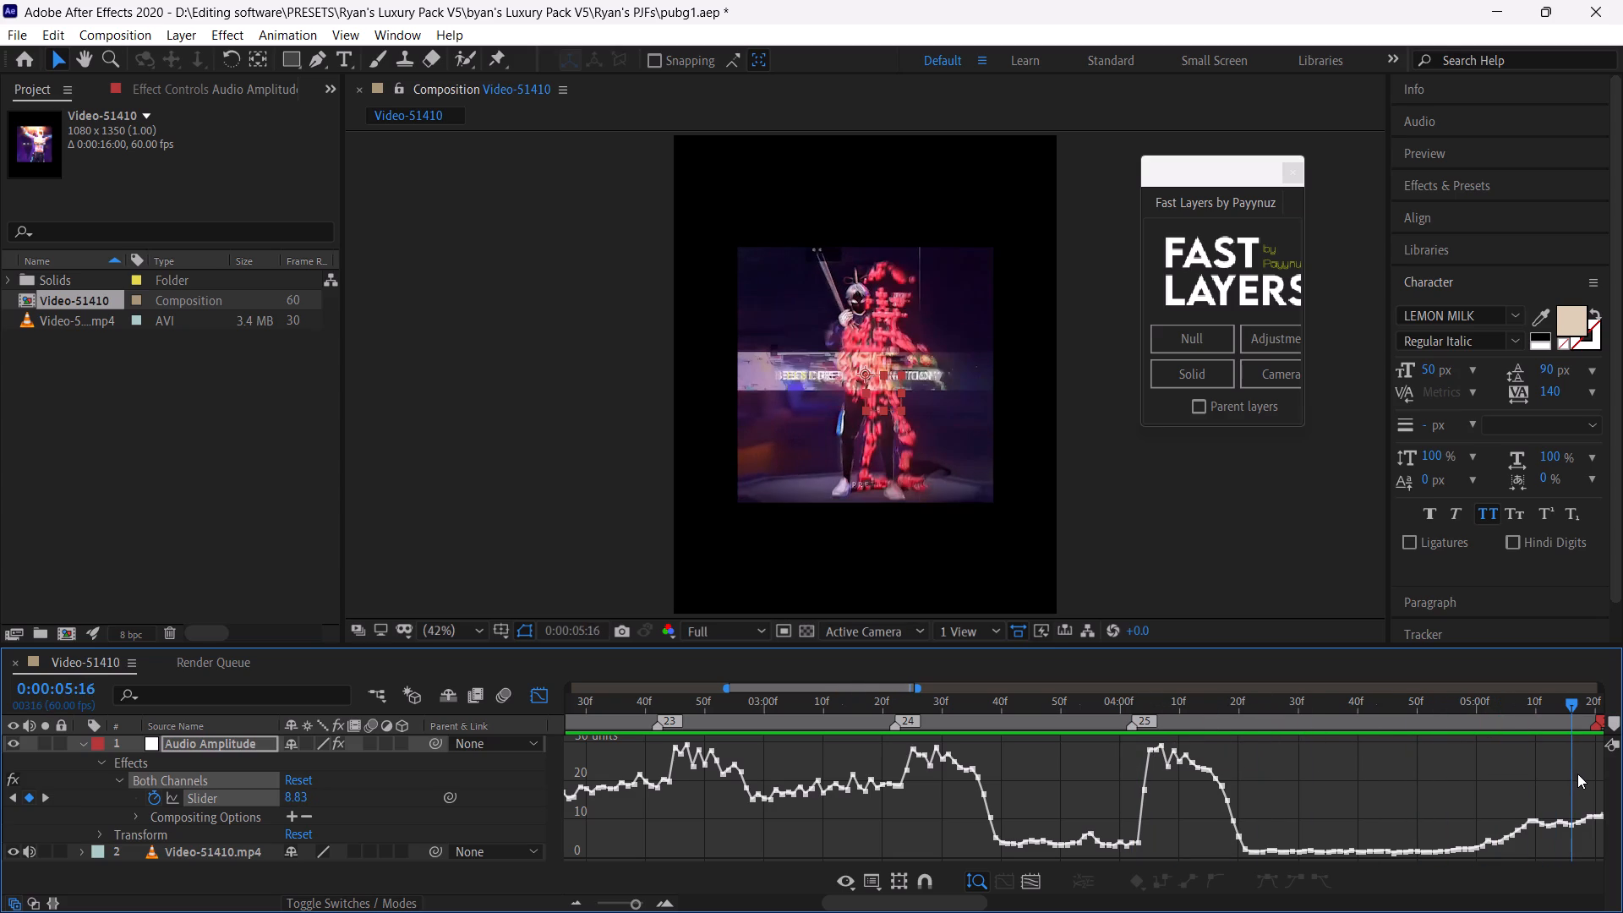
key("ctrl+s")
left_click_drag(626, 901, 575, 904)
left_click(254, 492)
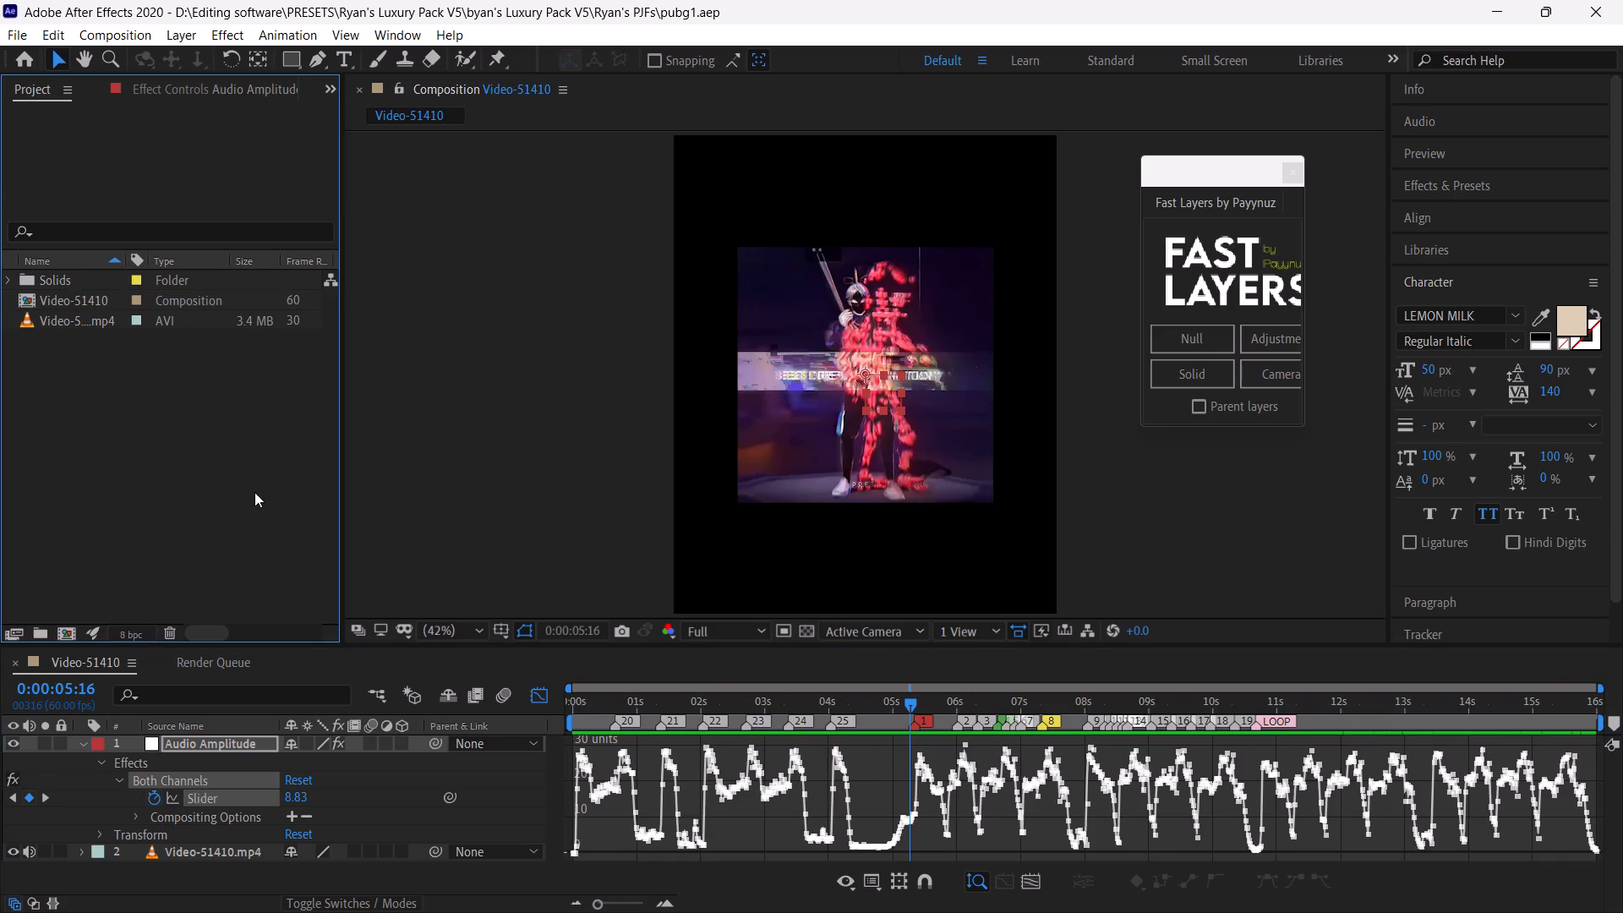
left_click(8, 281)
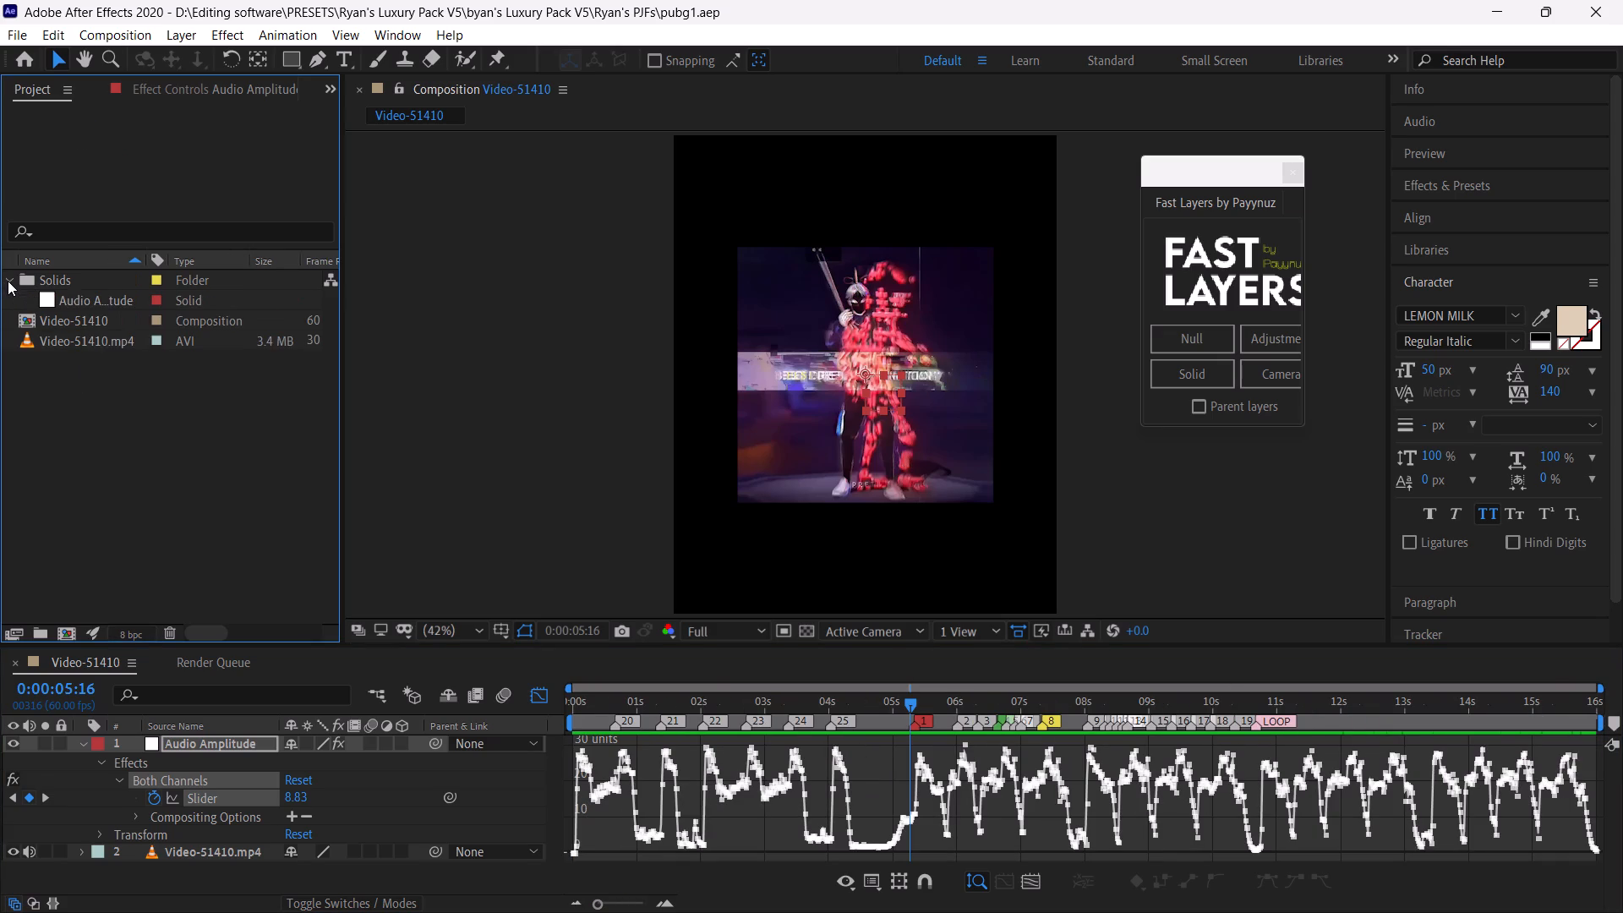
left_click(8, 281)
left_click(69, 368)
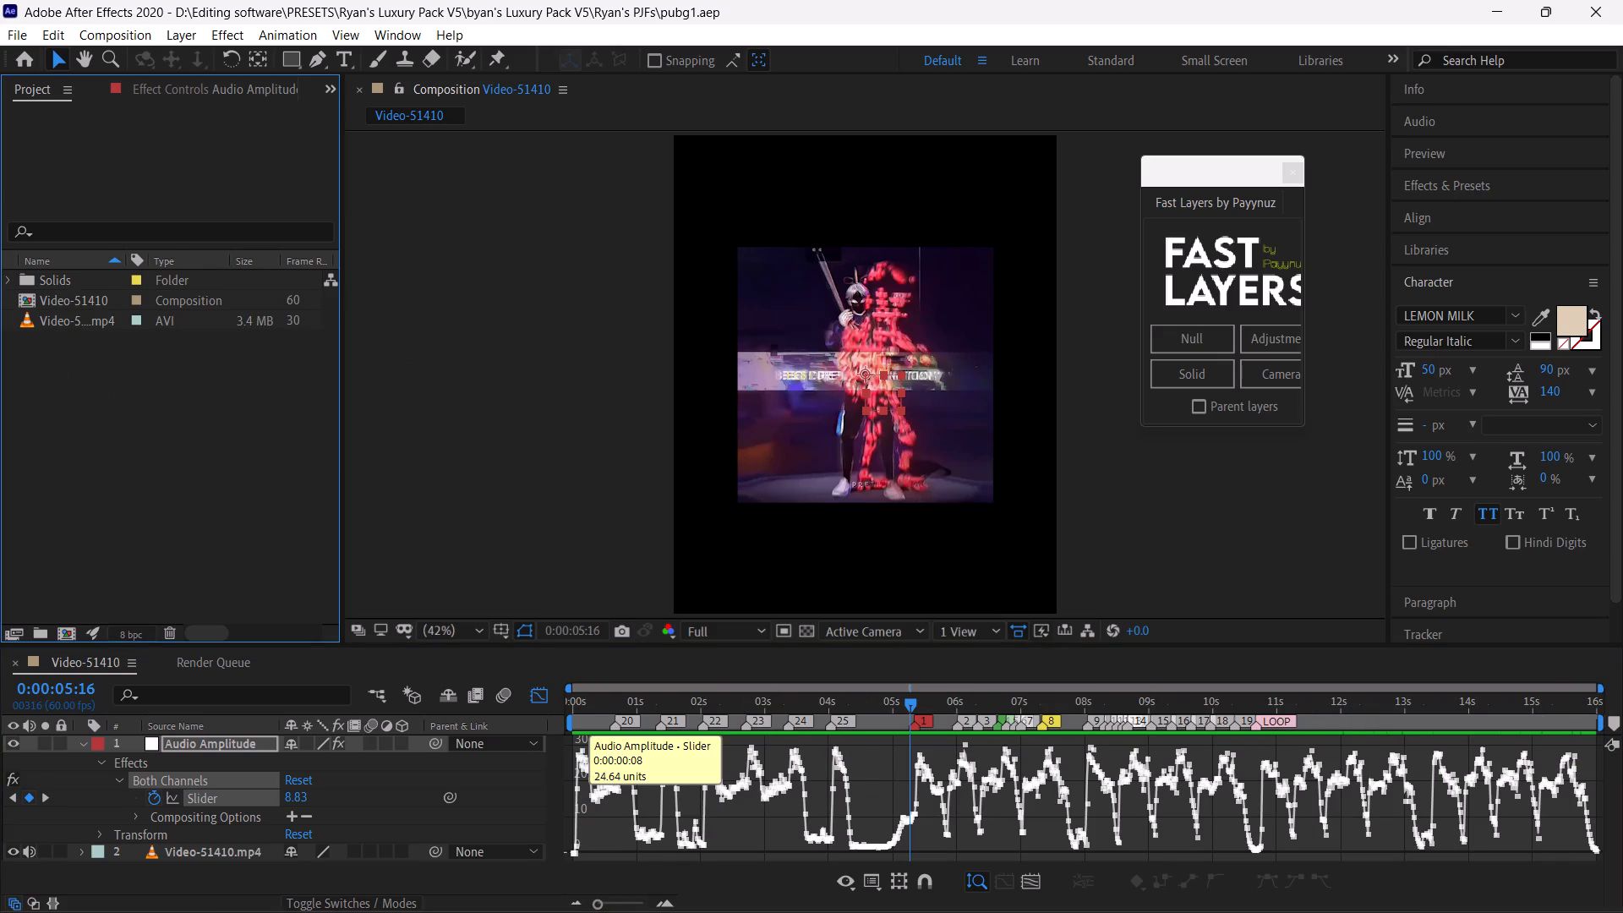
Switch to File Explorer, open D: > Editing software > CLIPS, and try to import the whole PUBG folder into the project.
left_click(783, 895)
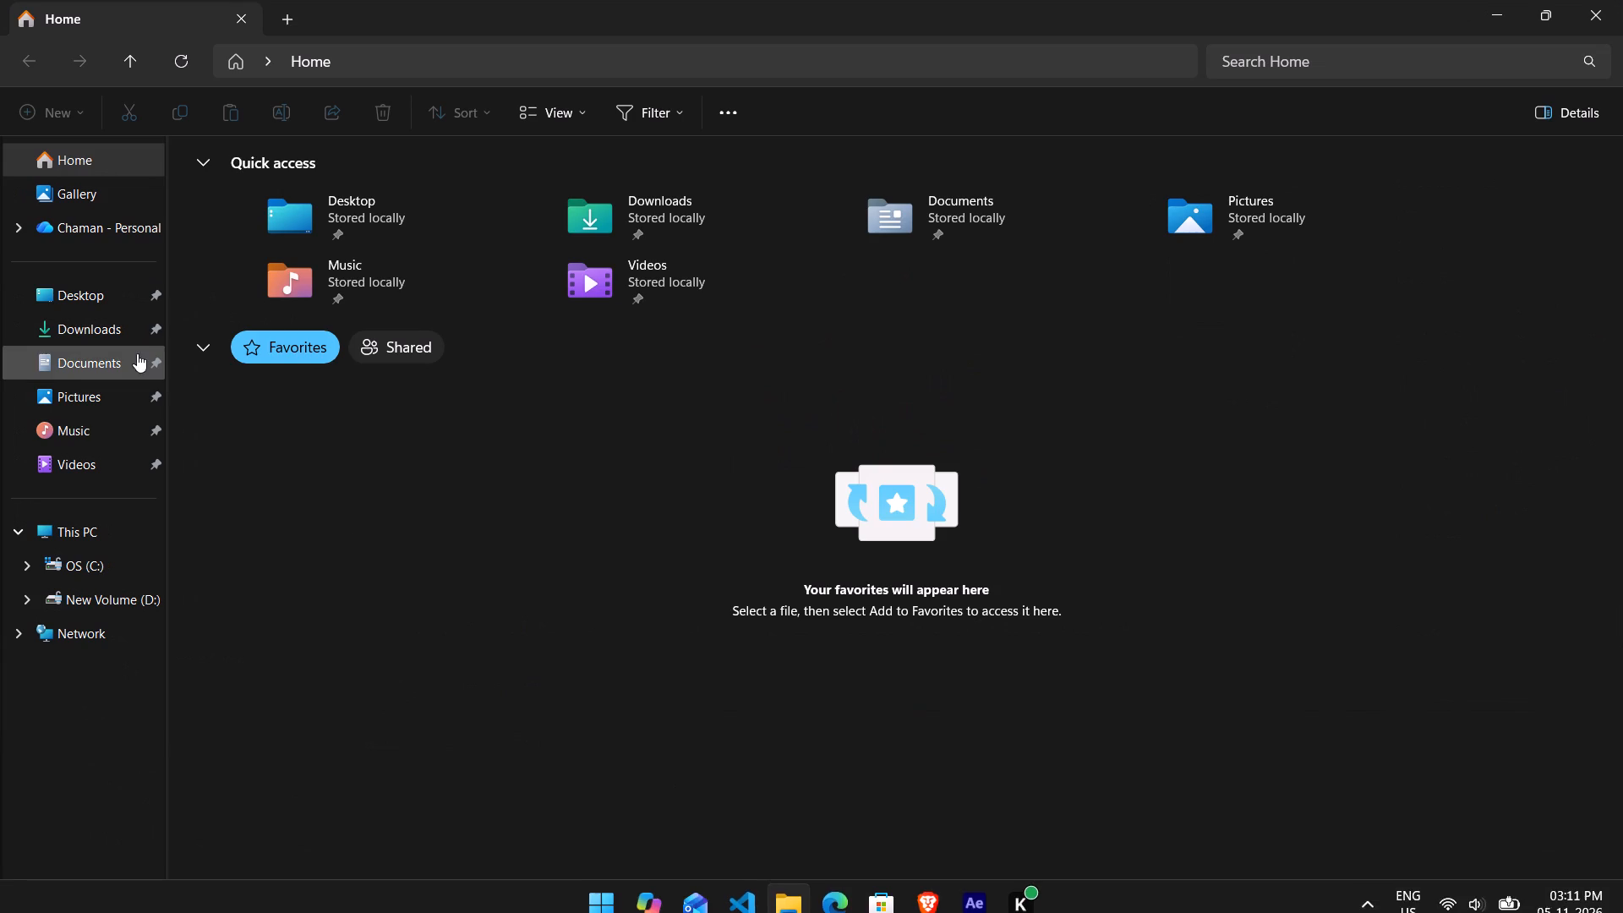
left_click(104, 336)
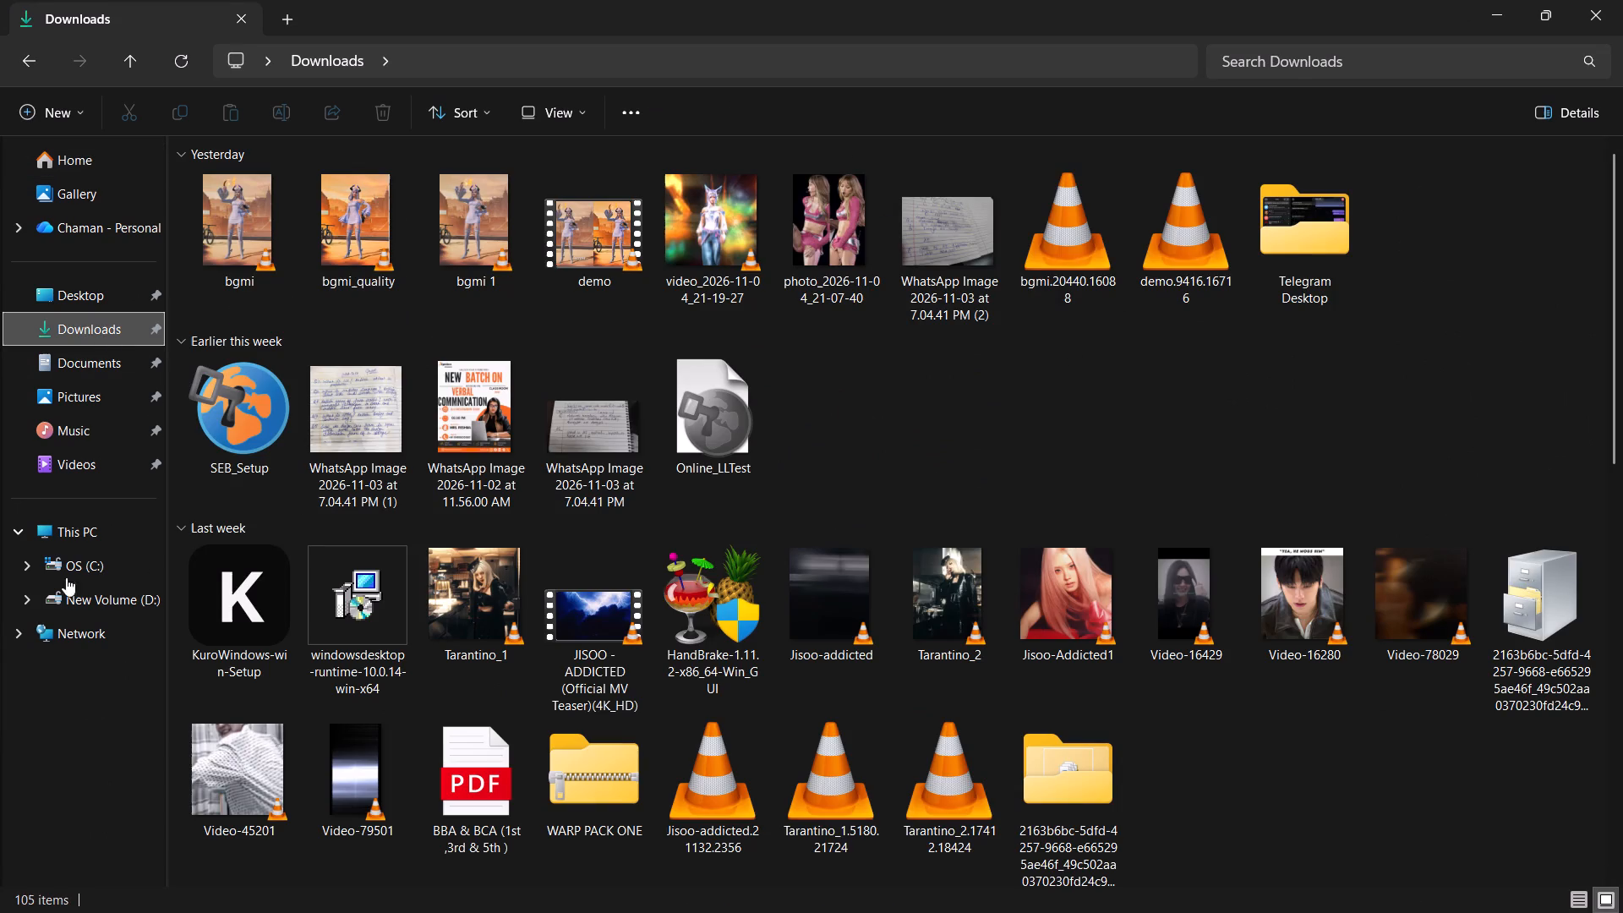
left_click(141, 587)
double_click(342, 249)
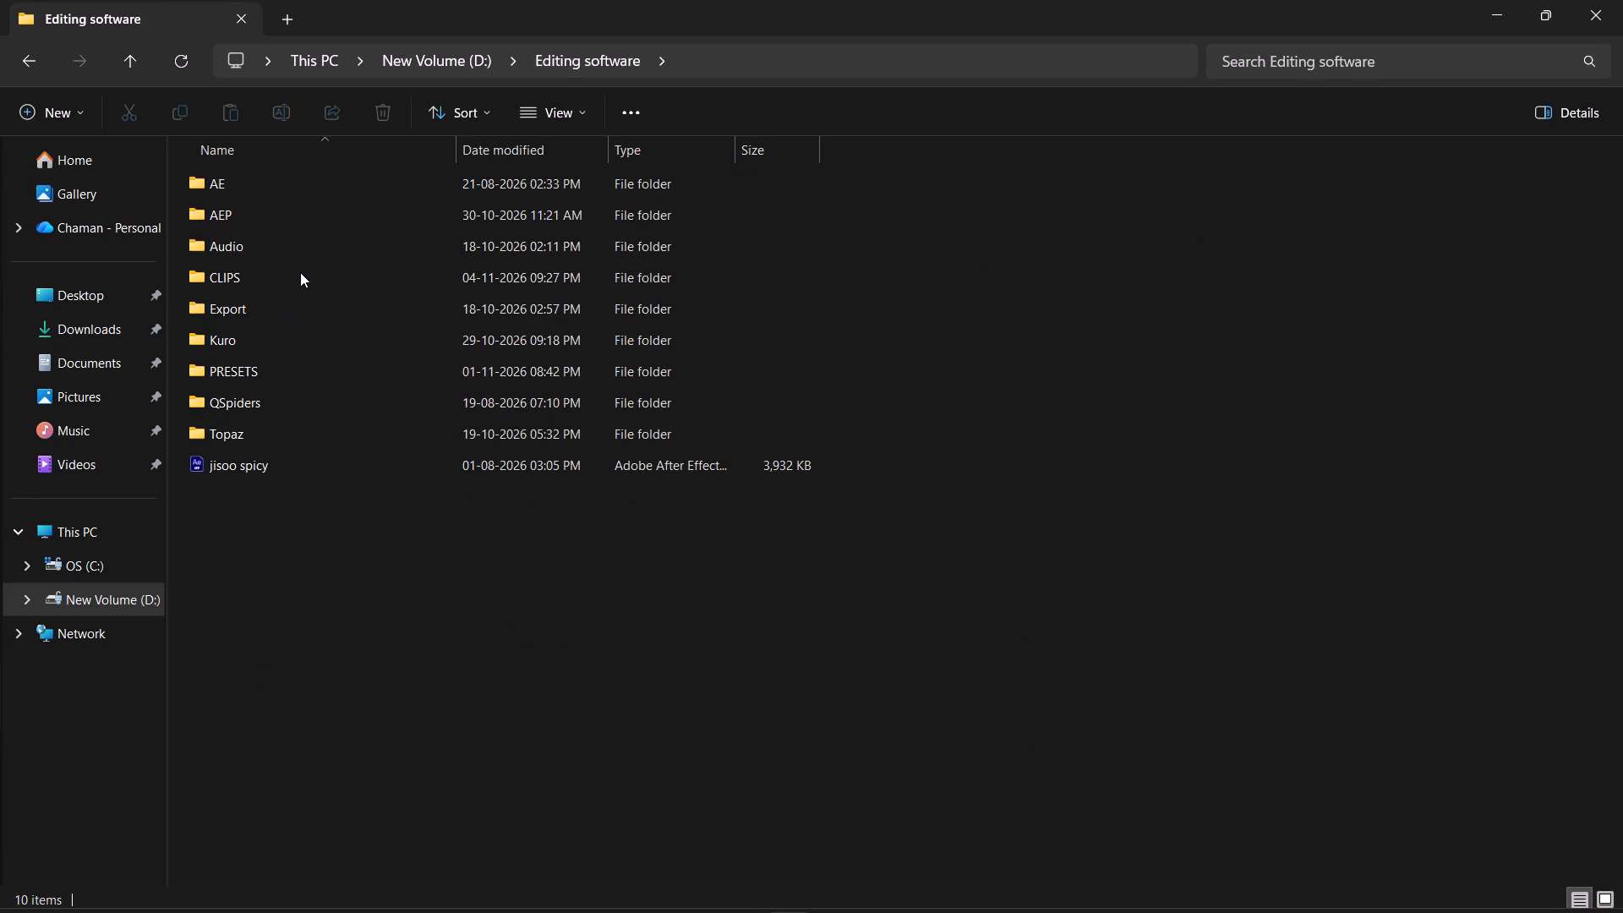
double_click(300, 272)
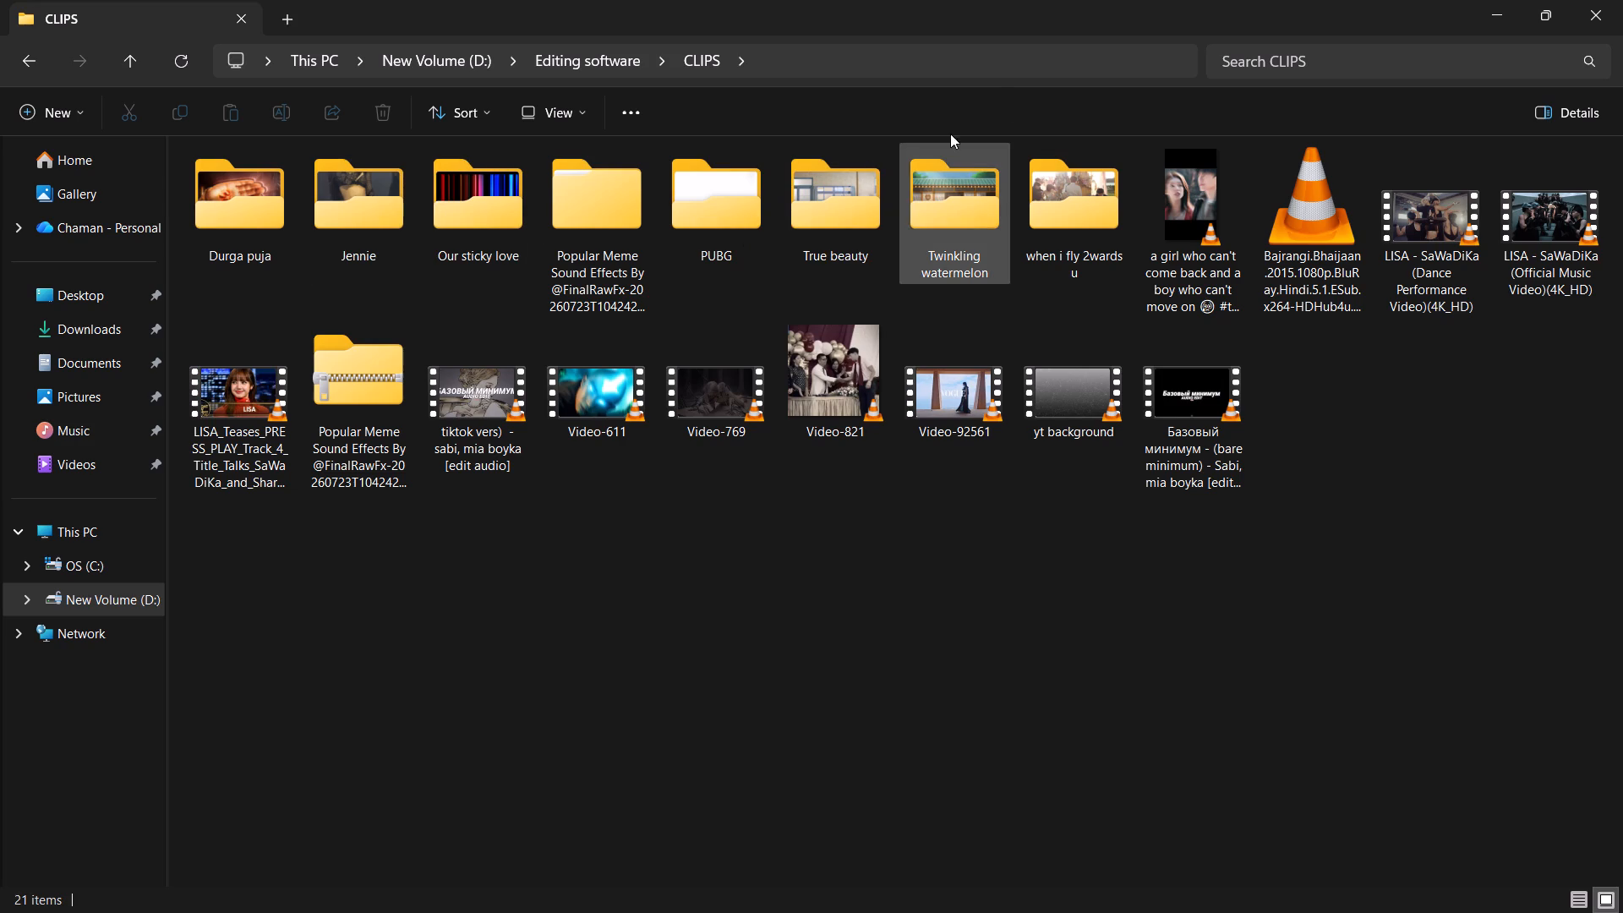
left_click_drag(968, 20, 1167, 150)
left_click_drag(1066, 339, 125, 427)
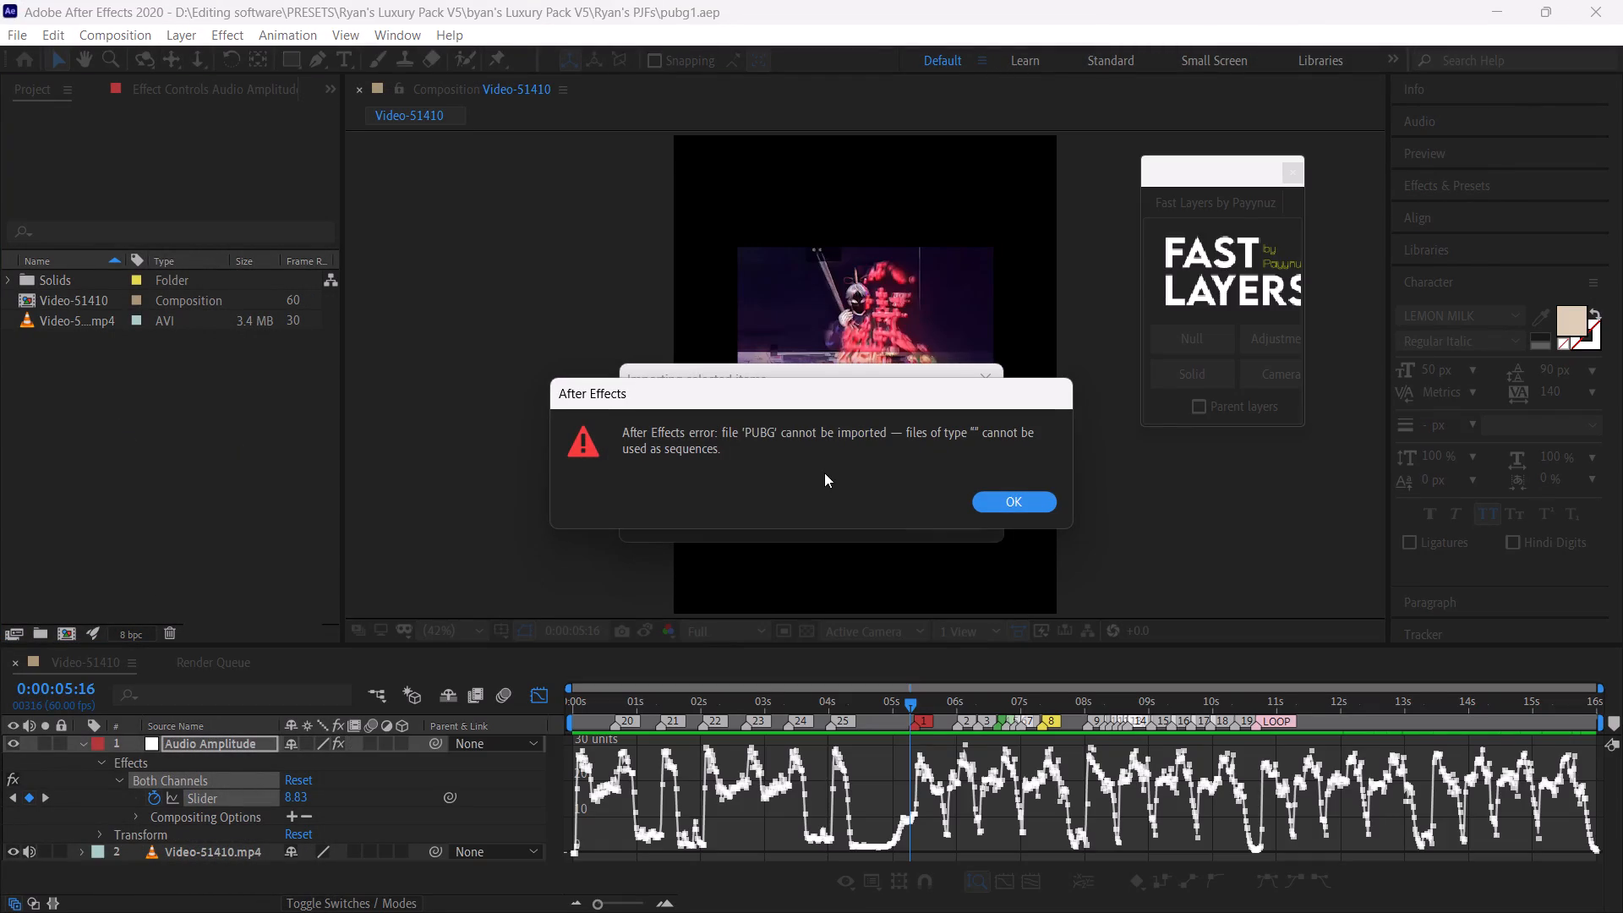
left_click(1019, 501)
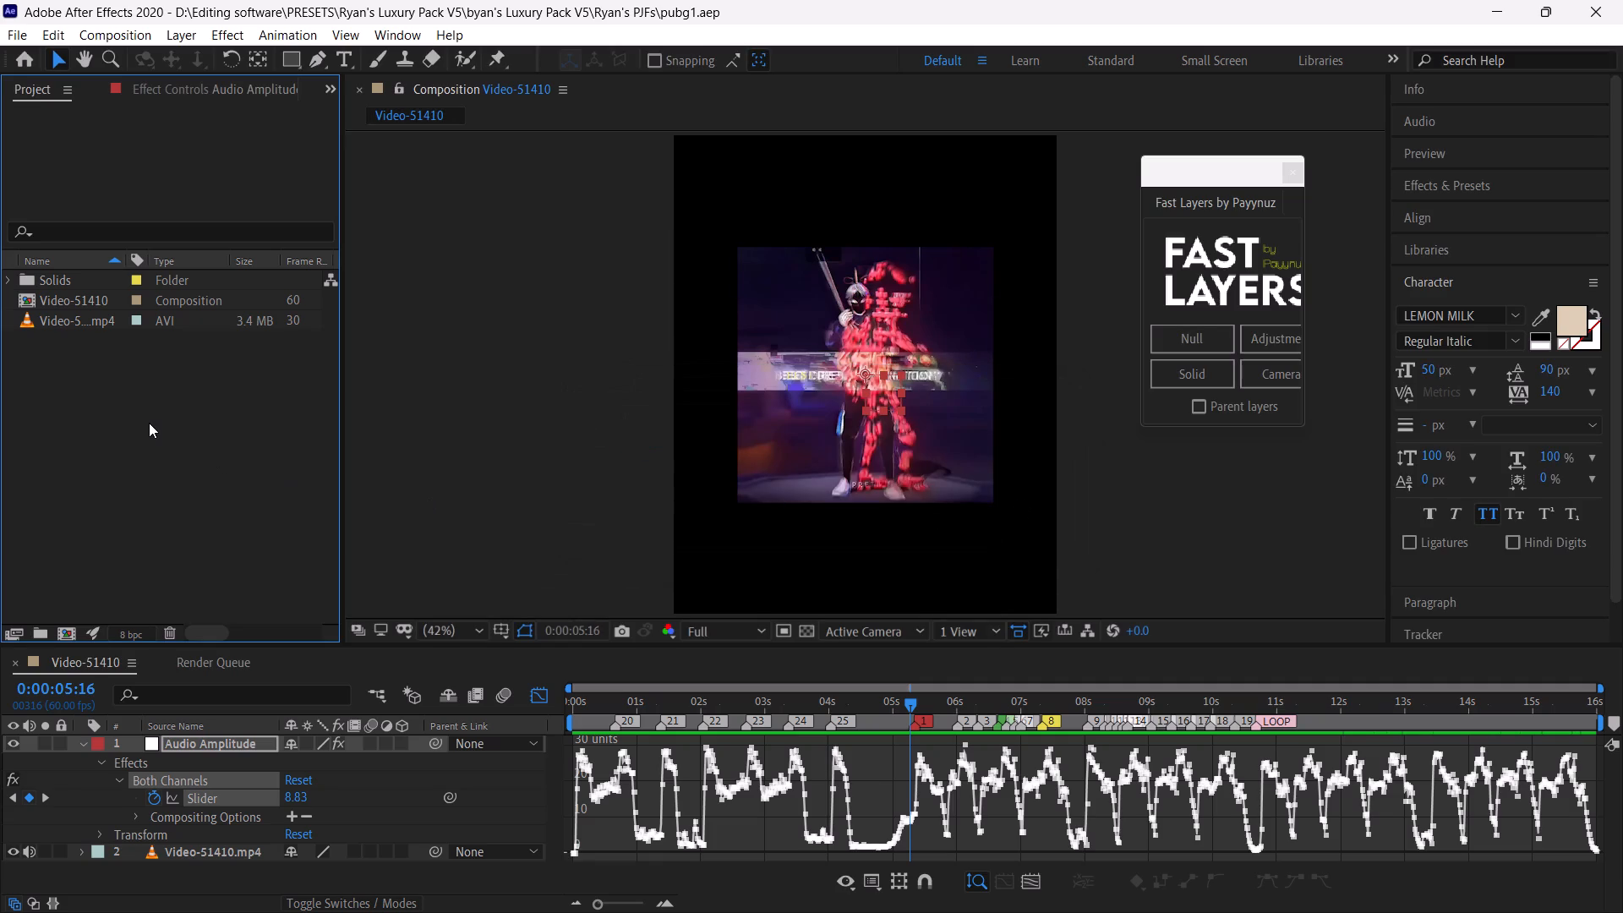
Save the project and place the playhead at 0:00:02:07.
key("ctrl+s")
left_click(708, 704)
key("ctrl+s")
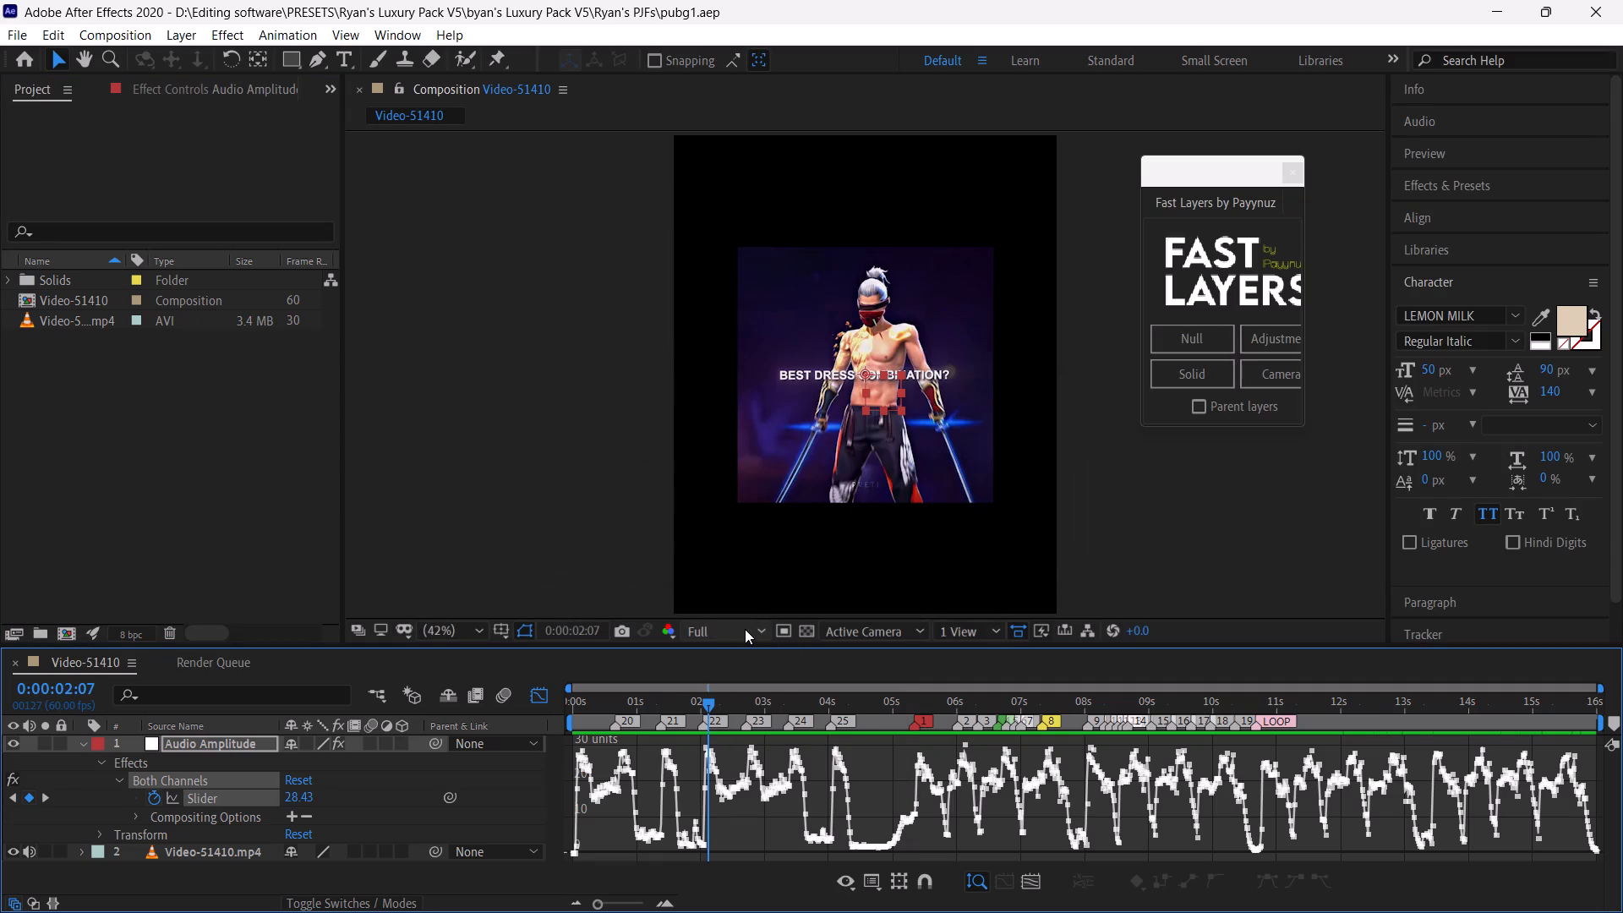
Switch to File Explorer, open the PUBG folder inside CLIPS, and select the clips IMG_0776 through IMG_0797.
left_click(782, 898)
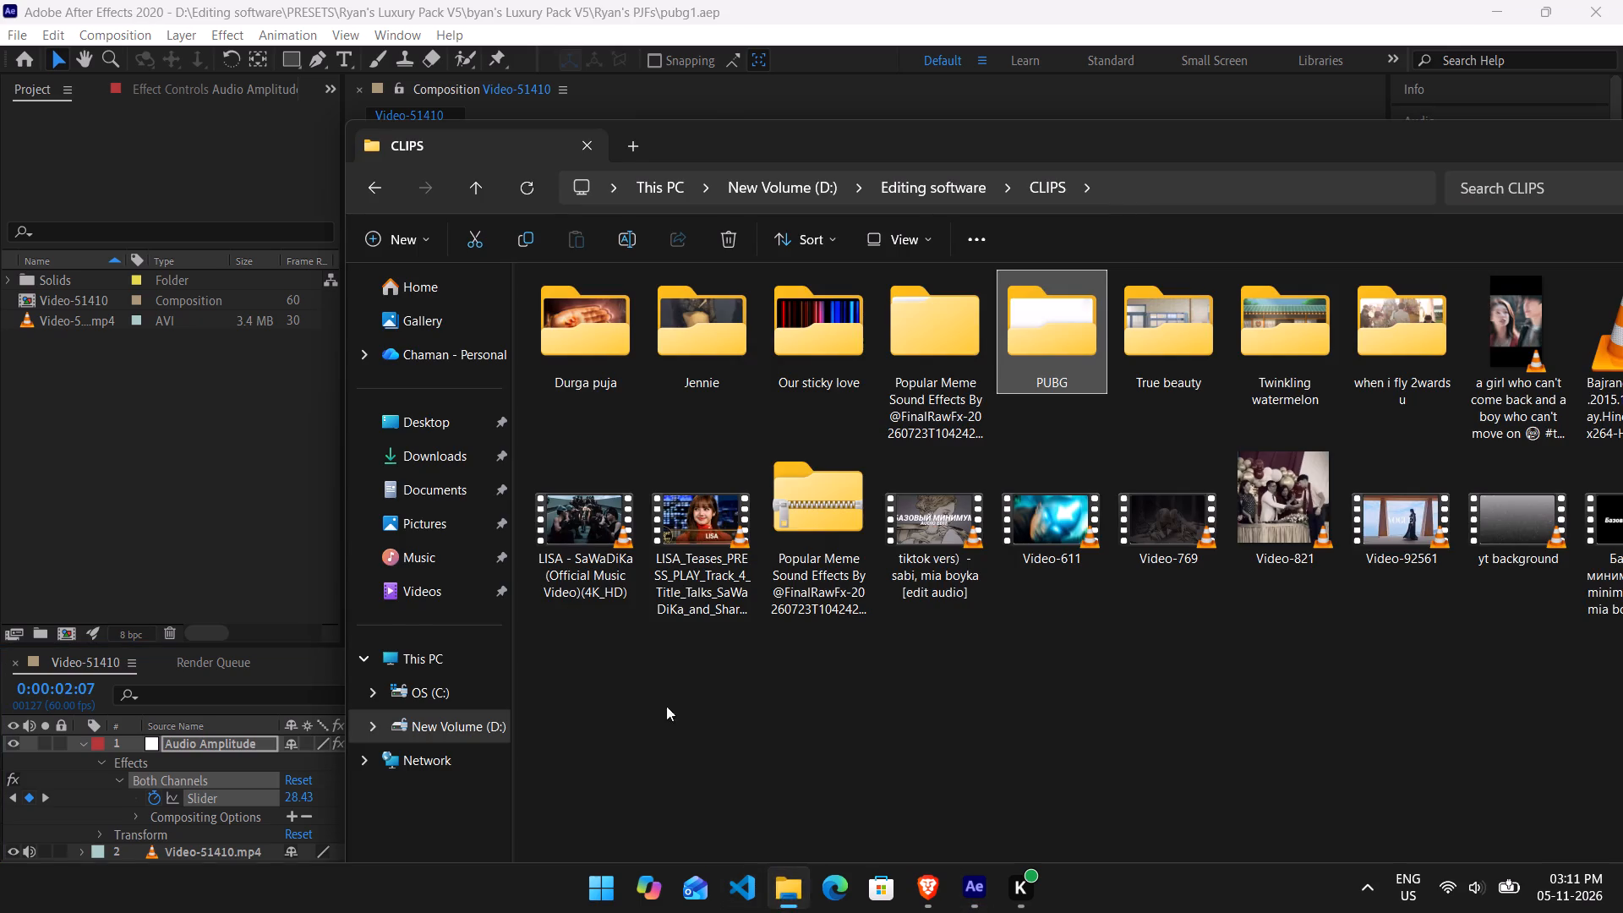
double_click(1079, 367)
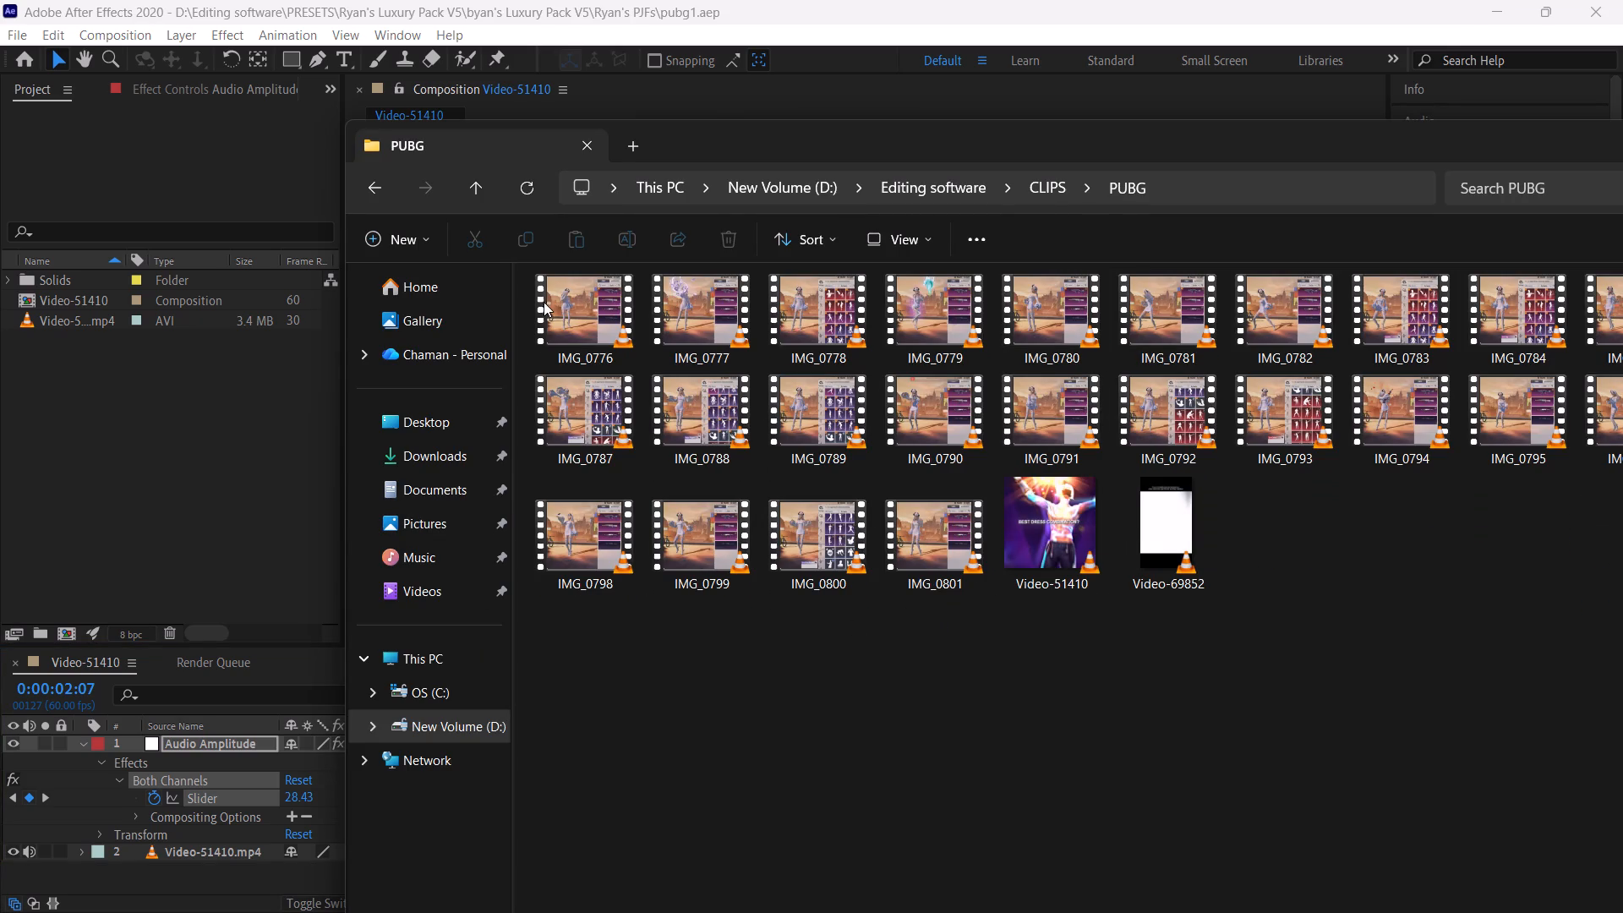
left_click_drag(529, 303, 1619, 429)
left_click_drag(1453, 133, 1170, 156)
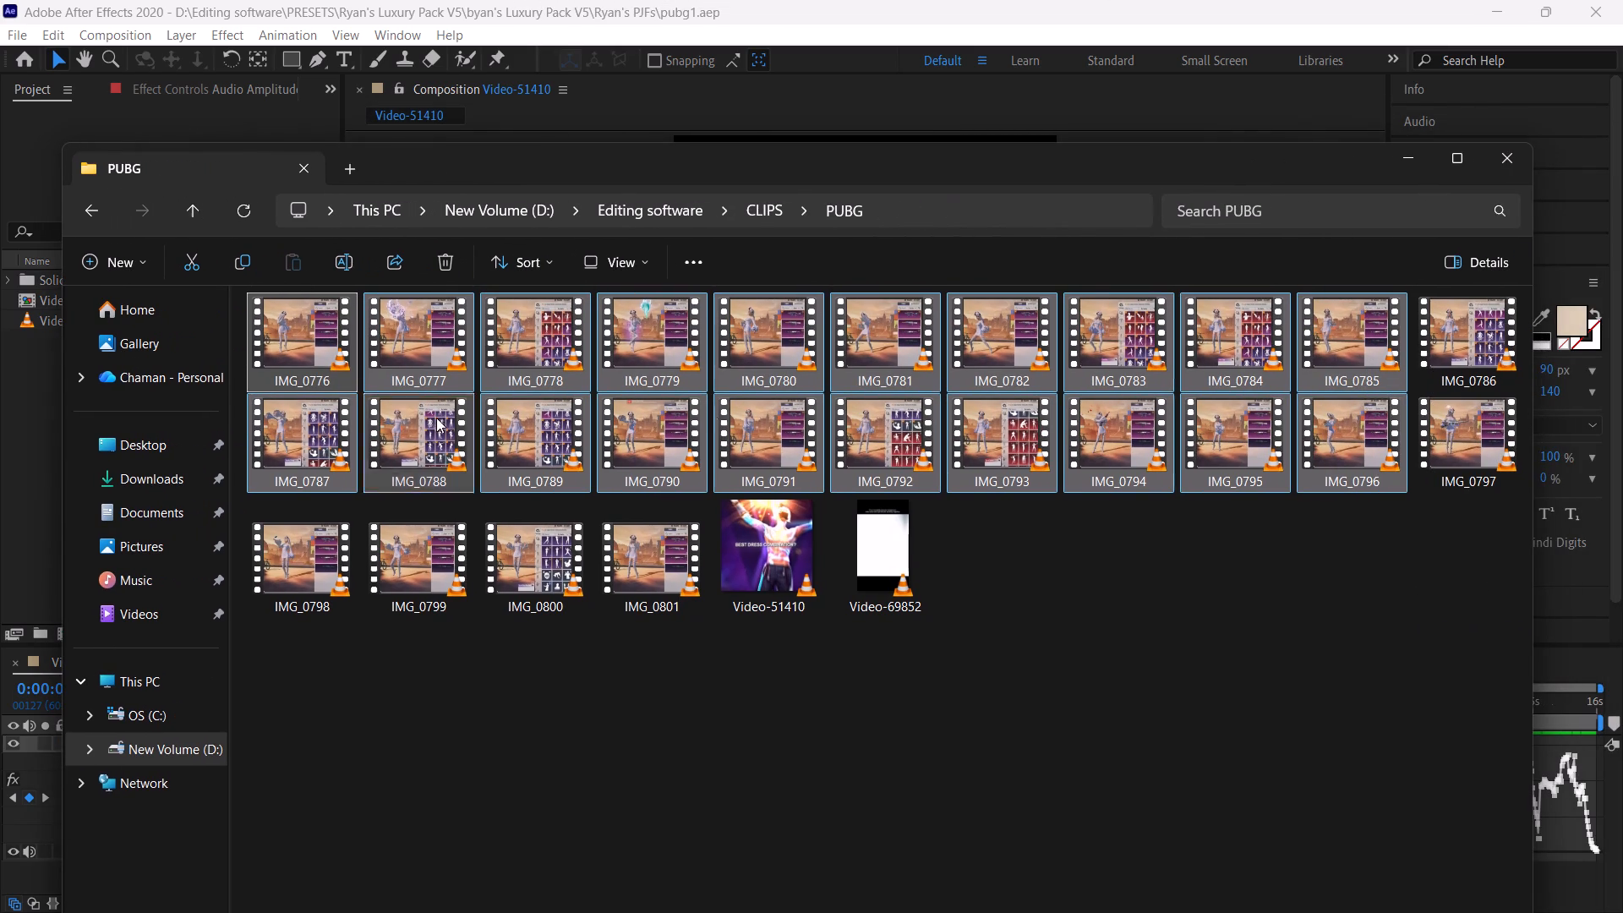
left_click(248, 330)
left_click_drag(237, 322, 1220, 441)
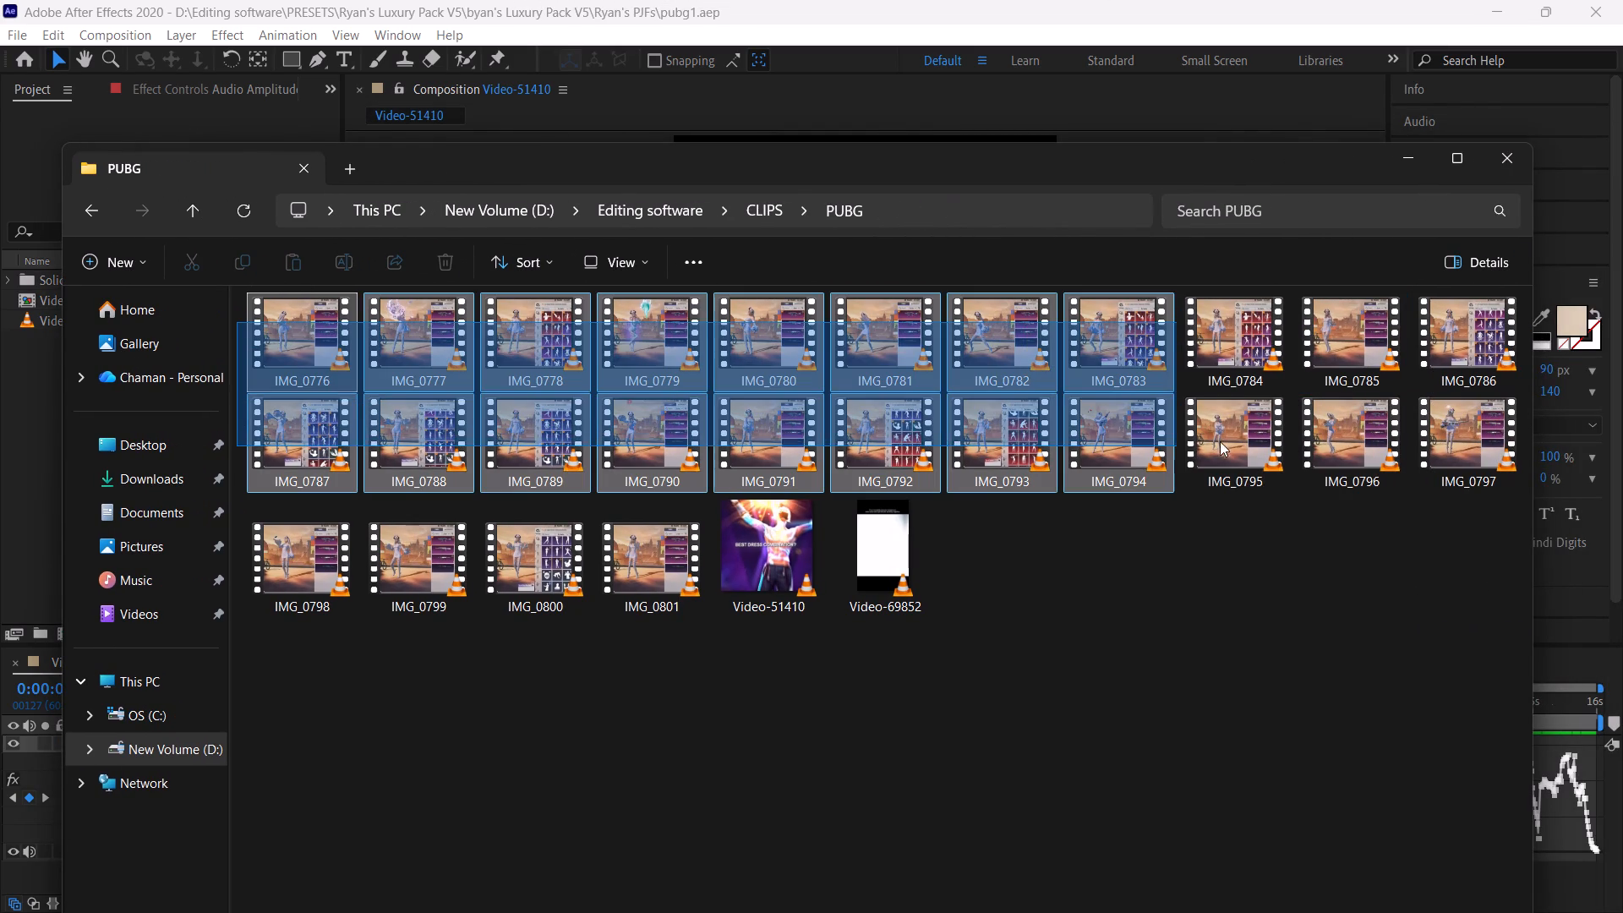
left_click_drag(1220, 441, 1445, 438)
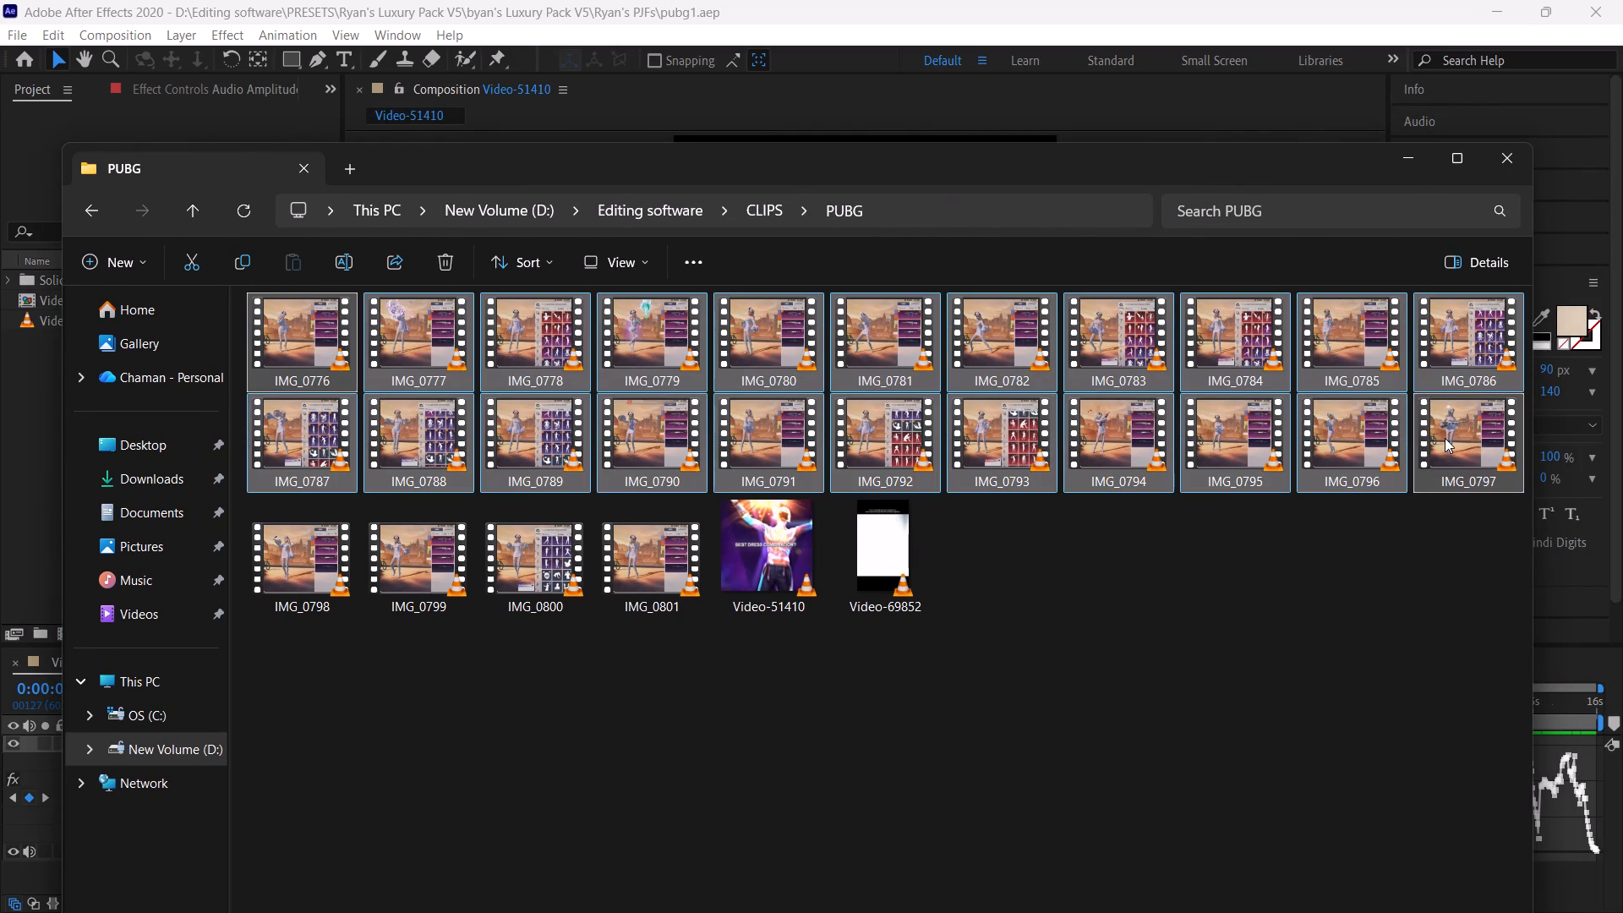
left_click_drag(1302, 145, 1303, 247)
left_click_drag(1304, 269, 1252, 98)
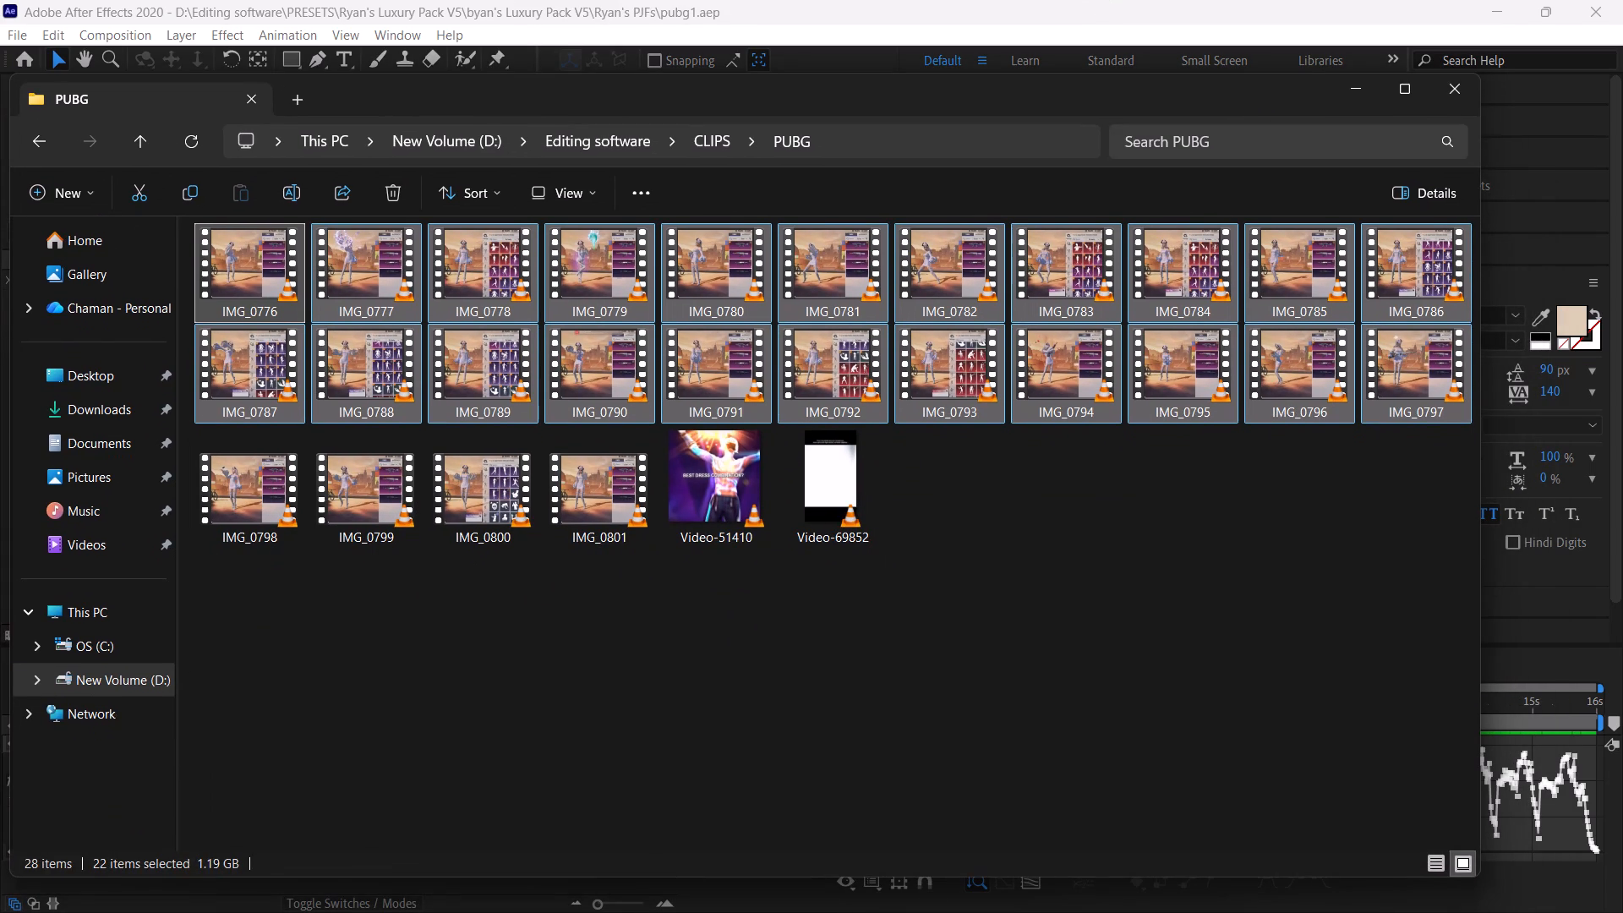
left_click_drag(1167, 98, 1452, 170)
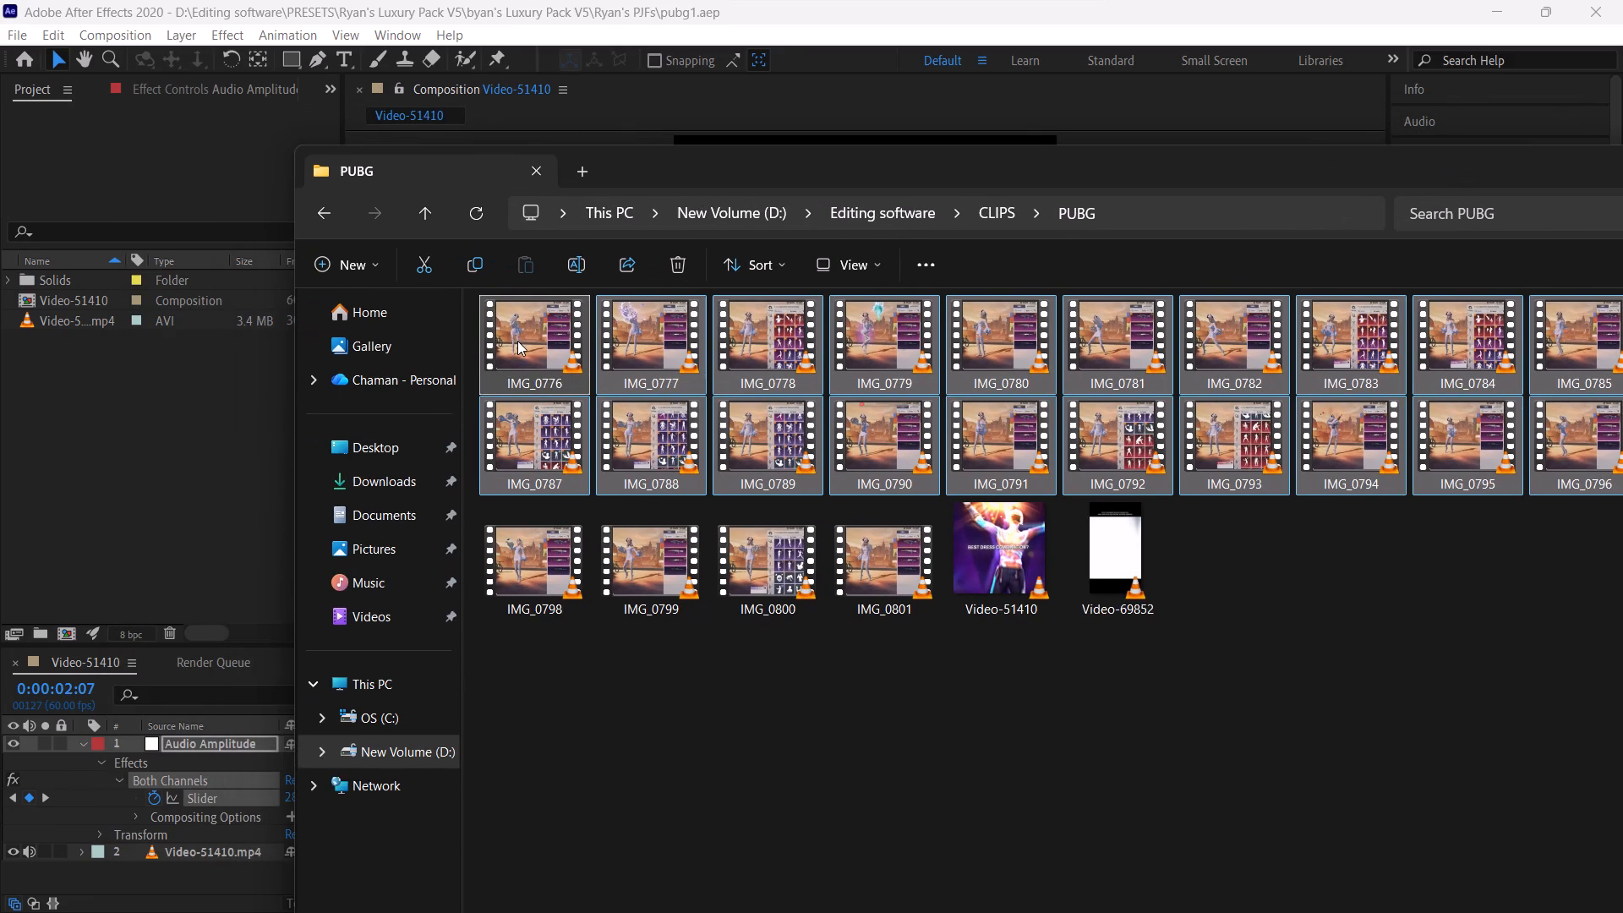
left_click_drag(517, 341, 567, 345)
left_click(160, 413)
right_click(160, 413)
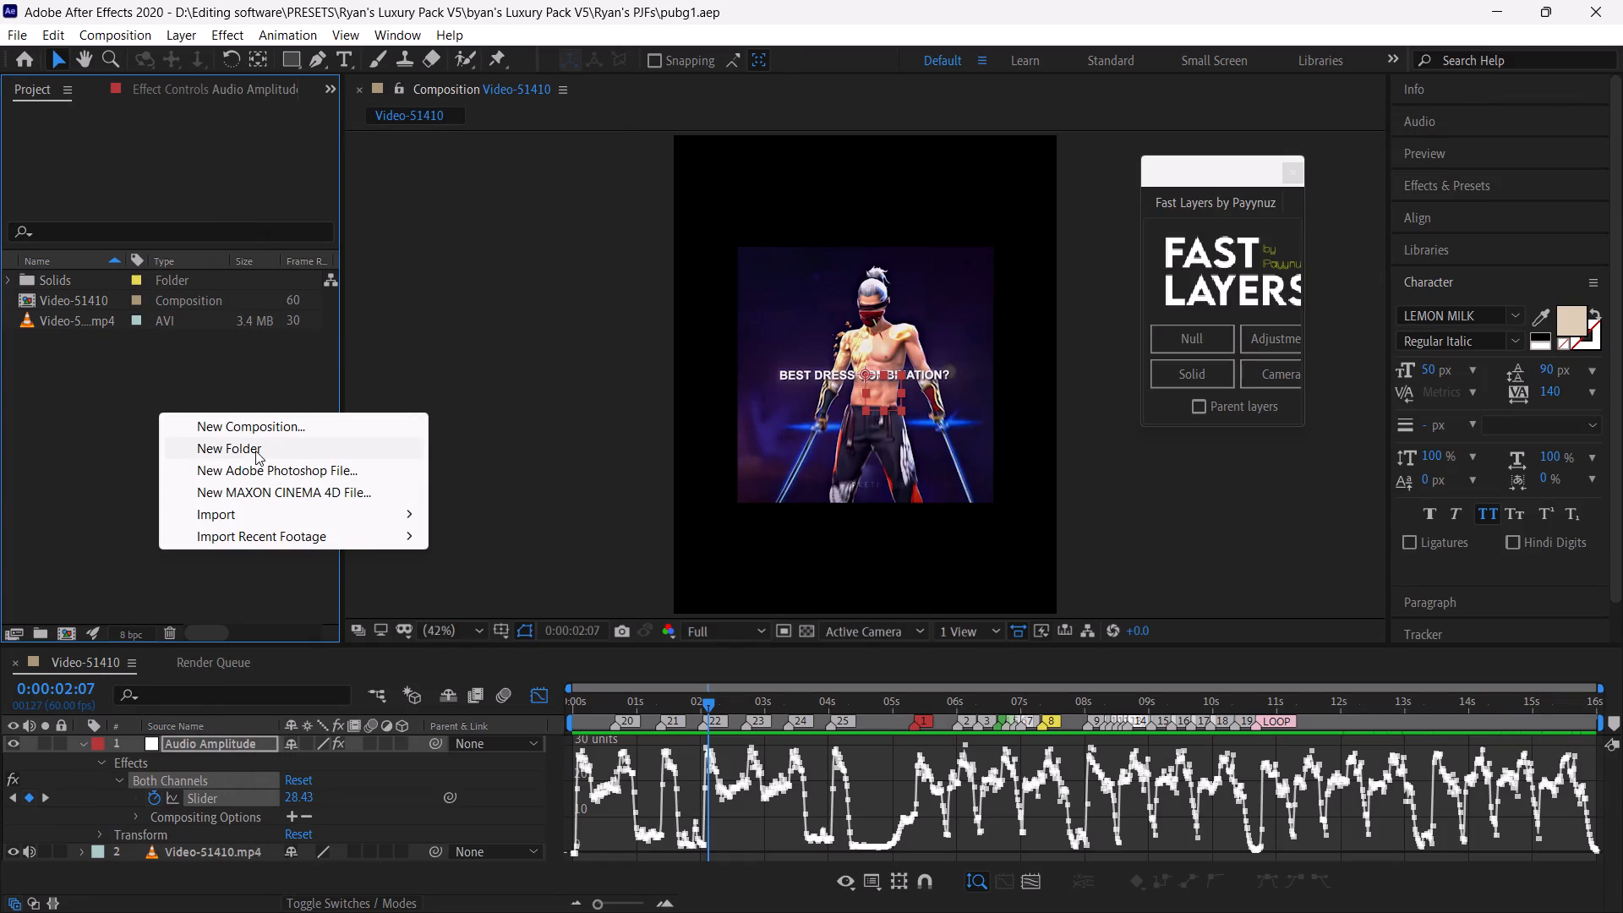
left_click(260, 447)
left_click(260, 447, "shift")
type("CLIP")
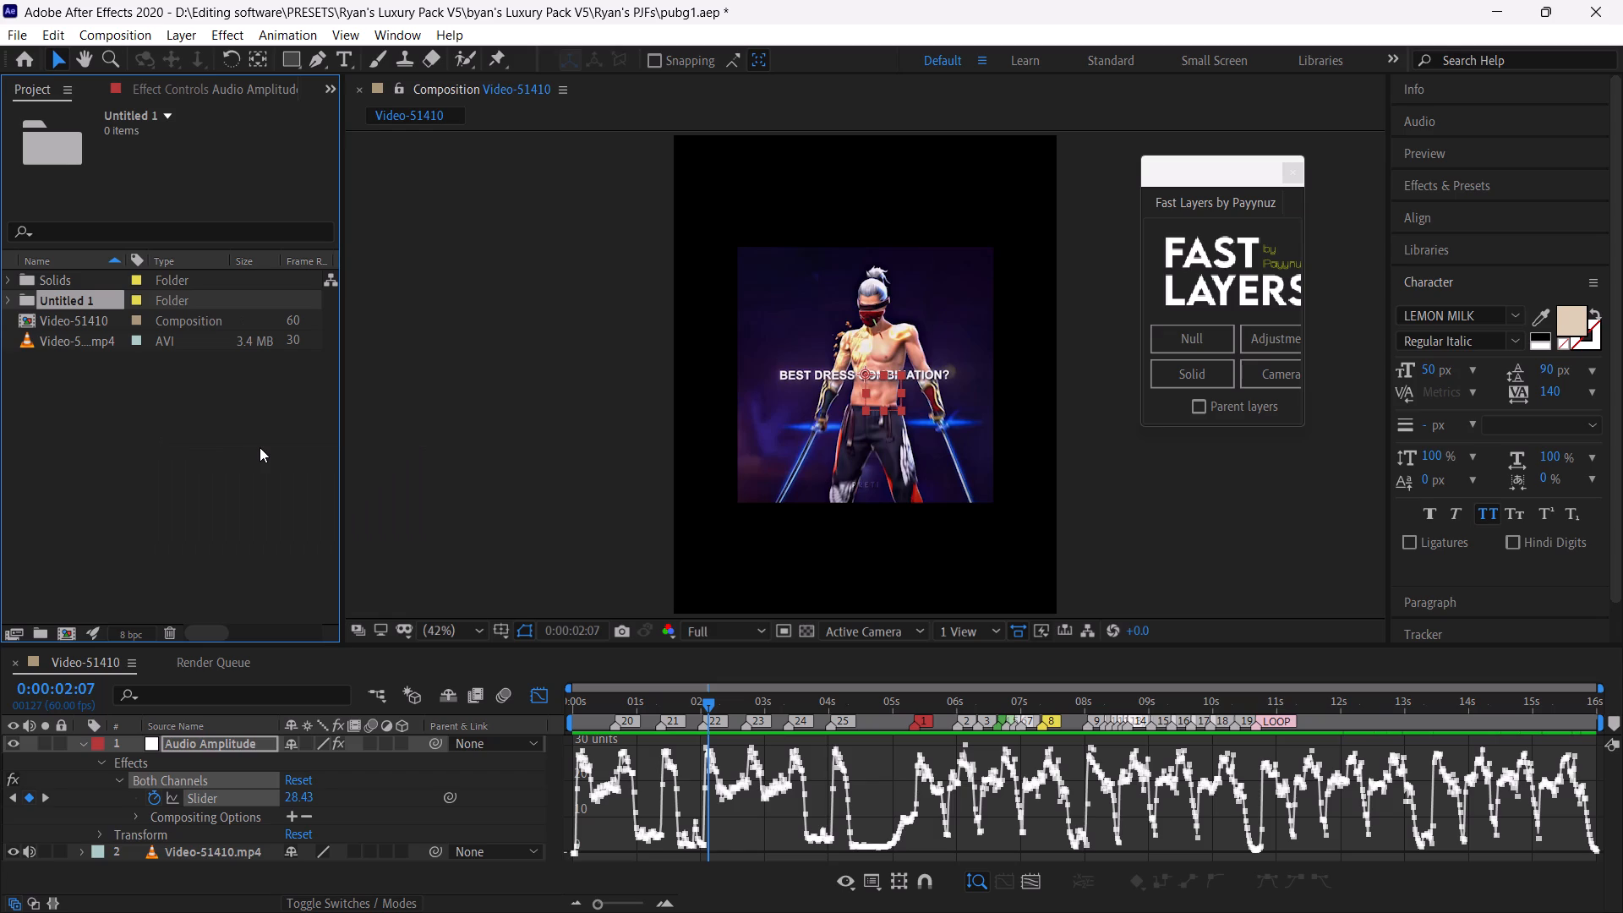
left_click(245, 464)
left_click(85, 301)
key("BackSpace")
Create a new project folder named CLIP.
right_click(112, 376)
left_click(200, 403)
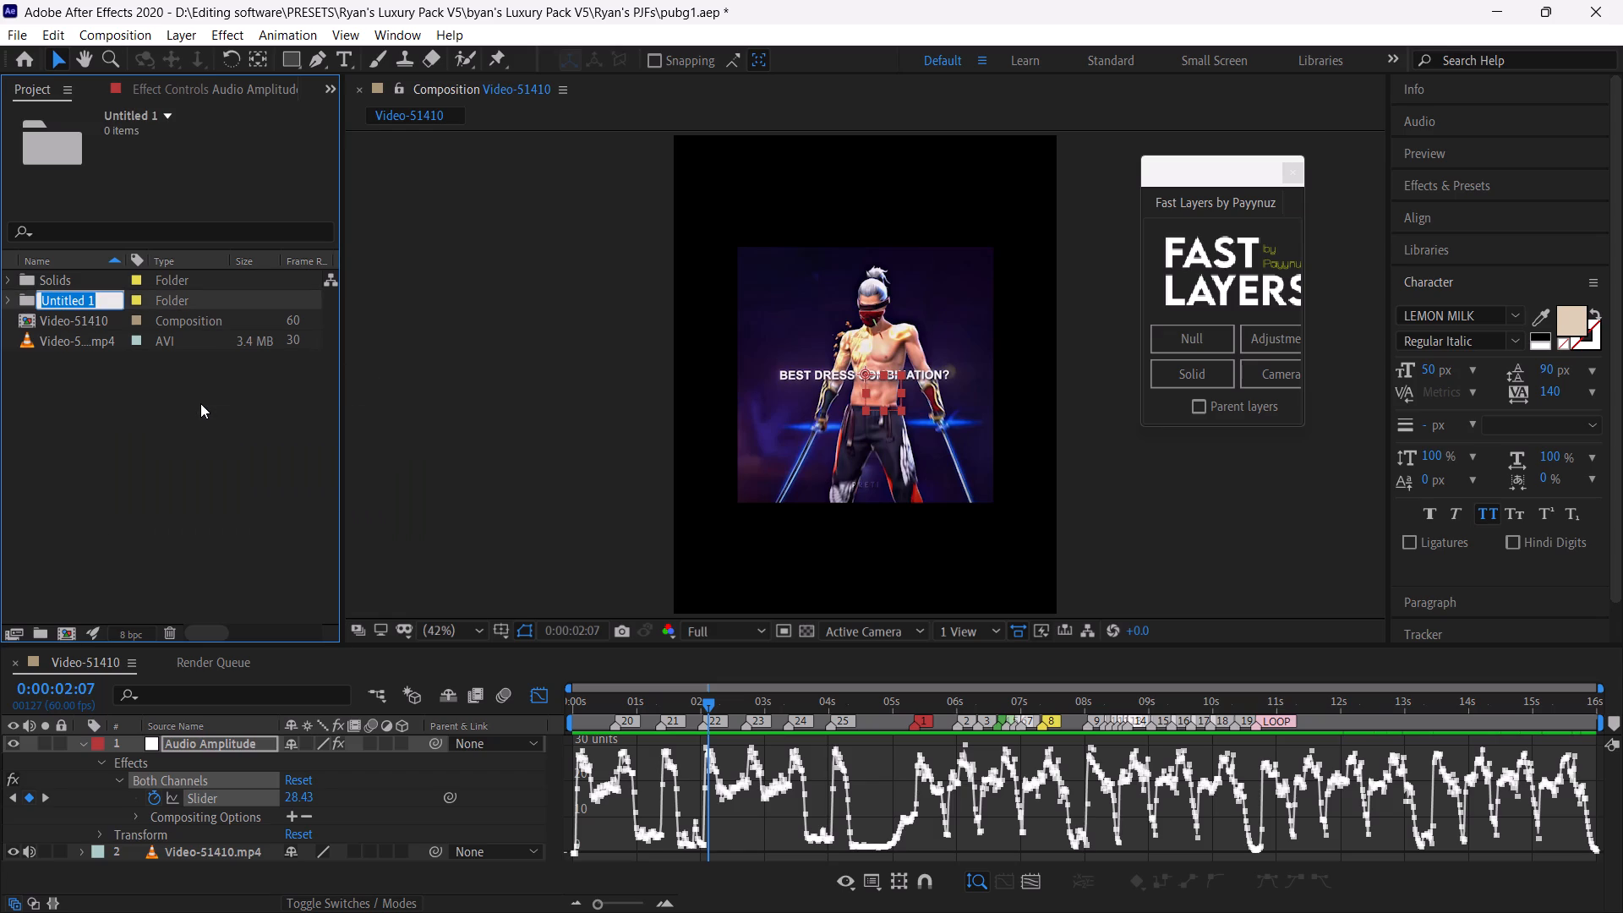
type("CLIP")
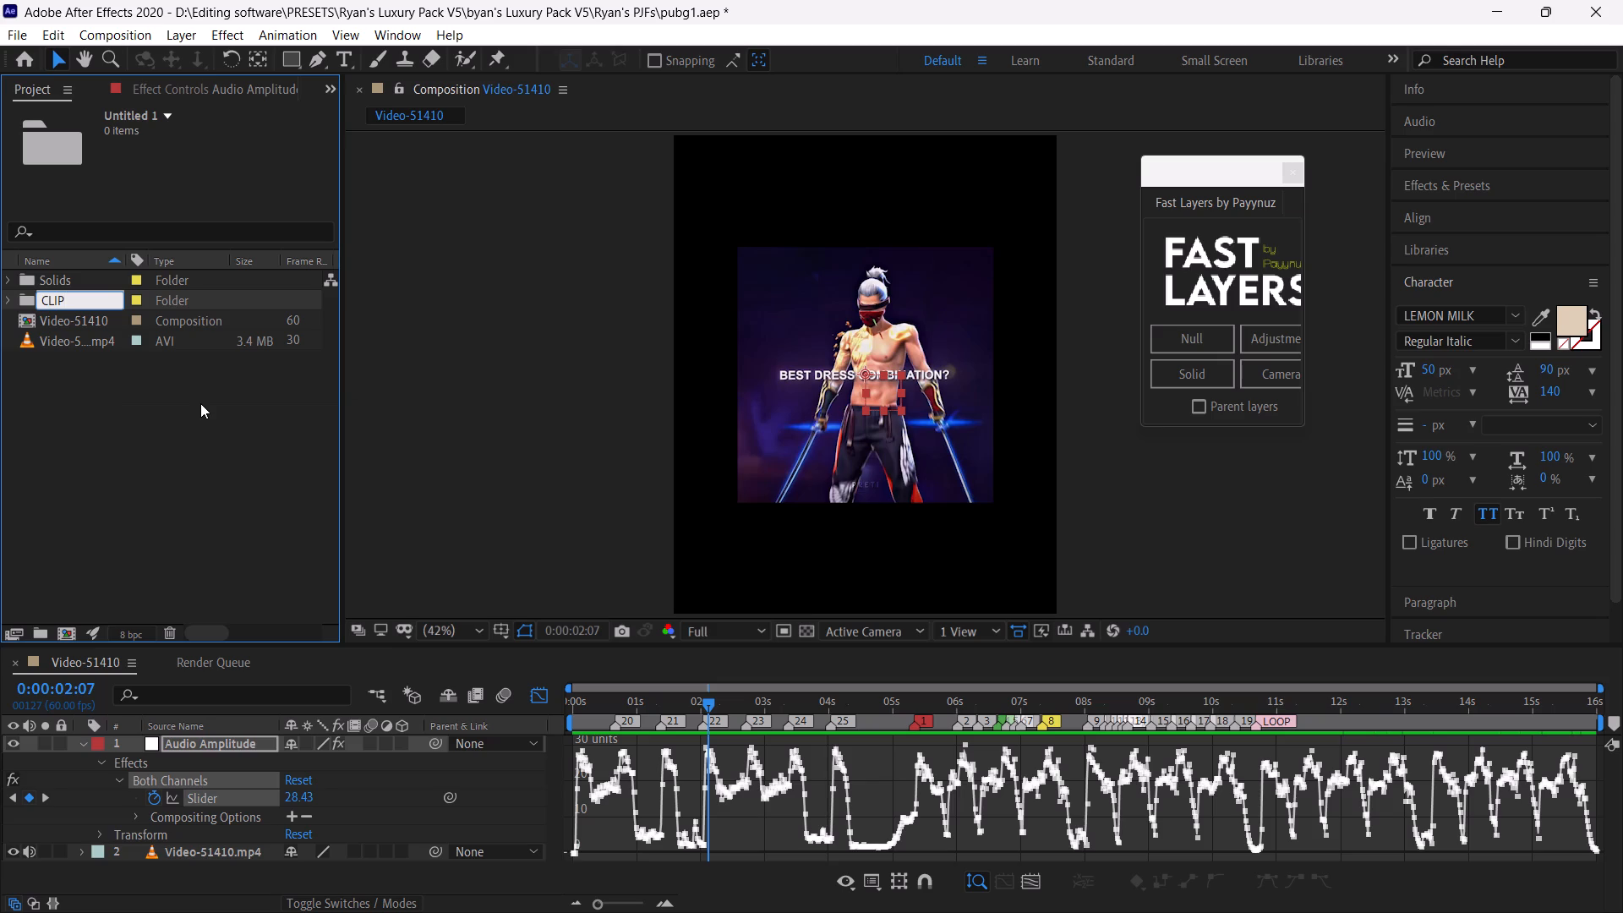
left_click(190, 416)
left_click(51, 275)
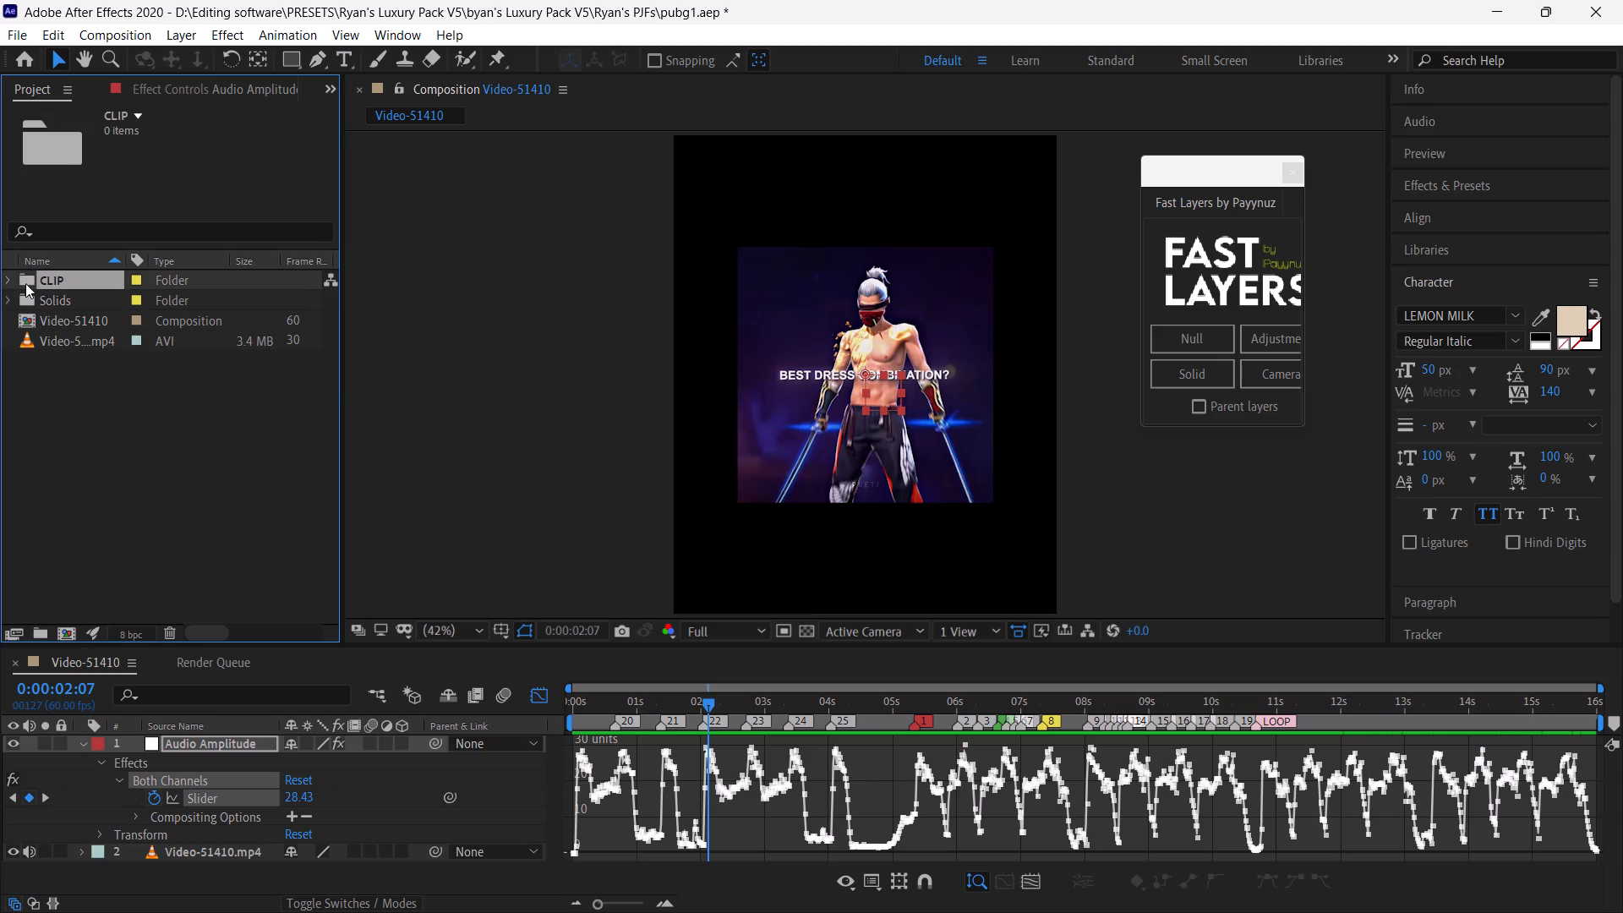
left_click(7, 287)
left_click(7, 287)
Import the selected clips IMG_0776 through IMG_0797 from the PUBG folder into the project's CLIP folder.
left_click(788, 900)
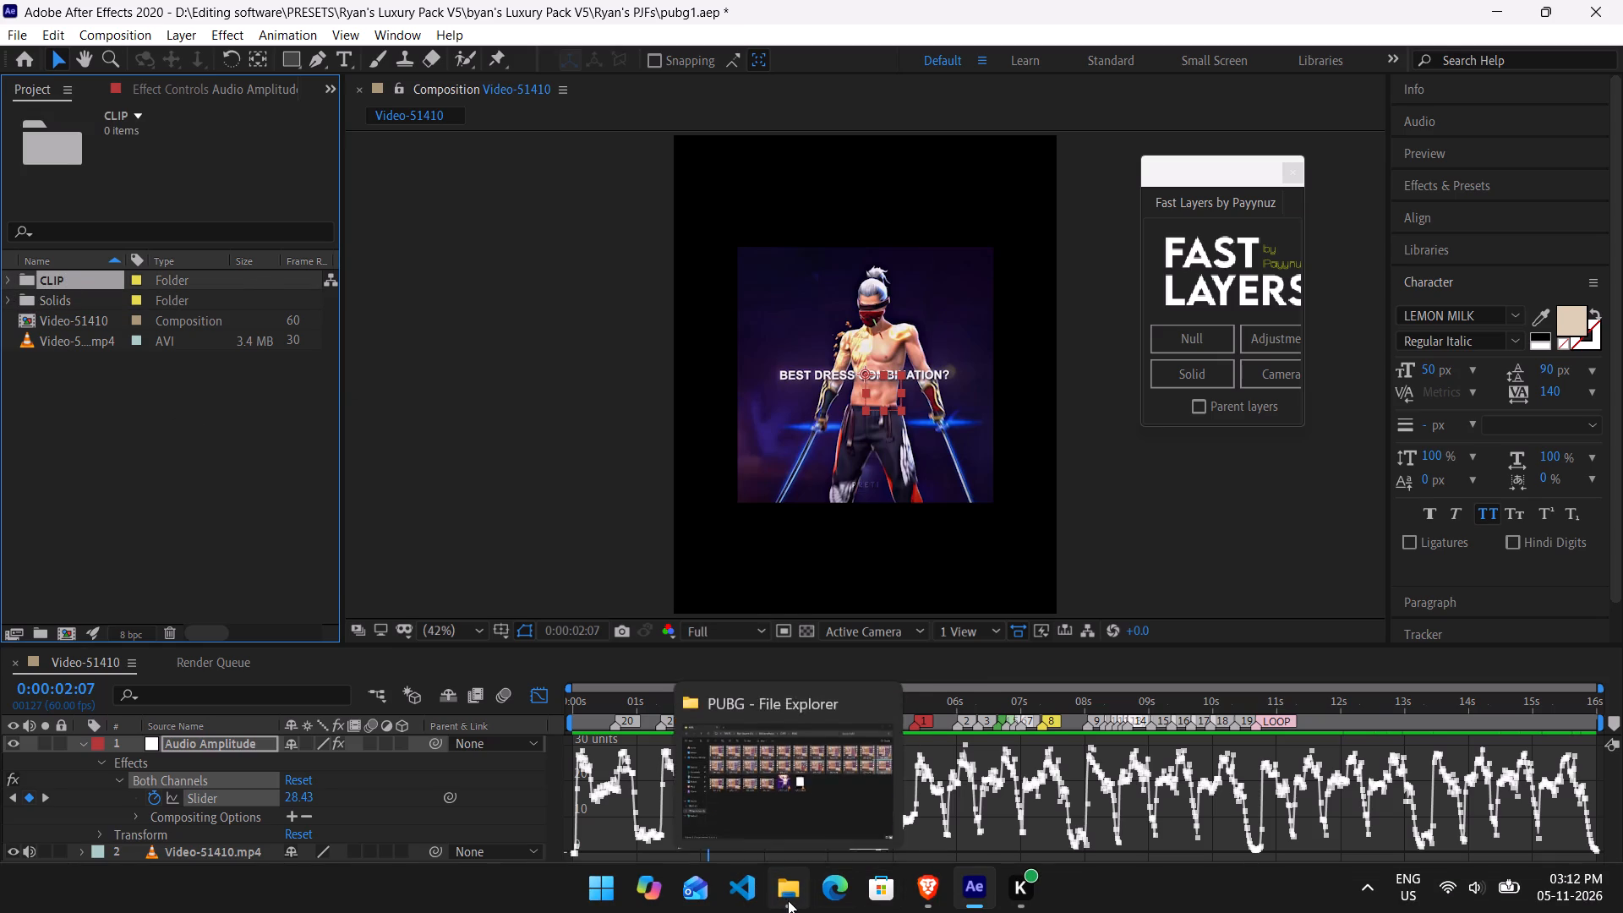
left_click_drag(545, 334, 269, 380)
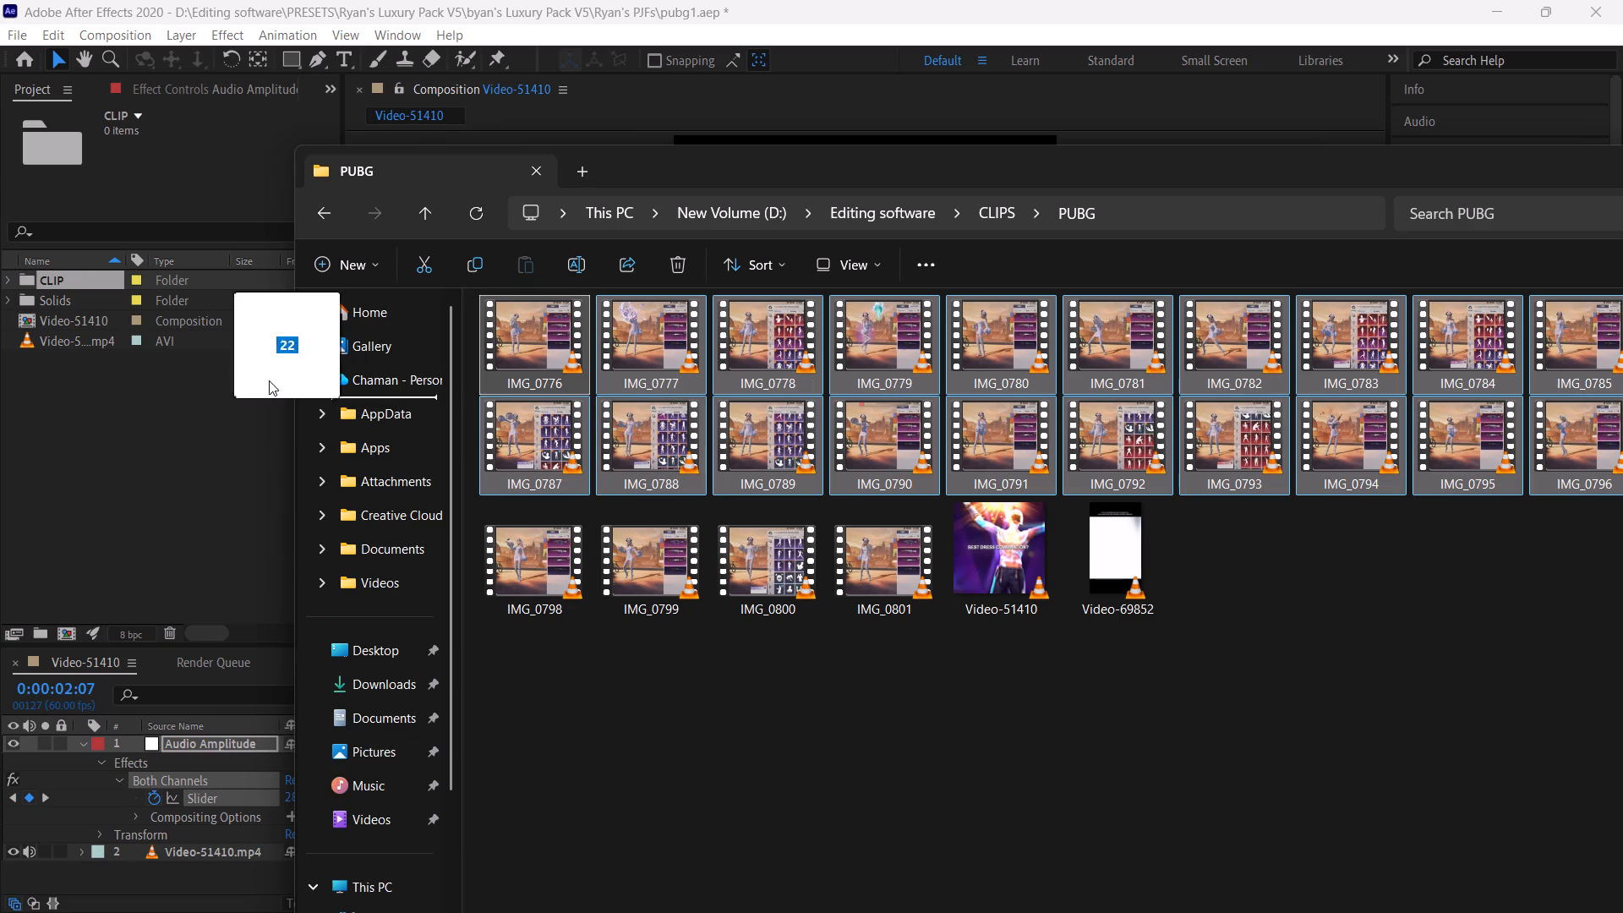
left_click_drag(269, 380, 119, 286)
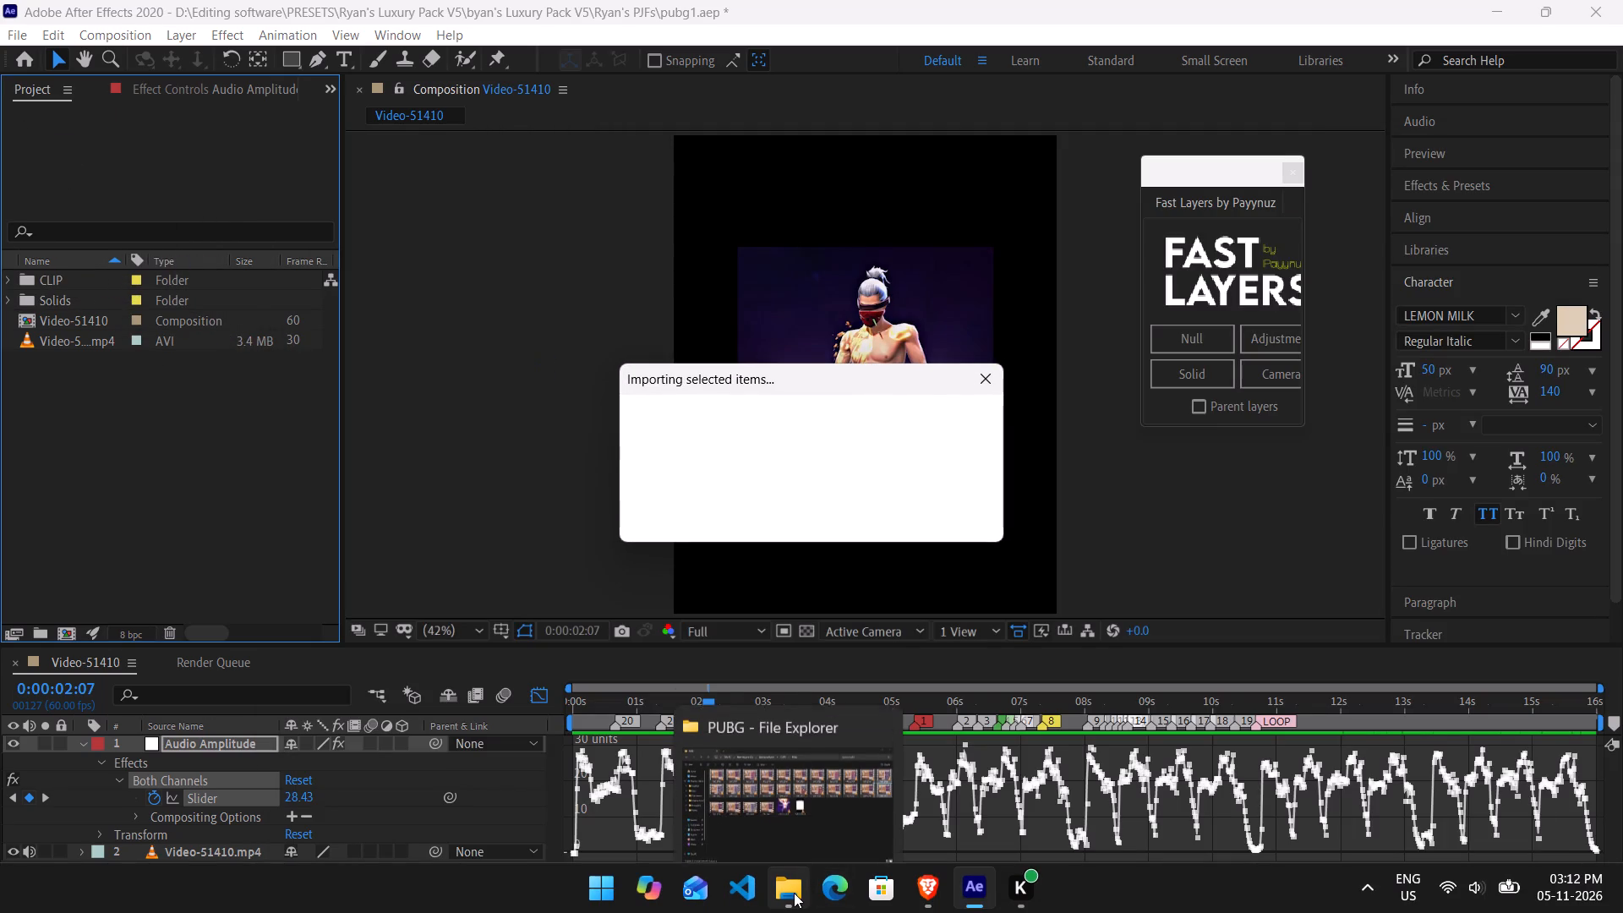
Import the remaining clips IMG_0798 through IMG_0801 from the PUBG folder into the project's CLIP folder.
left_click(794, 893)
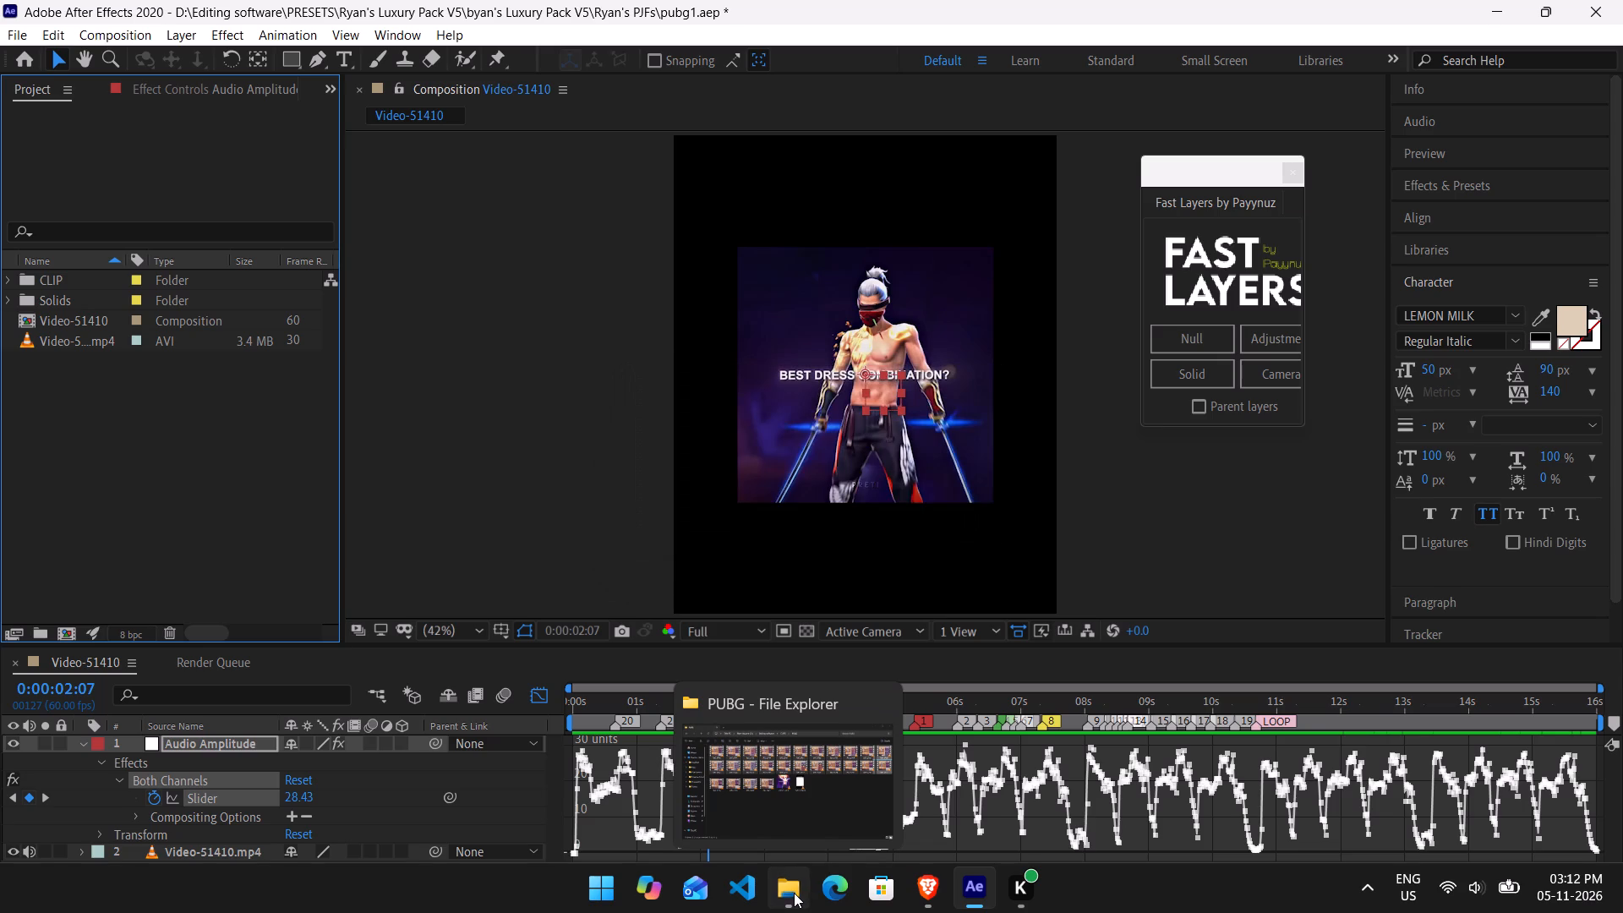
left_click_drag(521, 664, 841, 560)
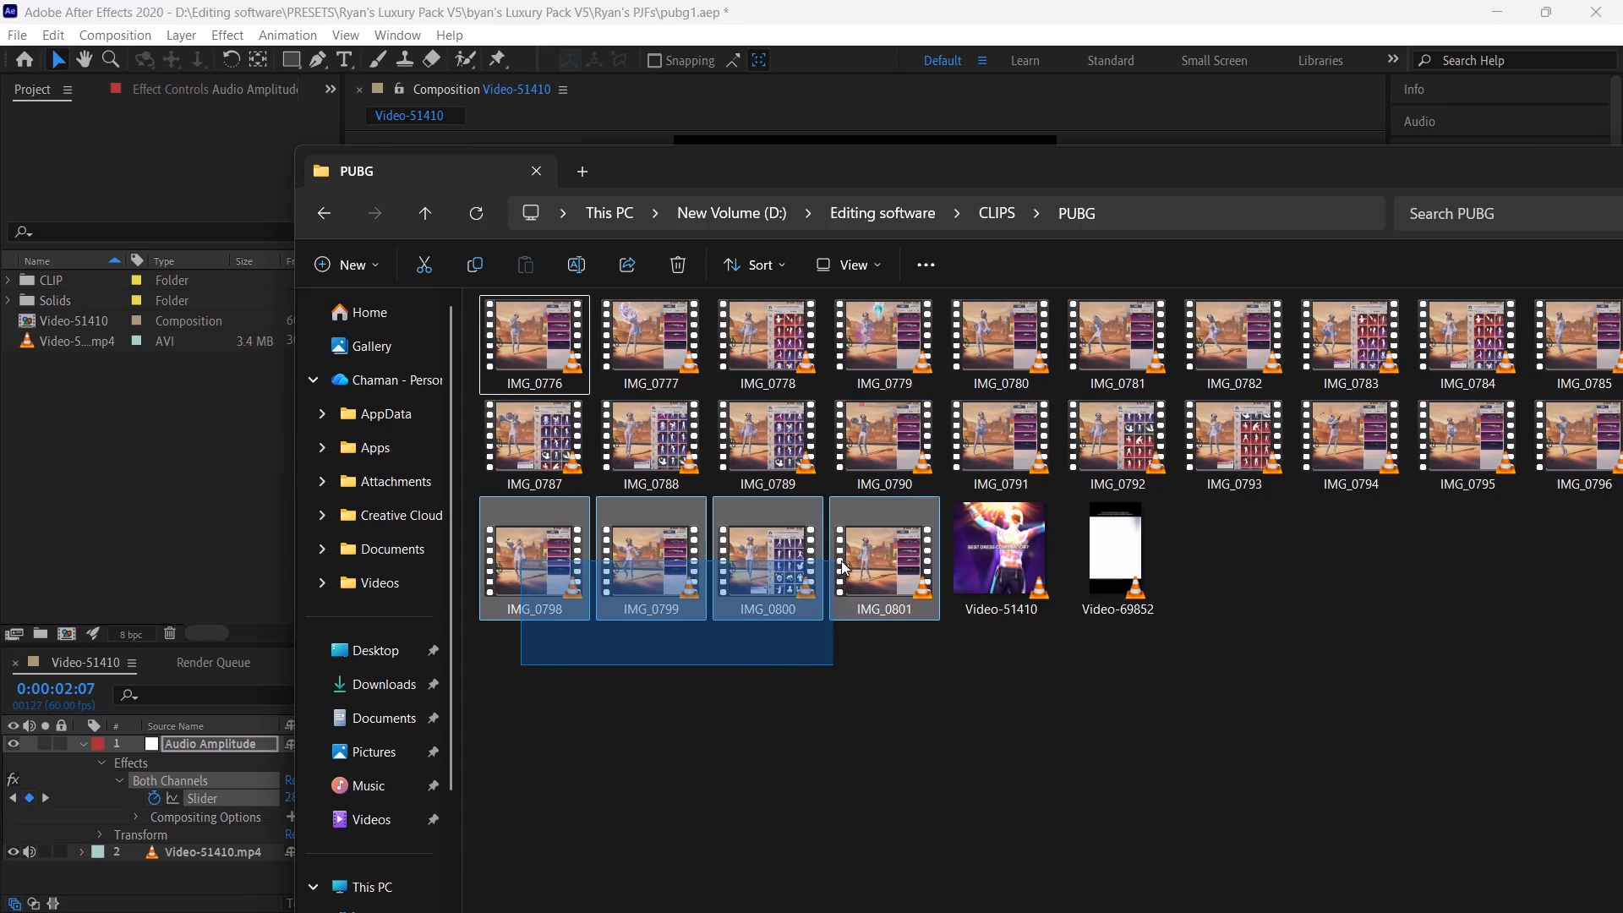
left_click_drag(841, 560, 877, 560)
left_click_drag(532, 550, 112, 365)
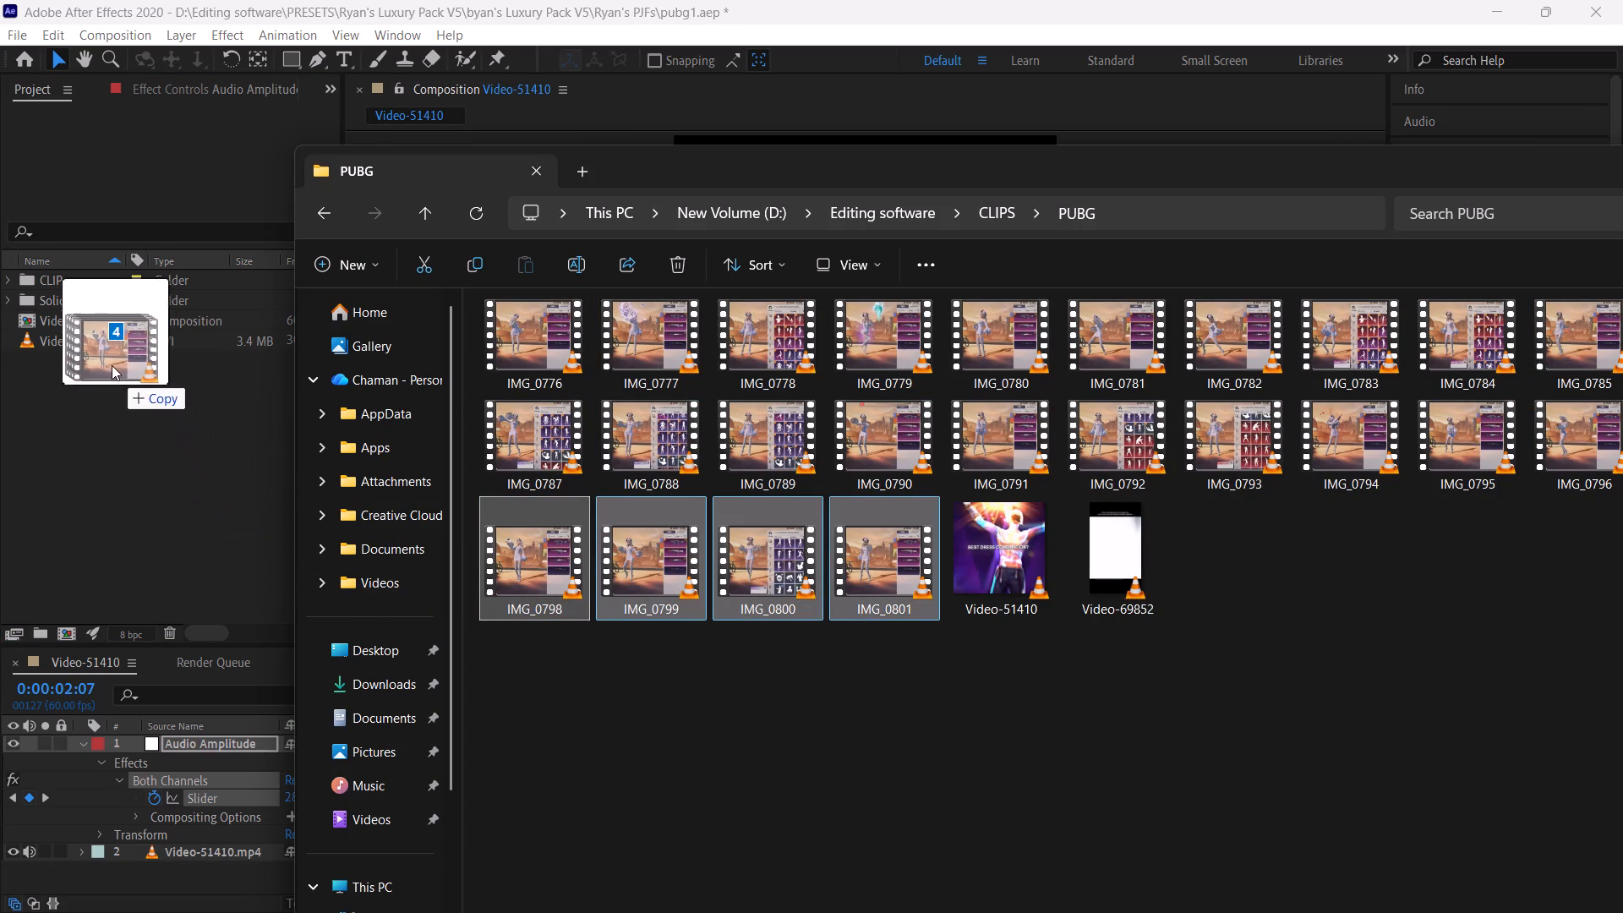
left_click_drag(112, 365, 117, 283)
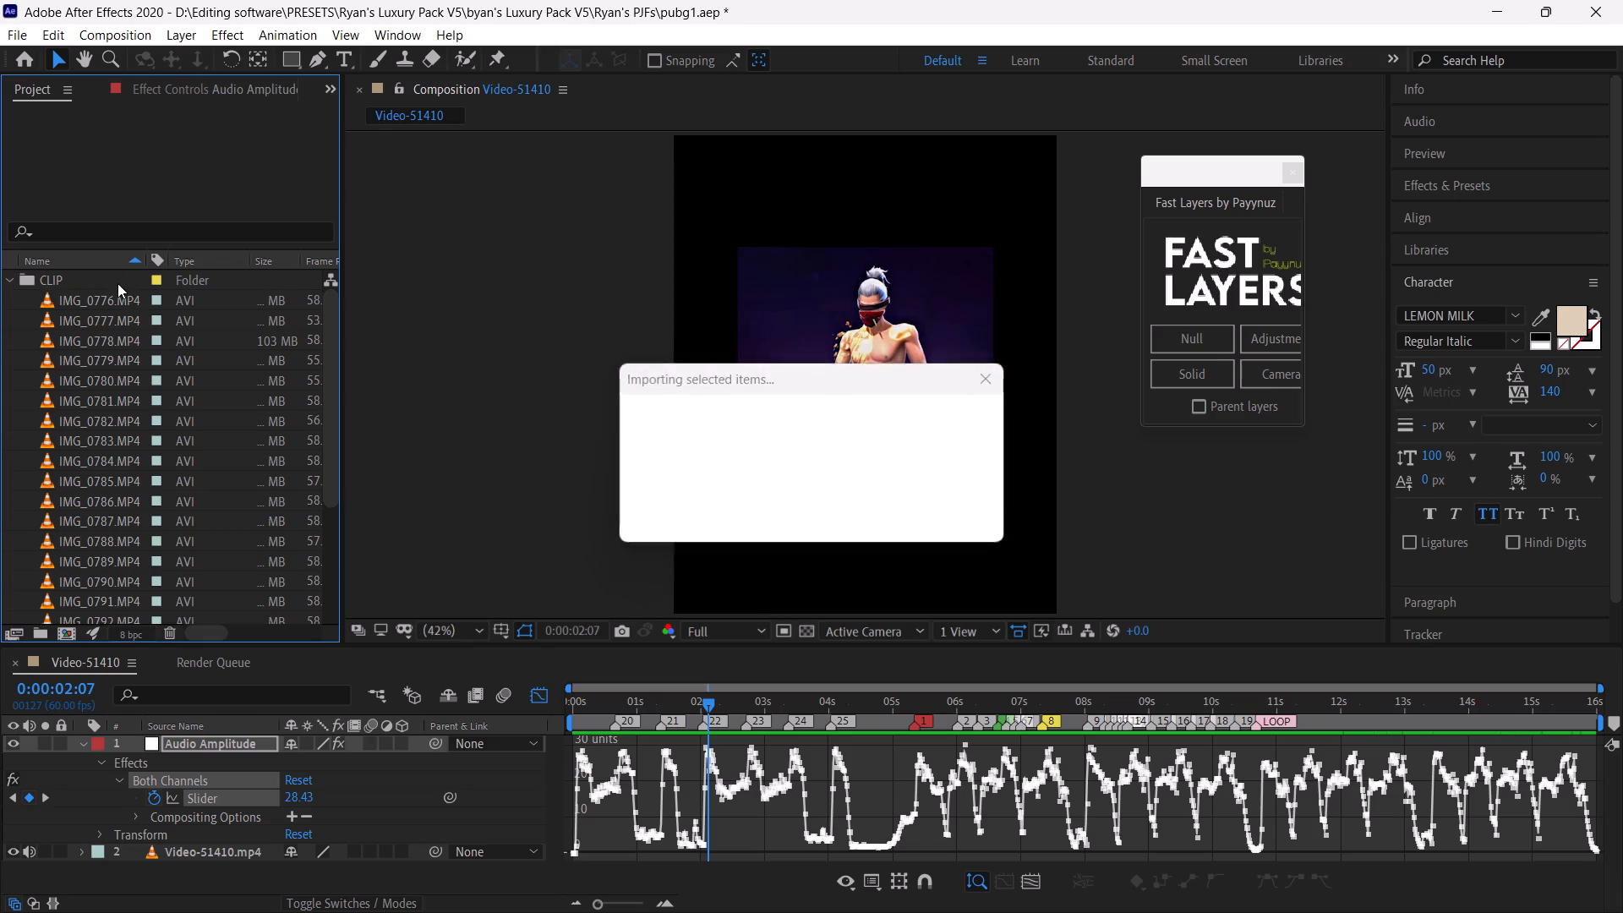
Save the project and return the playhead to 0:00:00:00.
key("ctrl+s")
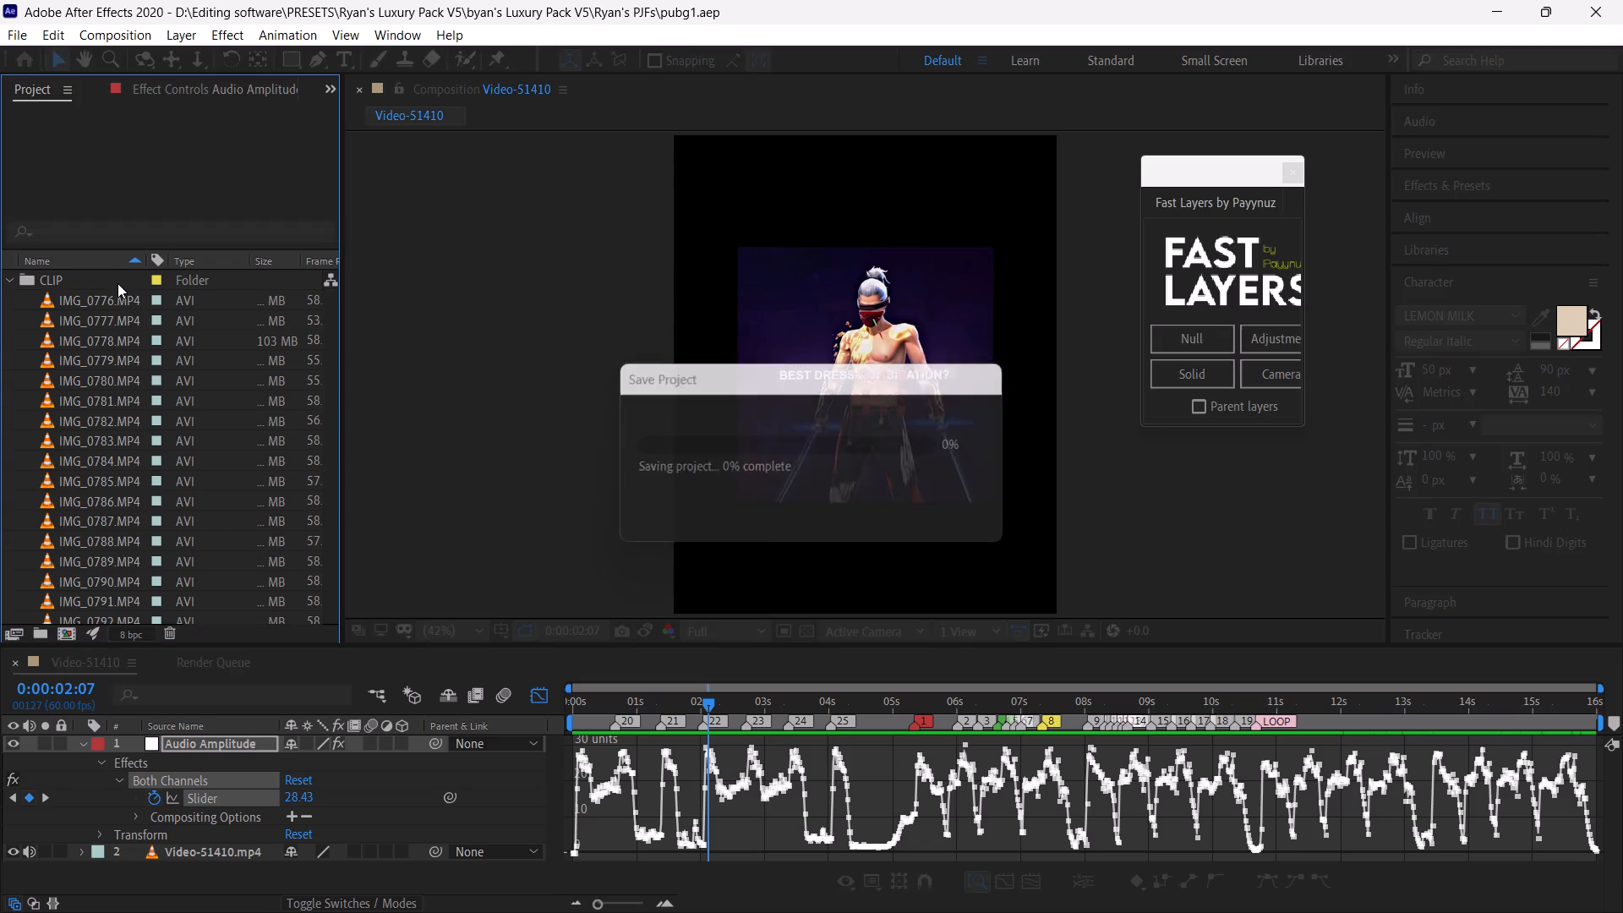
key("ctrl+s")
key("ctrl+s")
key("ctrl+s")
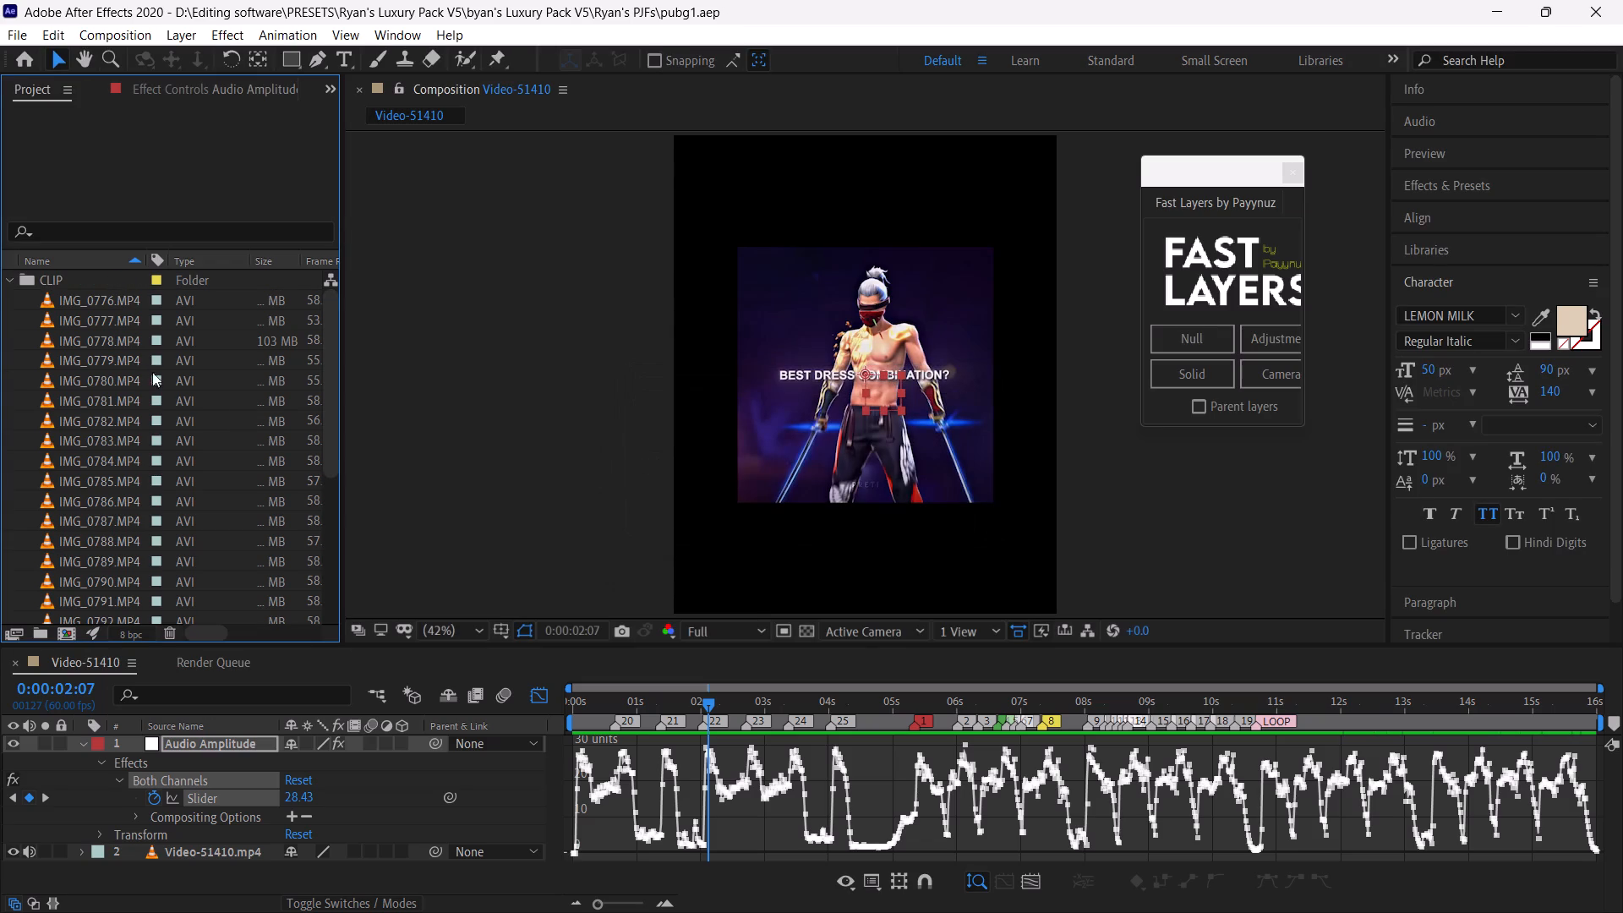
left_click_drag(589, 697, 533, 692)
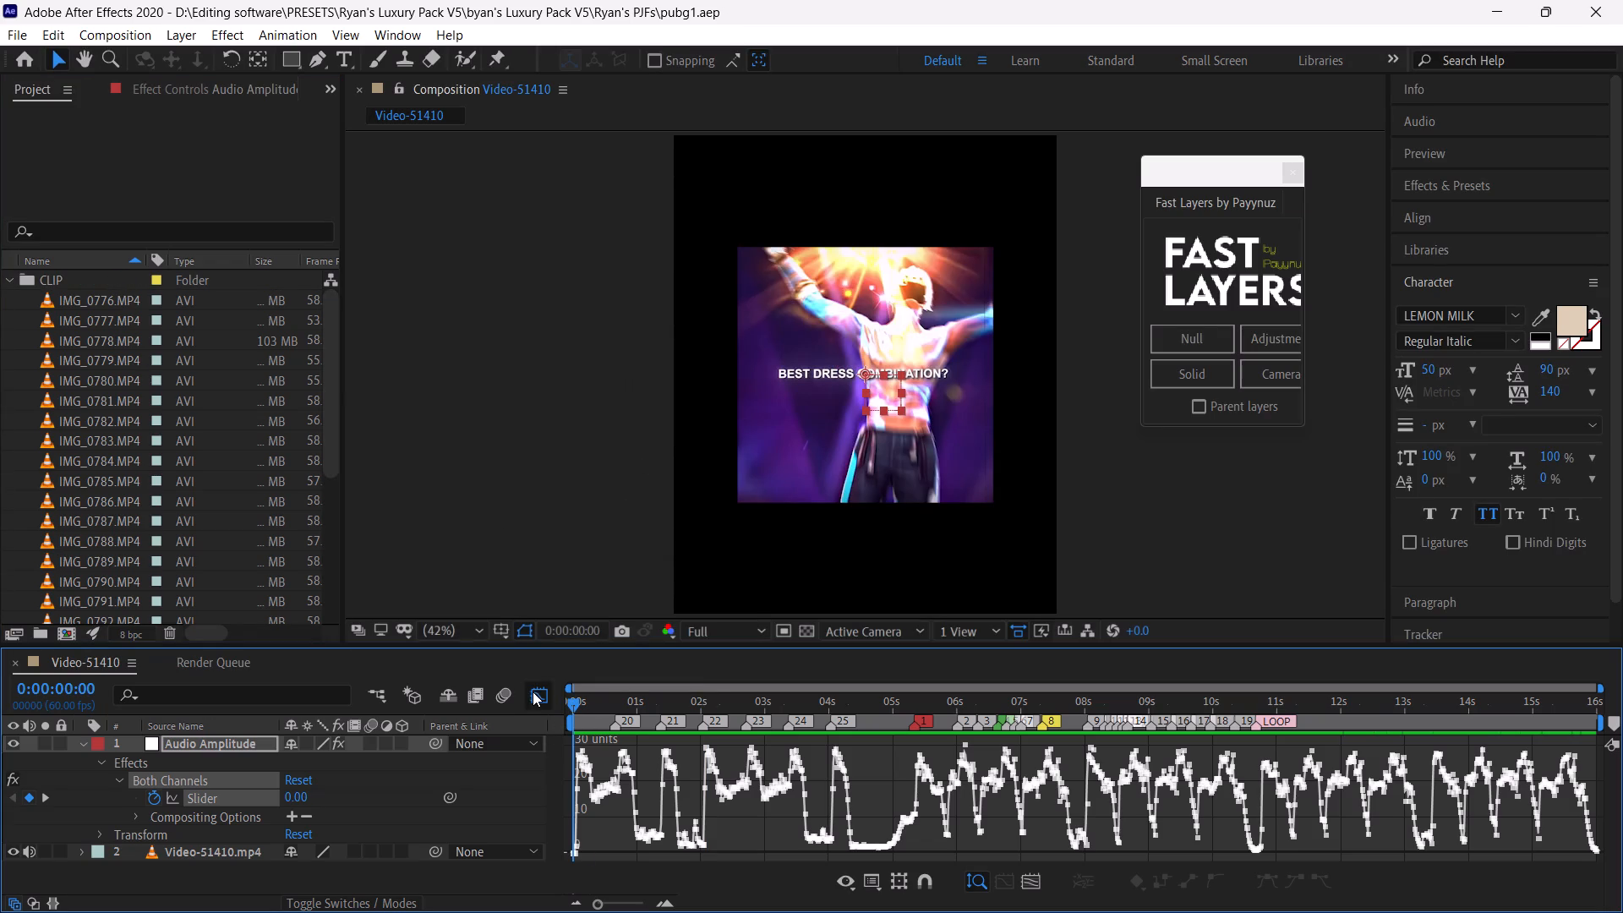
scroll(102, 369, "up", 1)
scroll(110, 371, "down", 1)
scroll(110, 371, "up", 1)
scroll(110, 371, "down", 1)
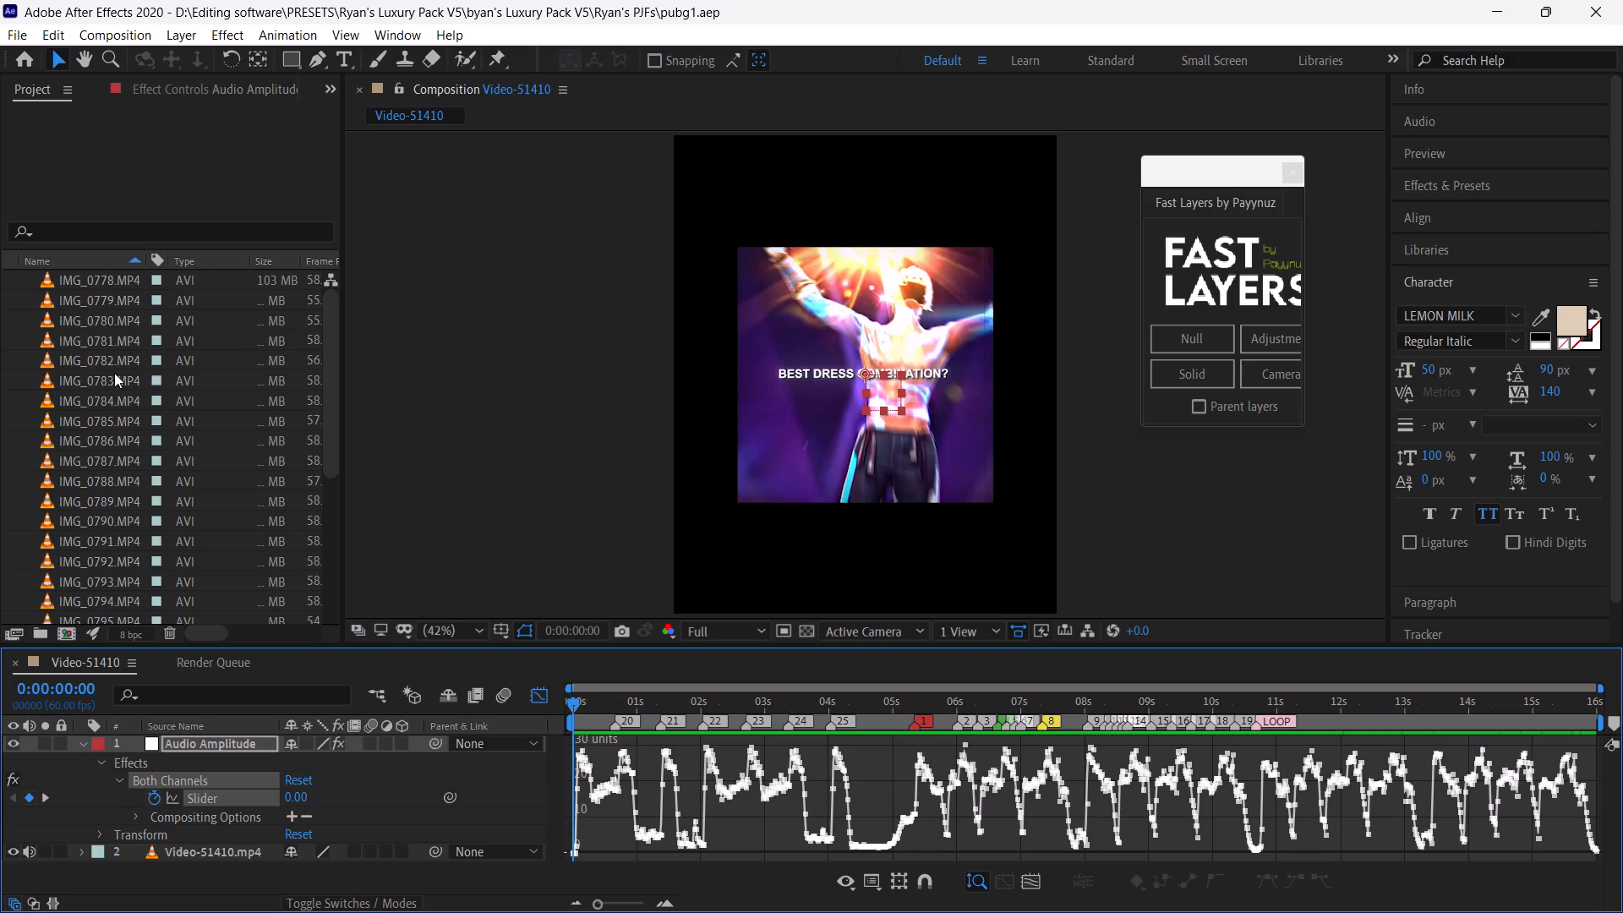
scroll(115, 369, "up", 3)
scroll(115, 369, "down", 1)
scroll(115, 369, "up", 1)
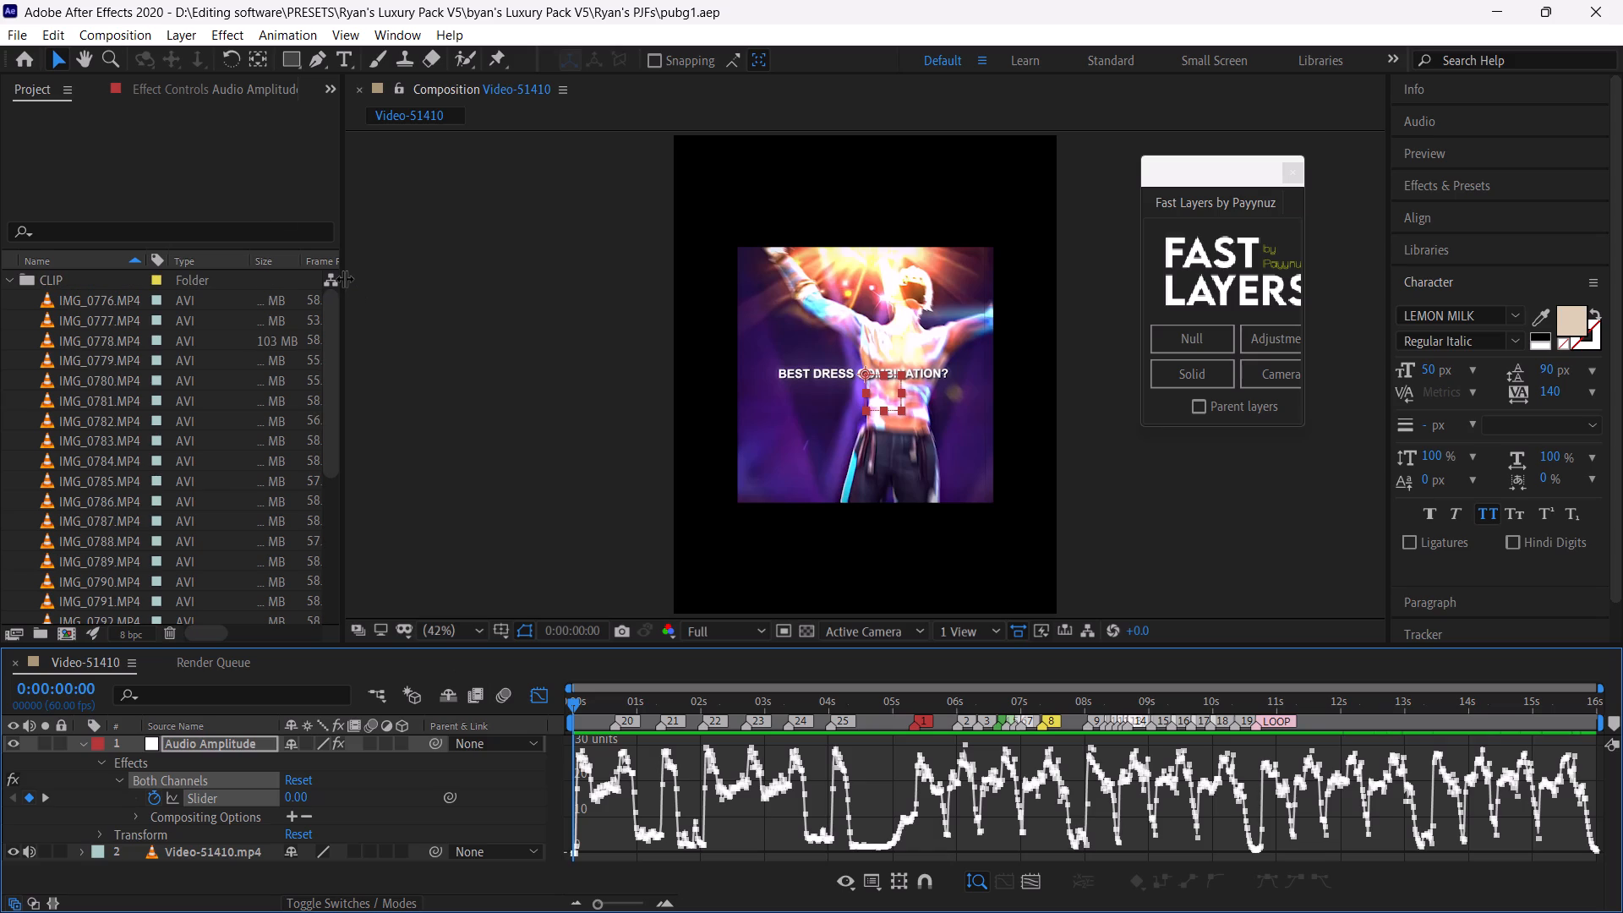
Widen the Project panel until the clips' Frame Rate, In Point and Out Point columns are showing.
left_click_drag(344, 278, 492, 299)
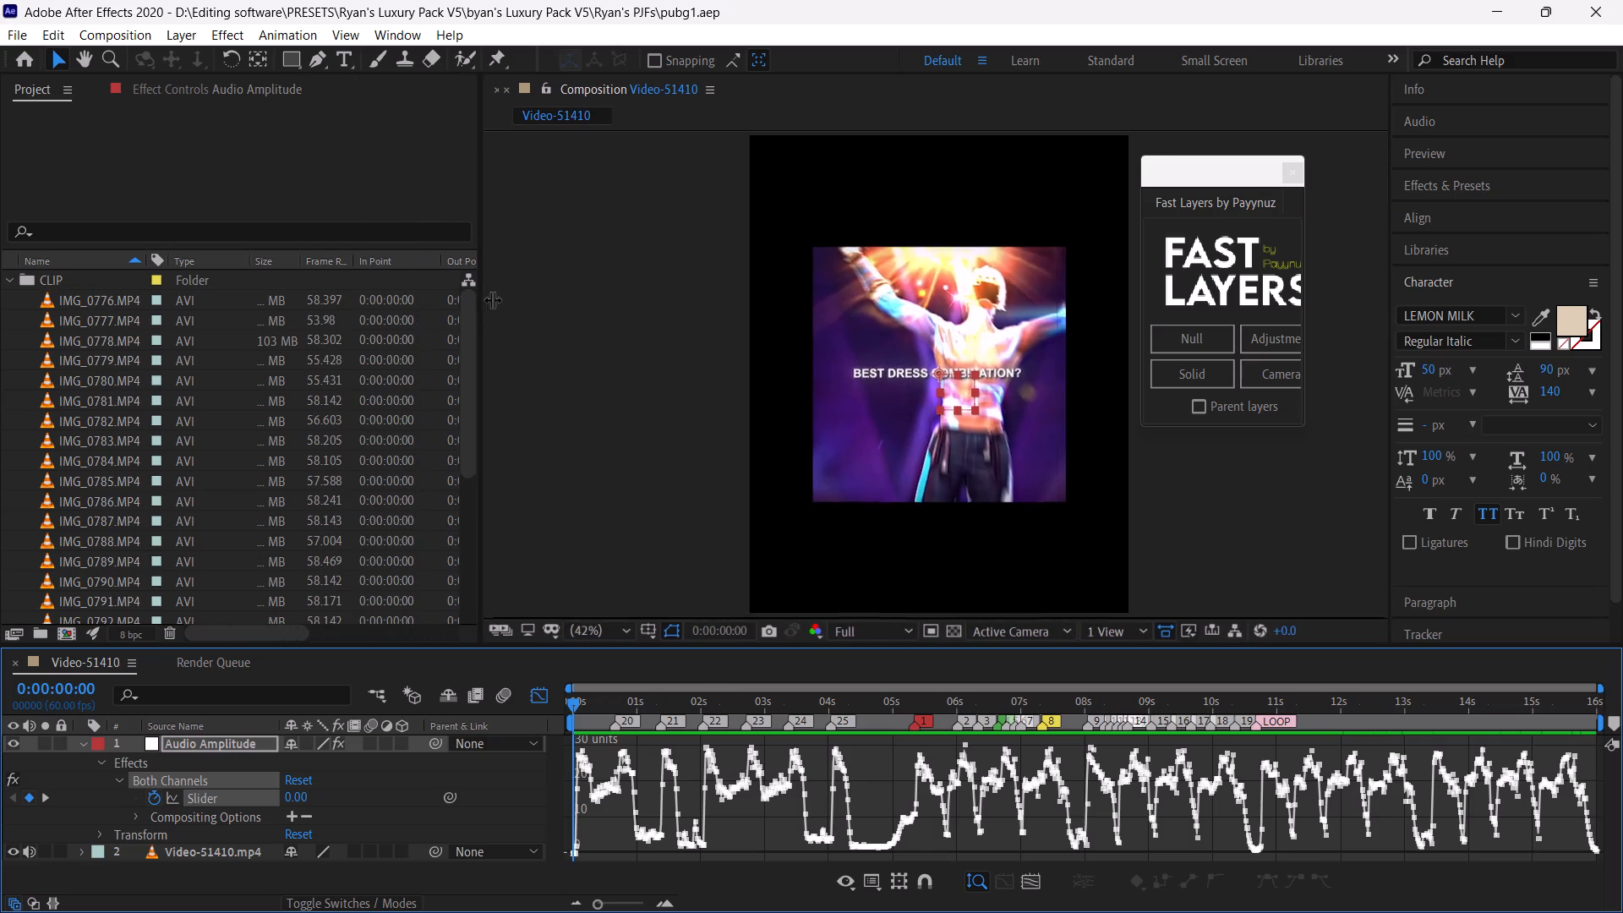
left_click_drag(492, 299, 762, 309)
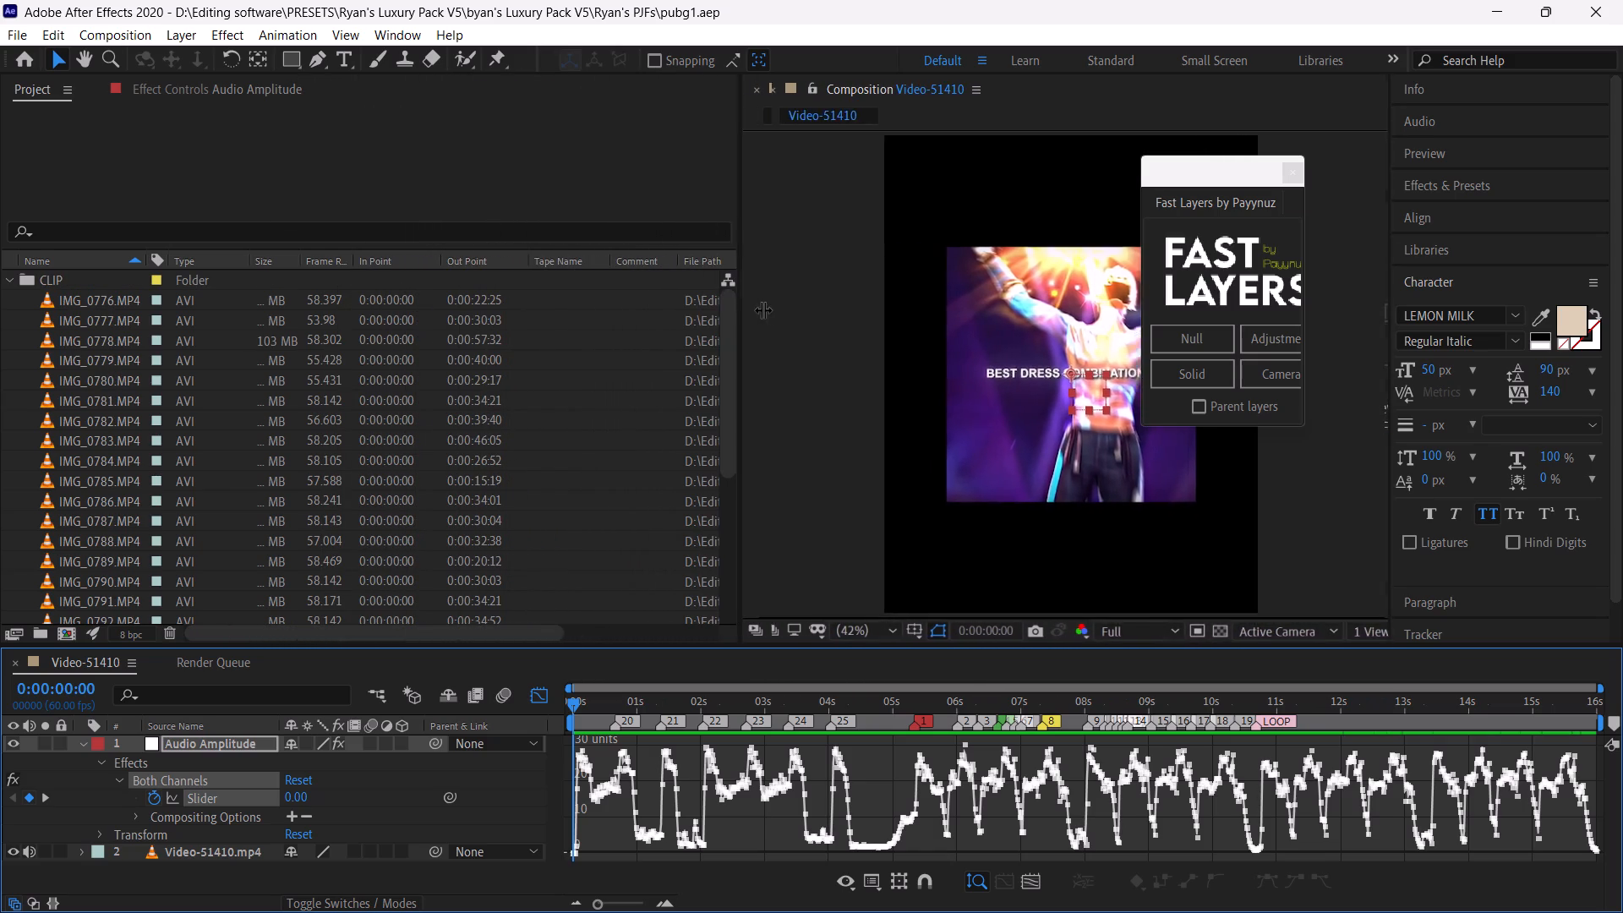
left_click_drag(762, 309, 918, 314)
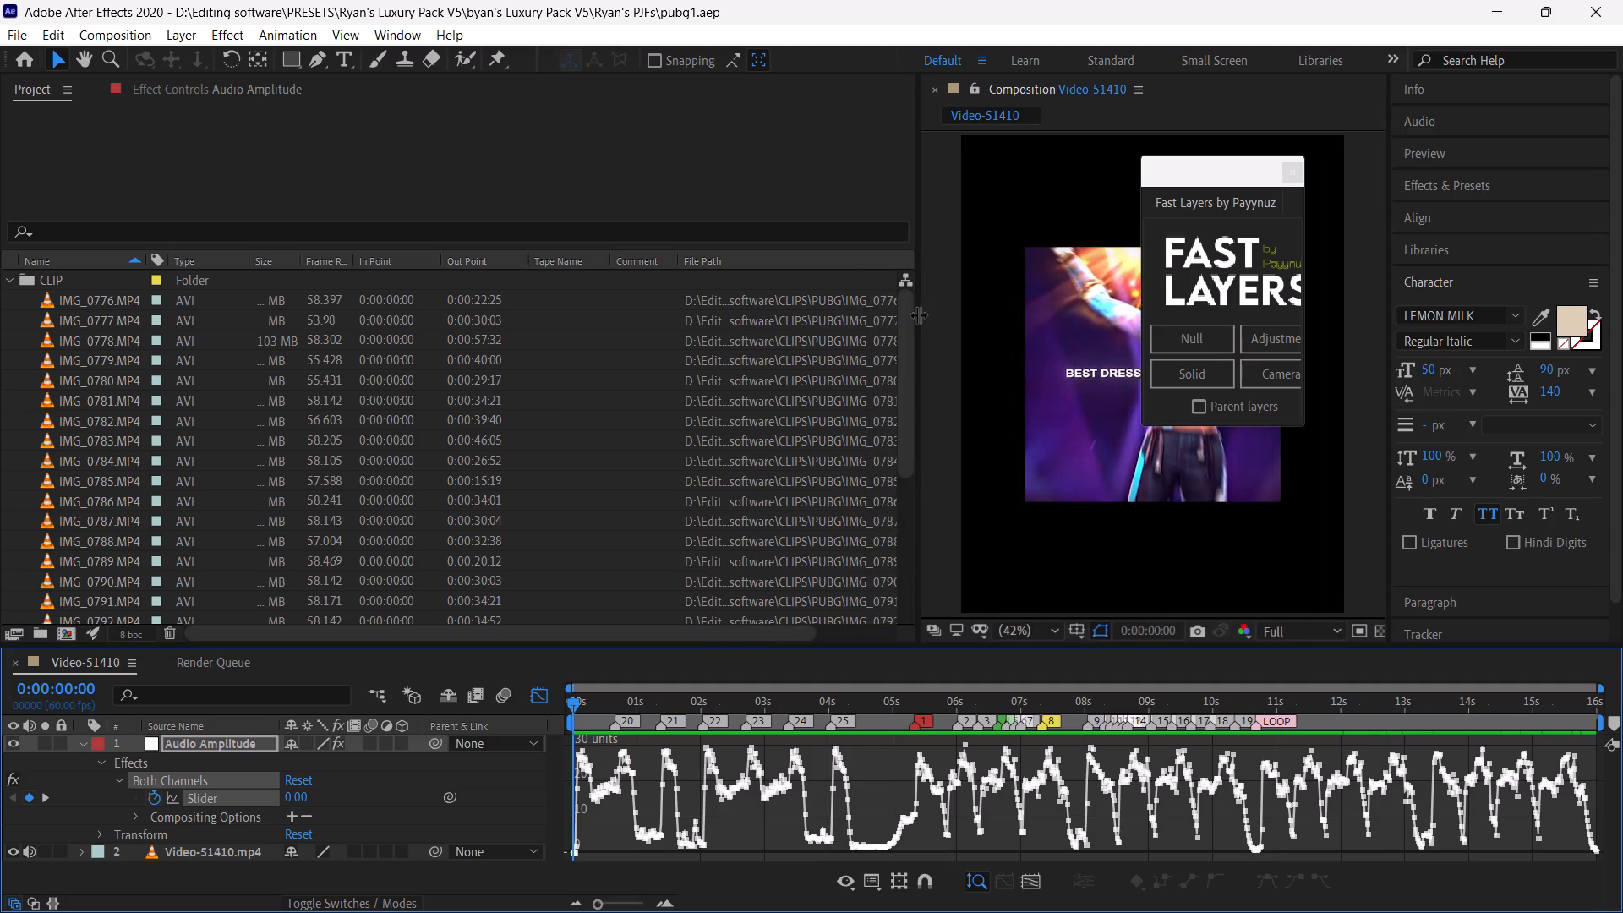
left_click_drag(918, 314, 537, 369)
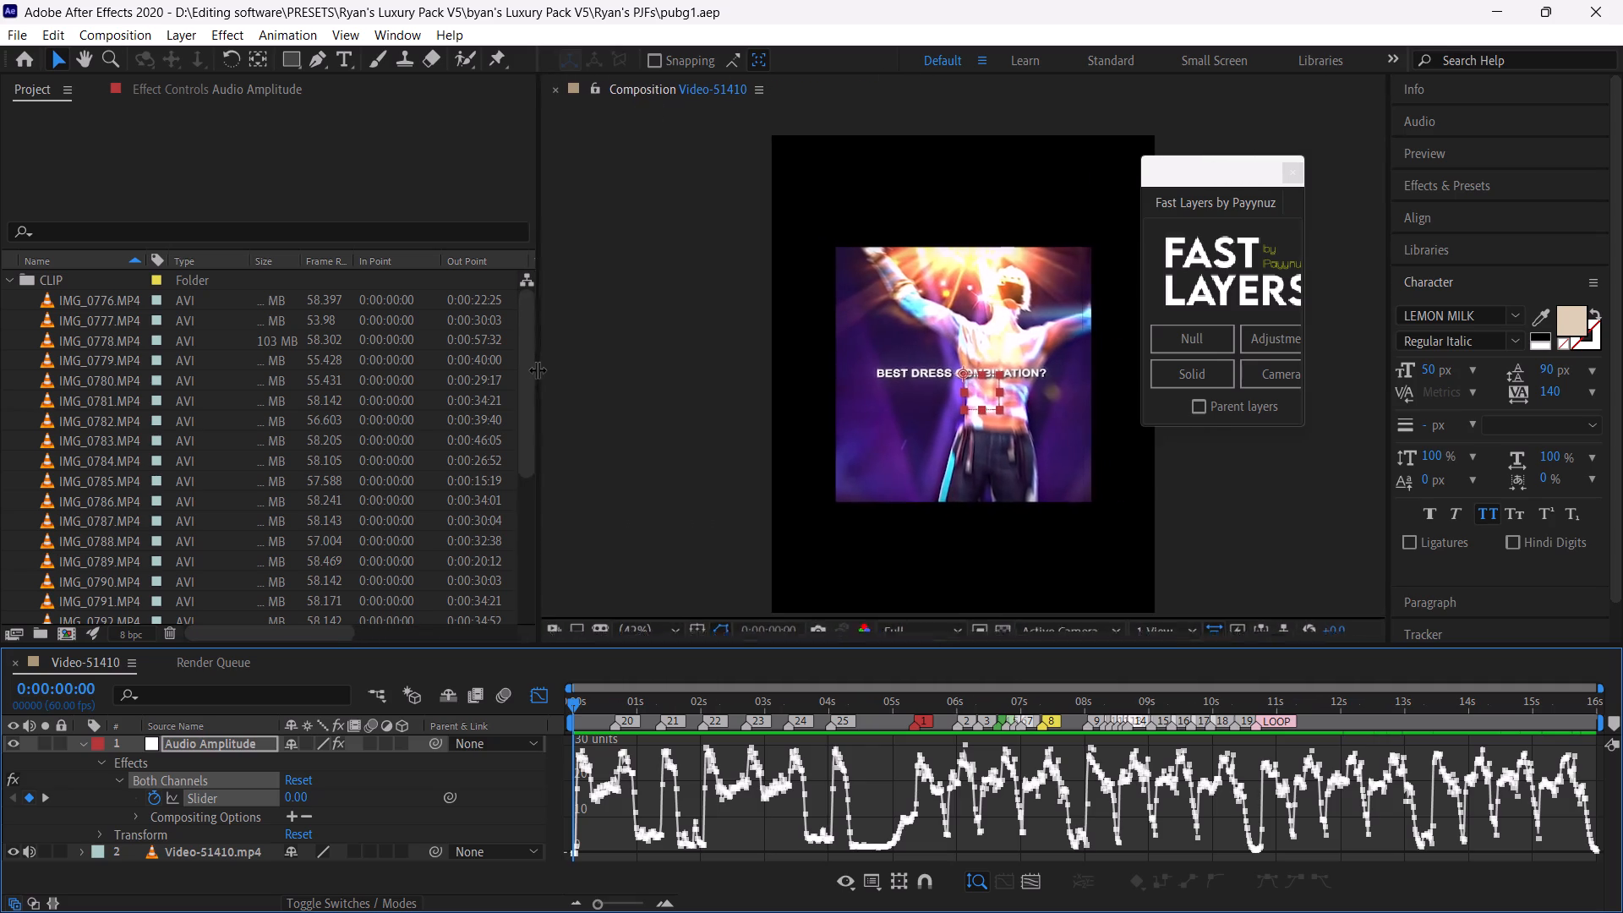
left_click_drag(537, 369, 536, 374)
Move the floating Fast Layers window off the composition image into the empty area beside it.
left_click_drag(1216, 167, 647, 161)
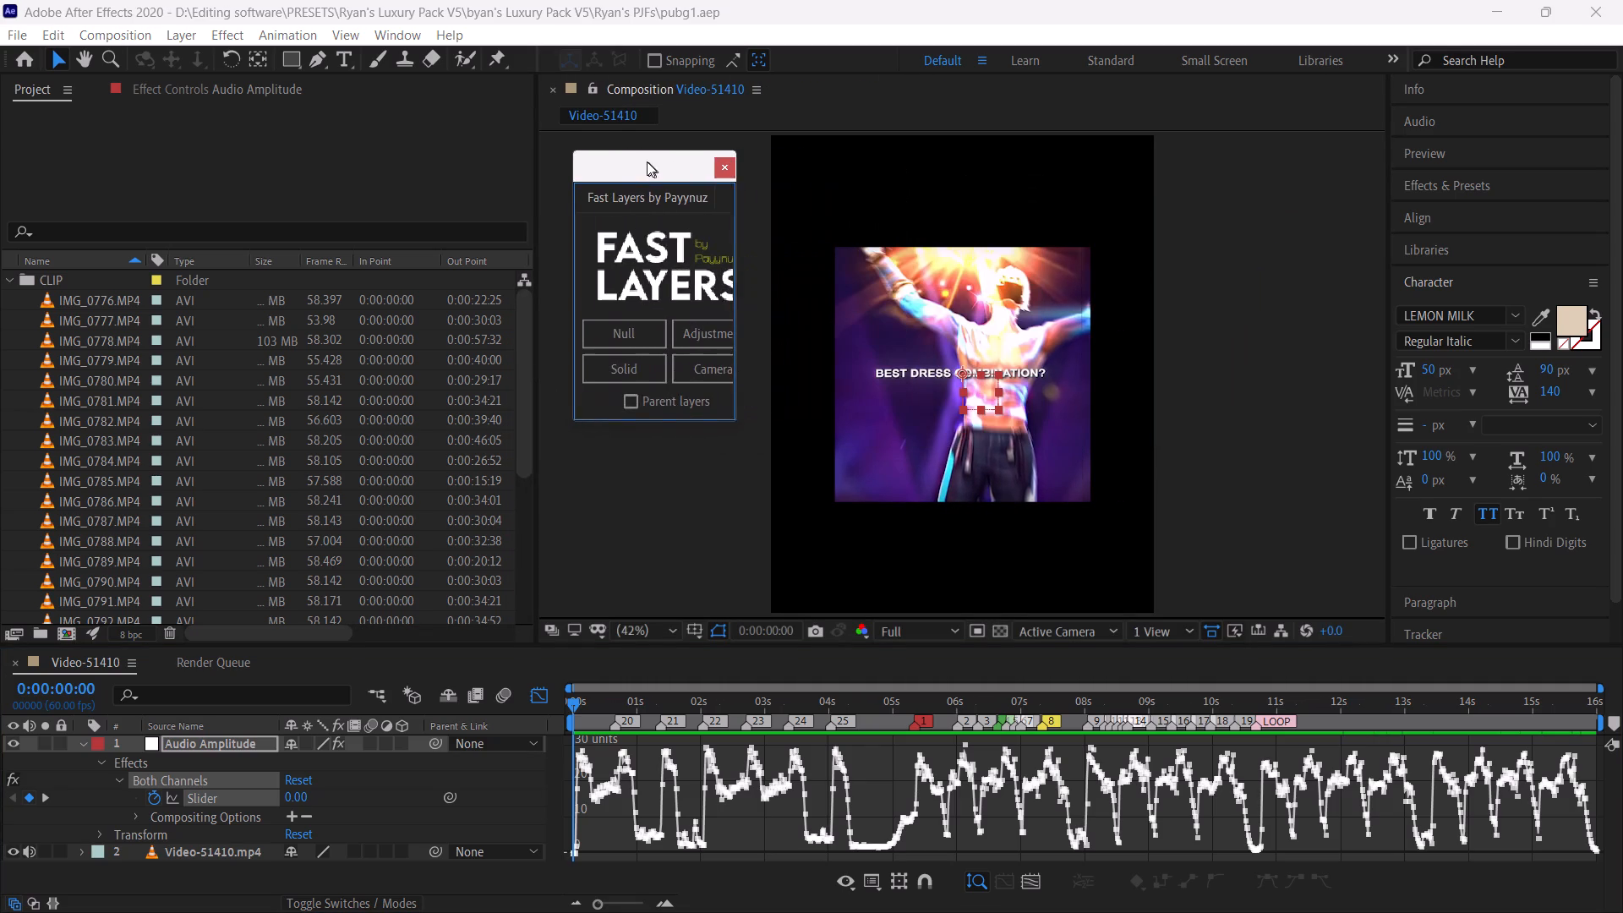
left_click_drag(647, 161, 628, 152)
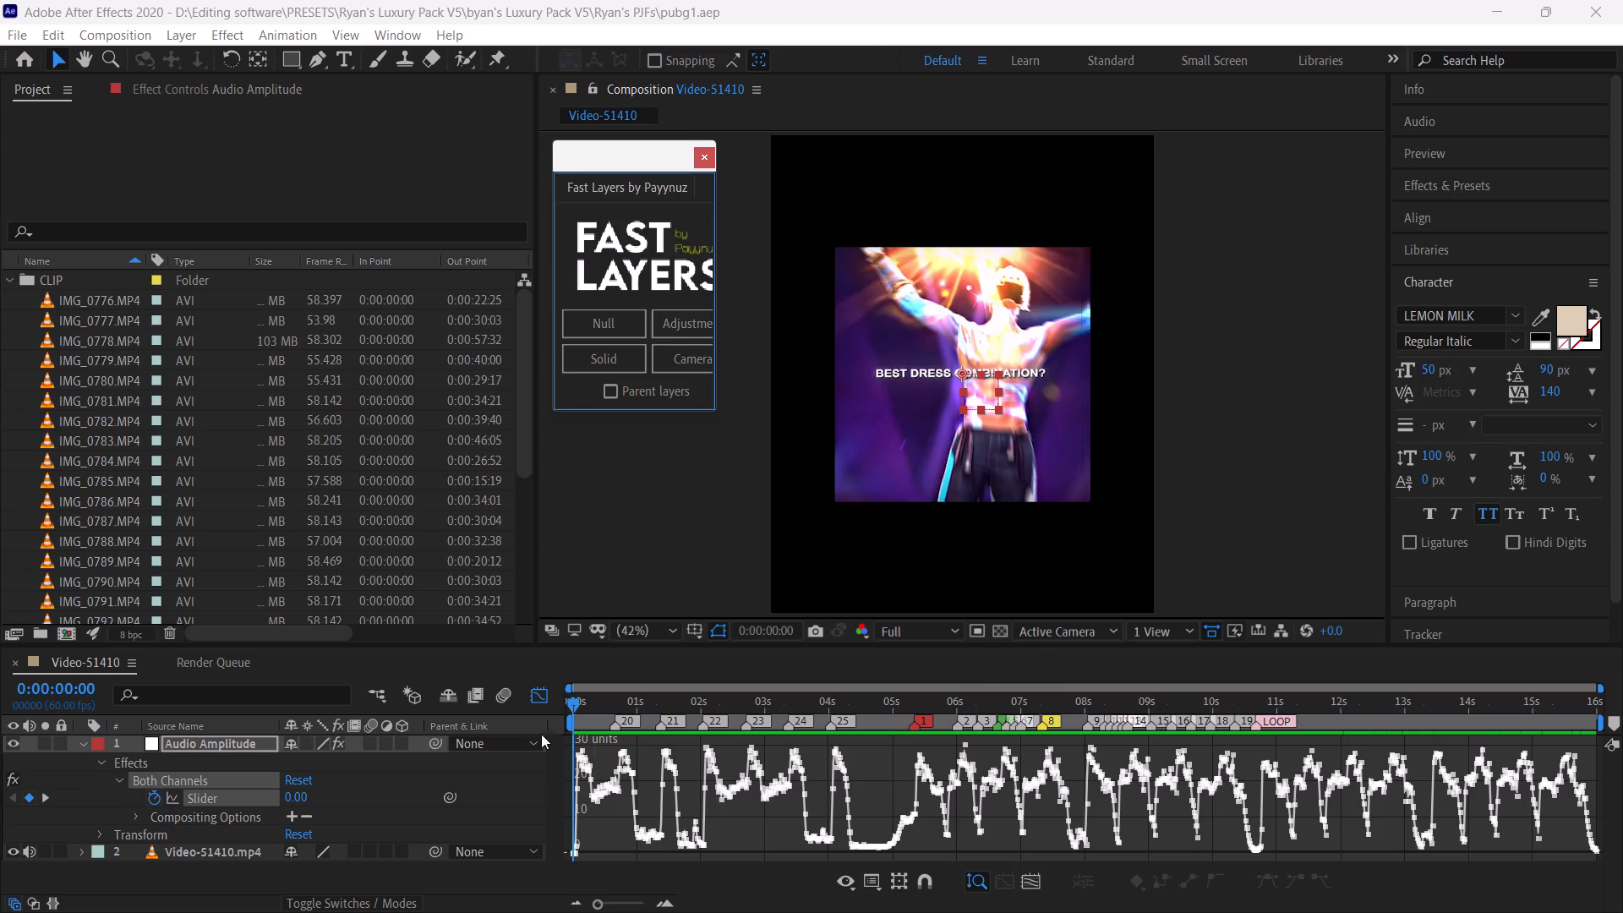
Leave the graph view, collapse the Audio Amplitude layer's properties and save the project.
left_click(538, 697)
left_click(623, 740)
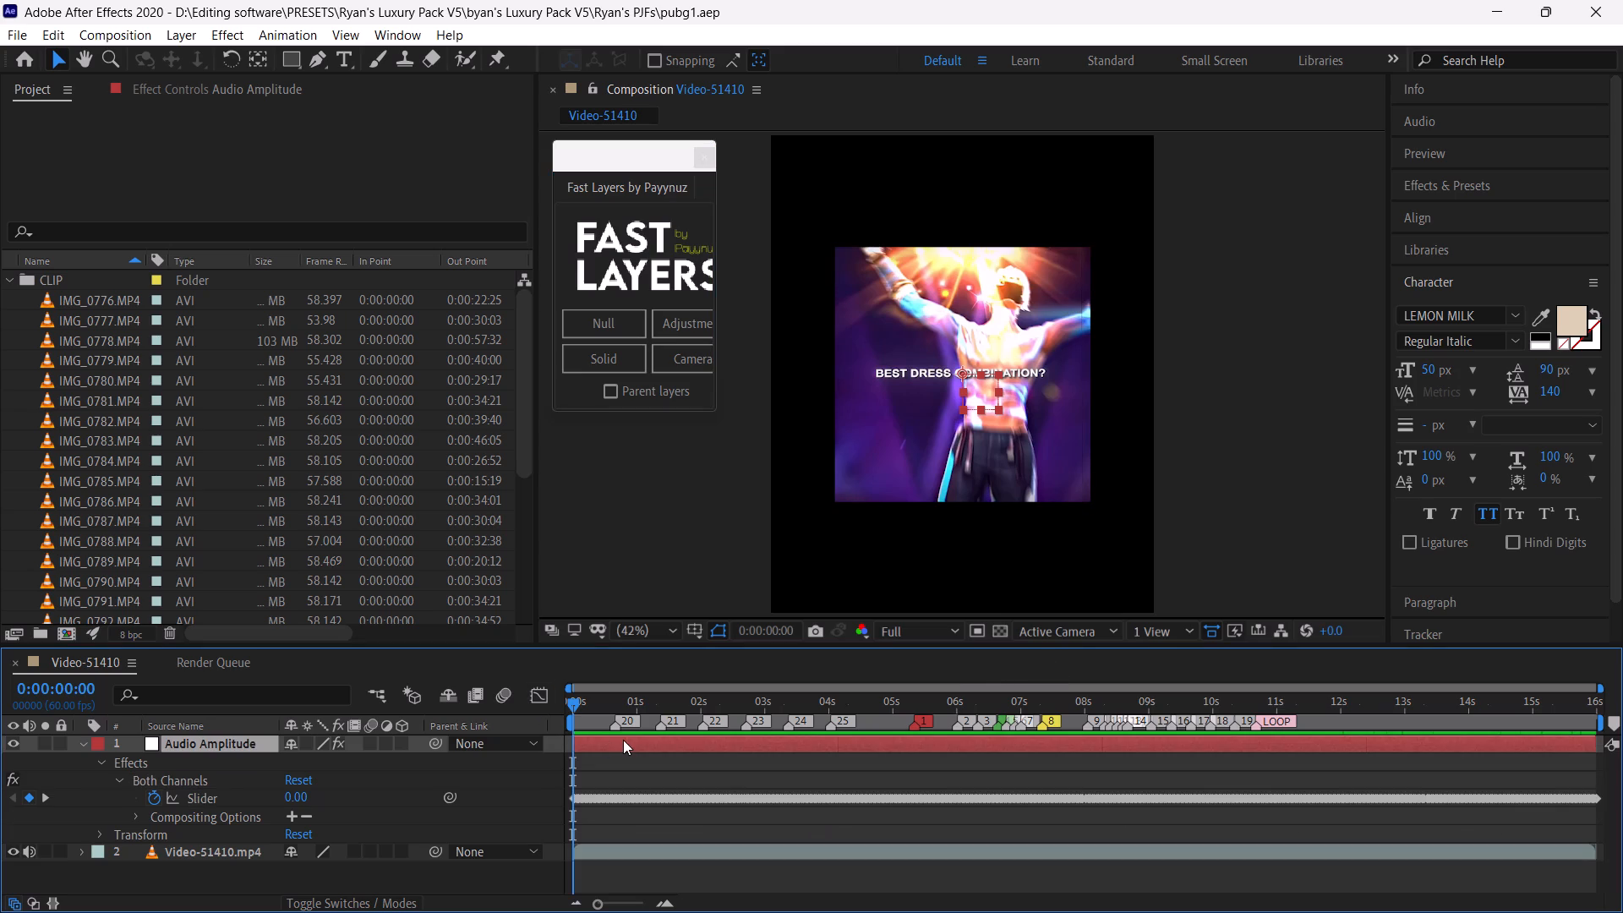
key("u")
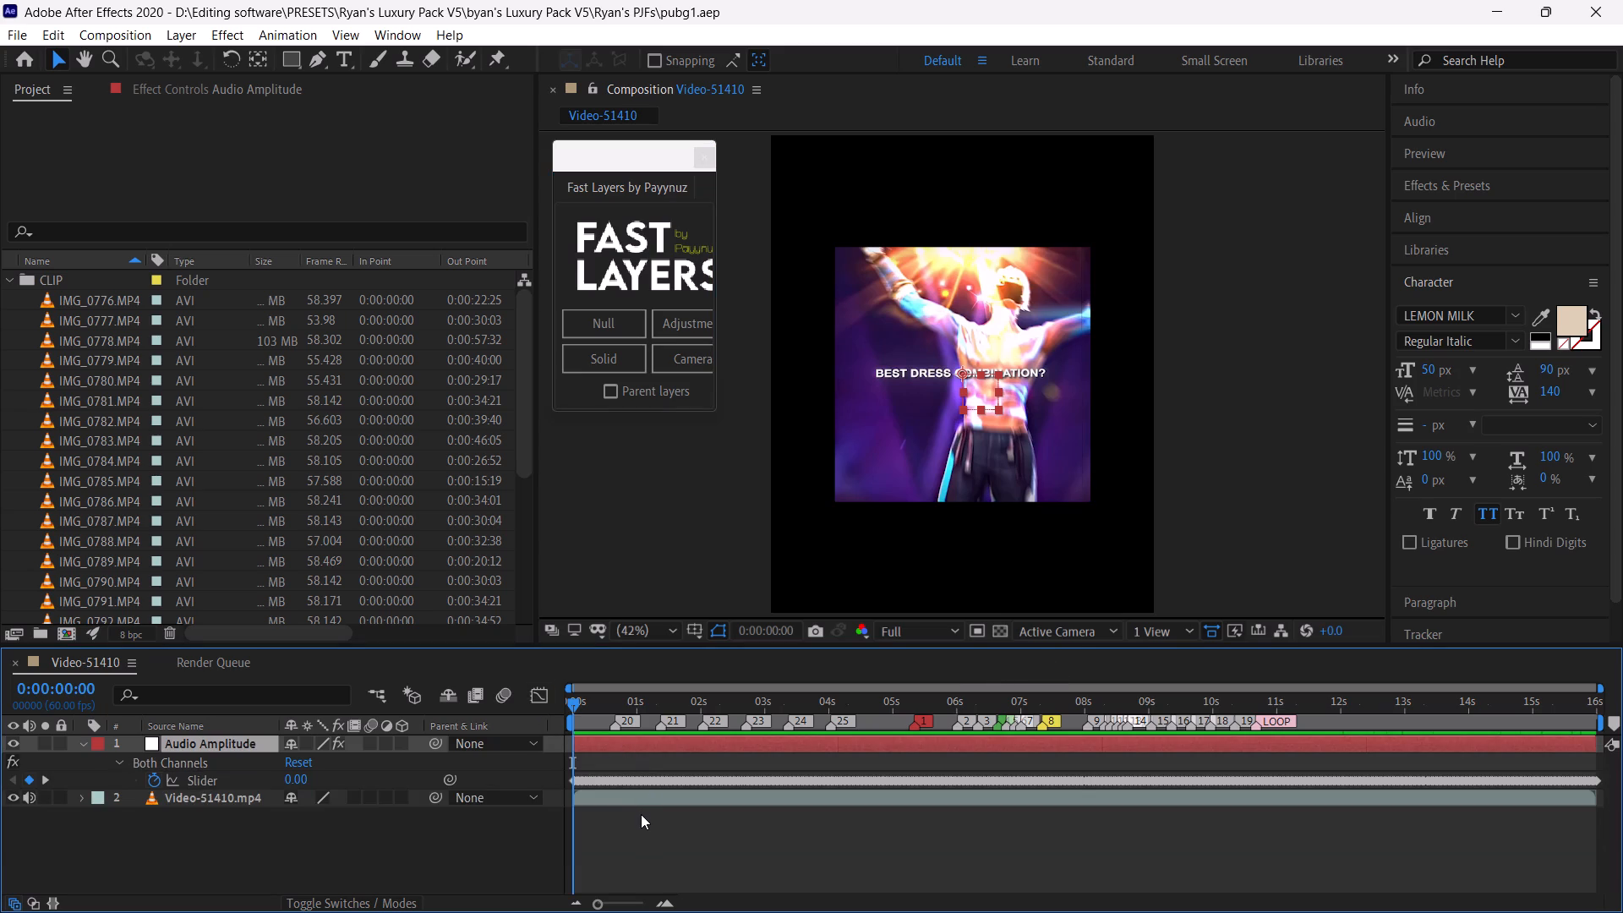
left_click(641, 814)
key("u")
left_click(446, 874)
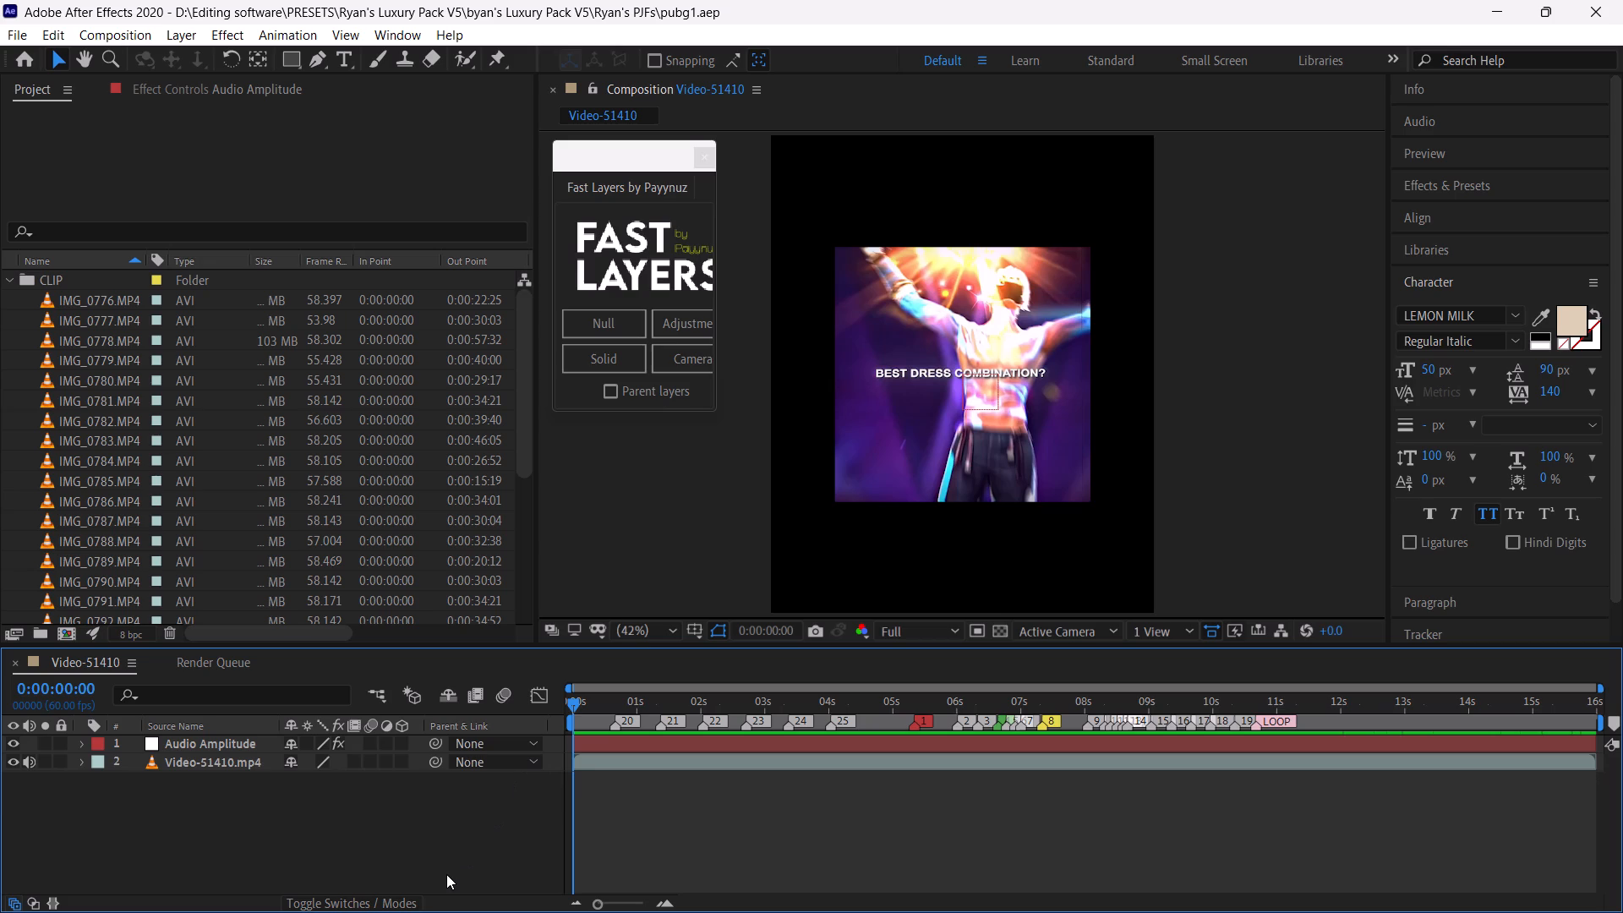
key("ctrl+s")
Add clips IMG_0776 through IMG_0781 from the CLIP folder to the timeline above the Audio Amplitude layer.
left_click_drag(33, 297, 73, 392)
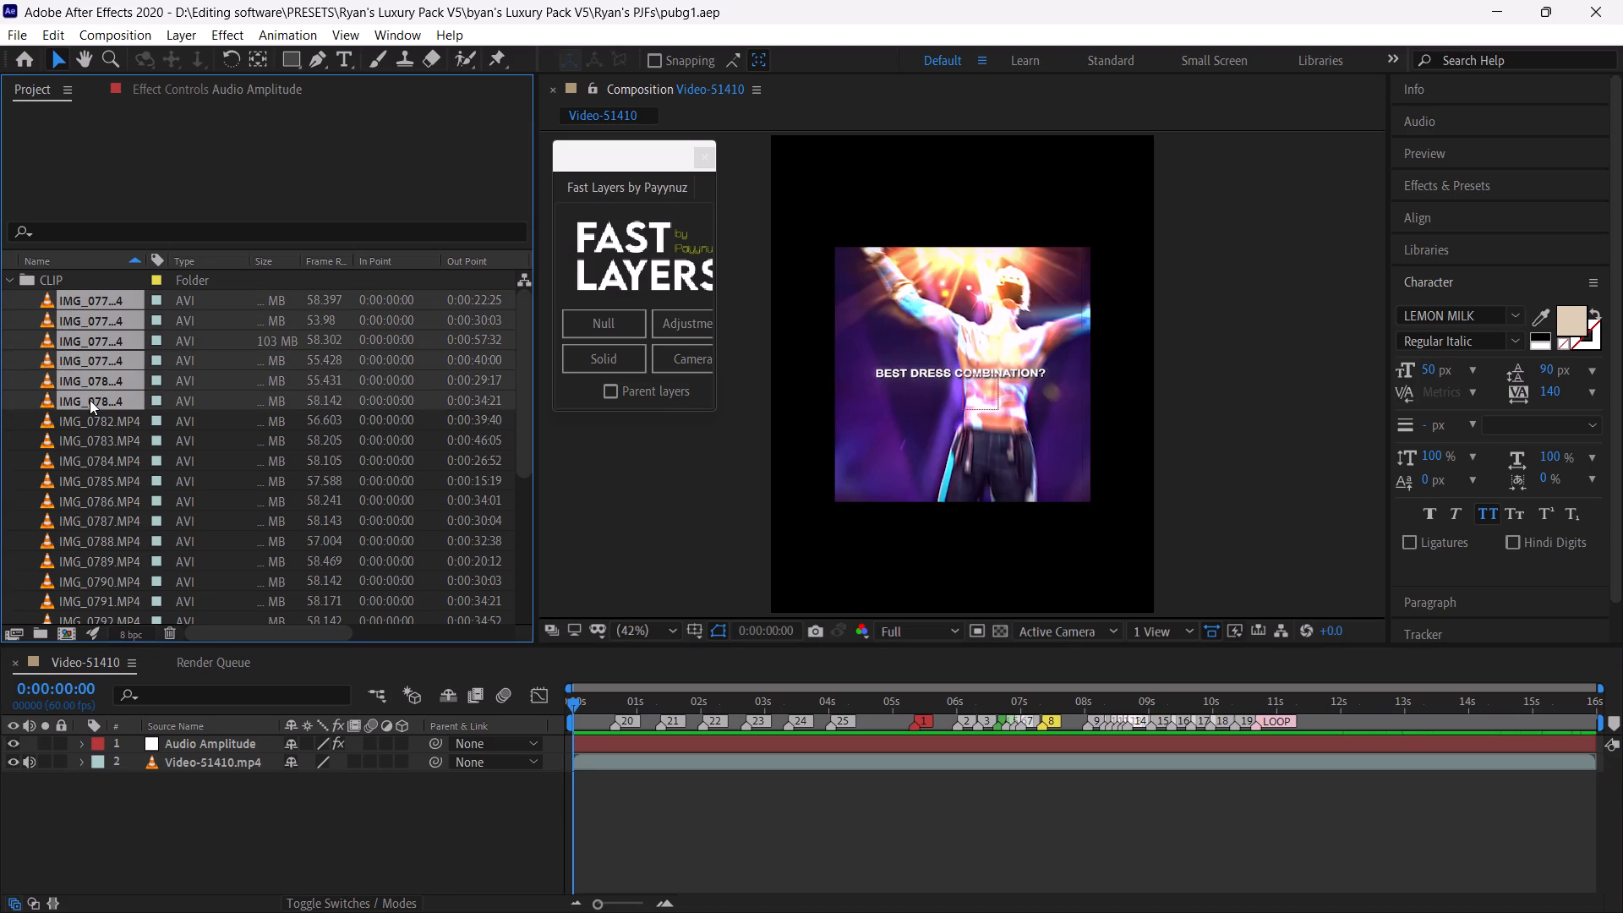
left_click_drag(90, 400, 159, 742)
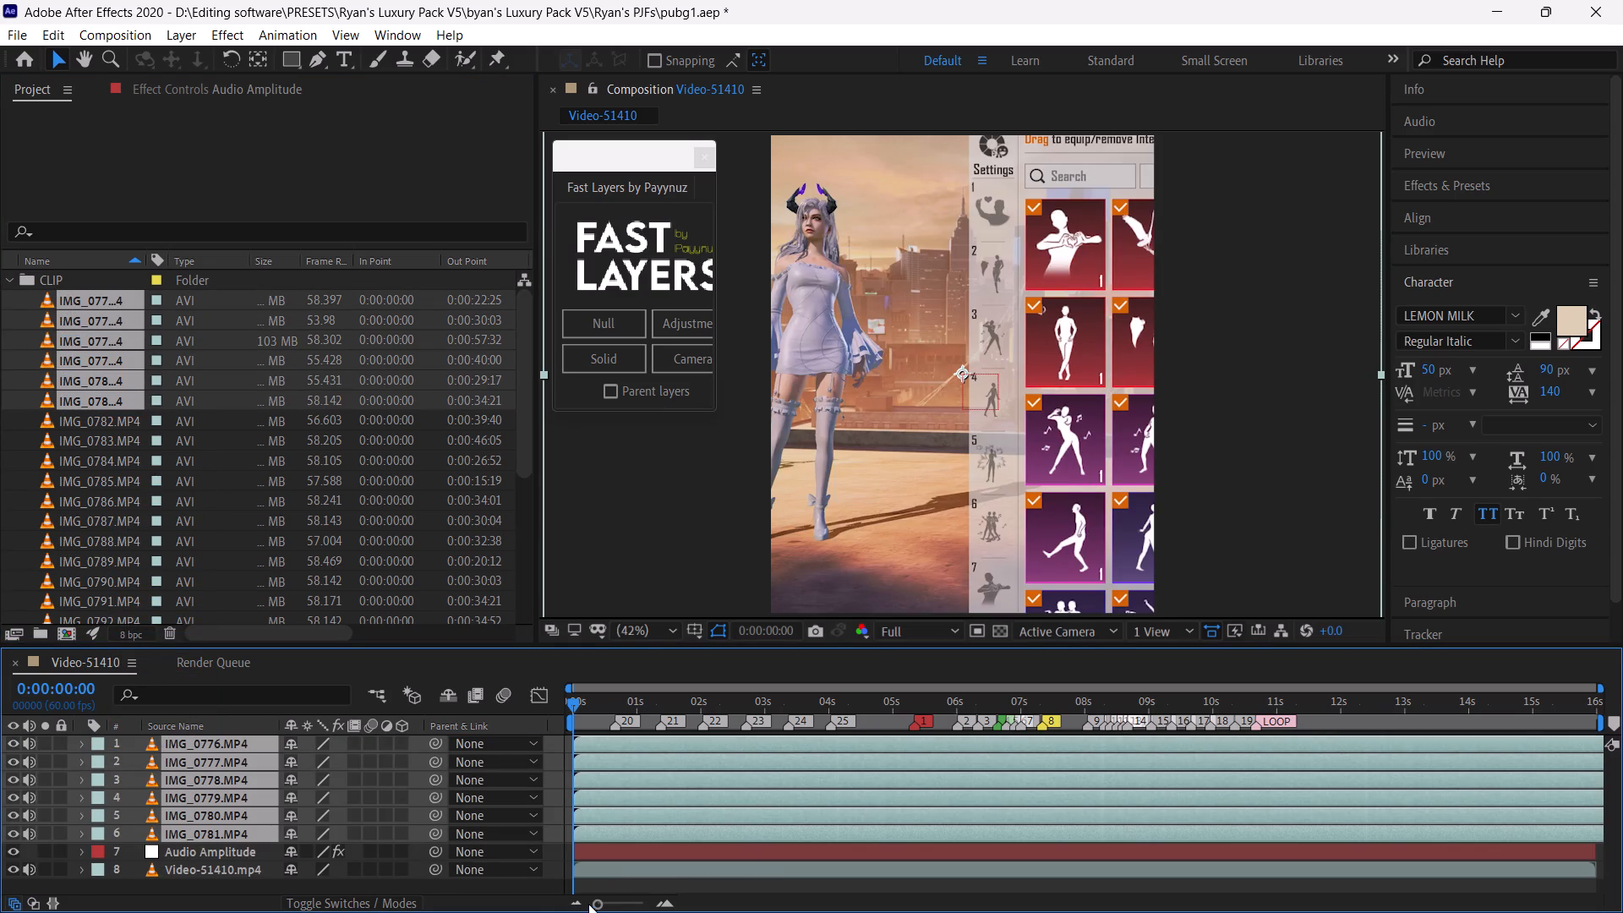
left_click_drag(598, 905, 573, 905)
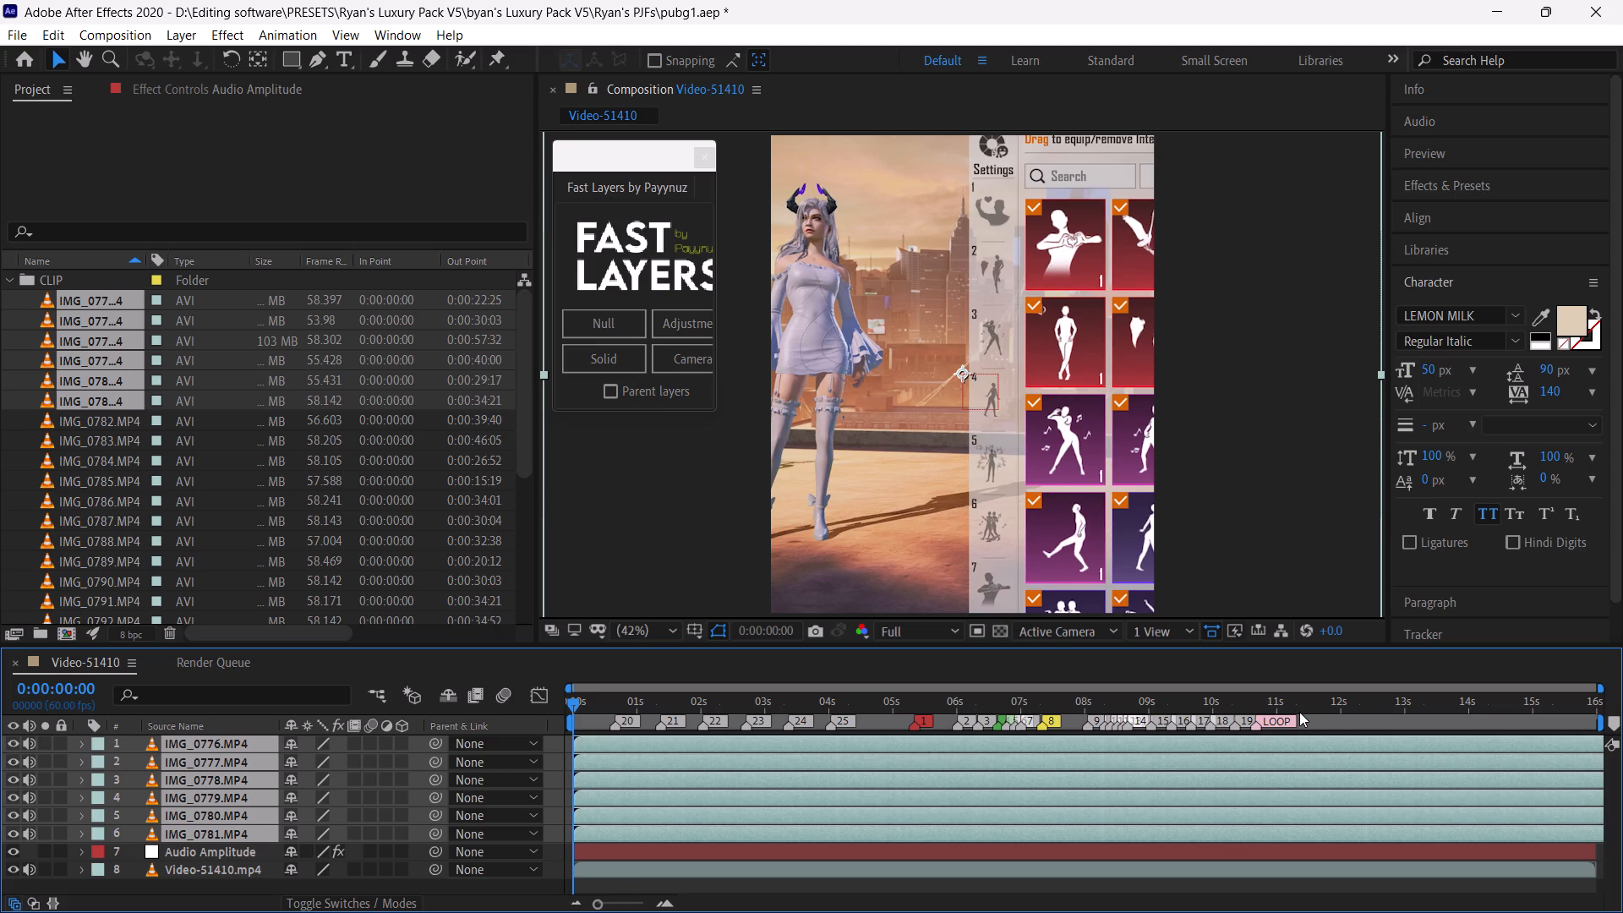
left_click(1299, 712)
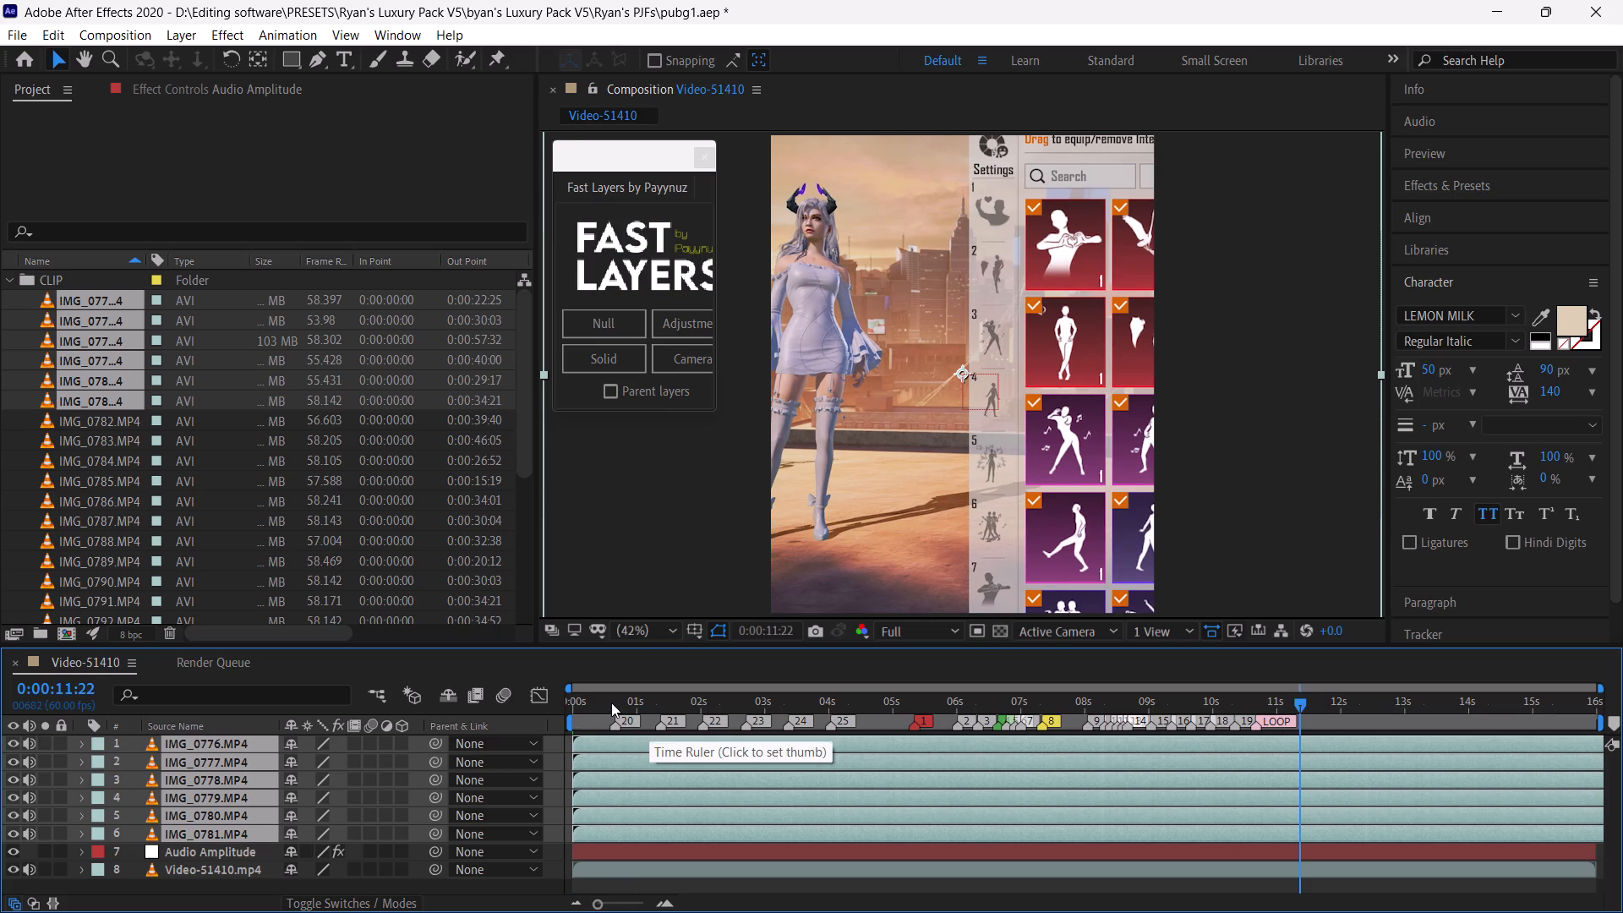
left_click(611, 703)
Mute the audio of the six clip layers IMG_0776 through IMG_0781 and save the project.
left_click(24, 741)
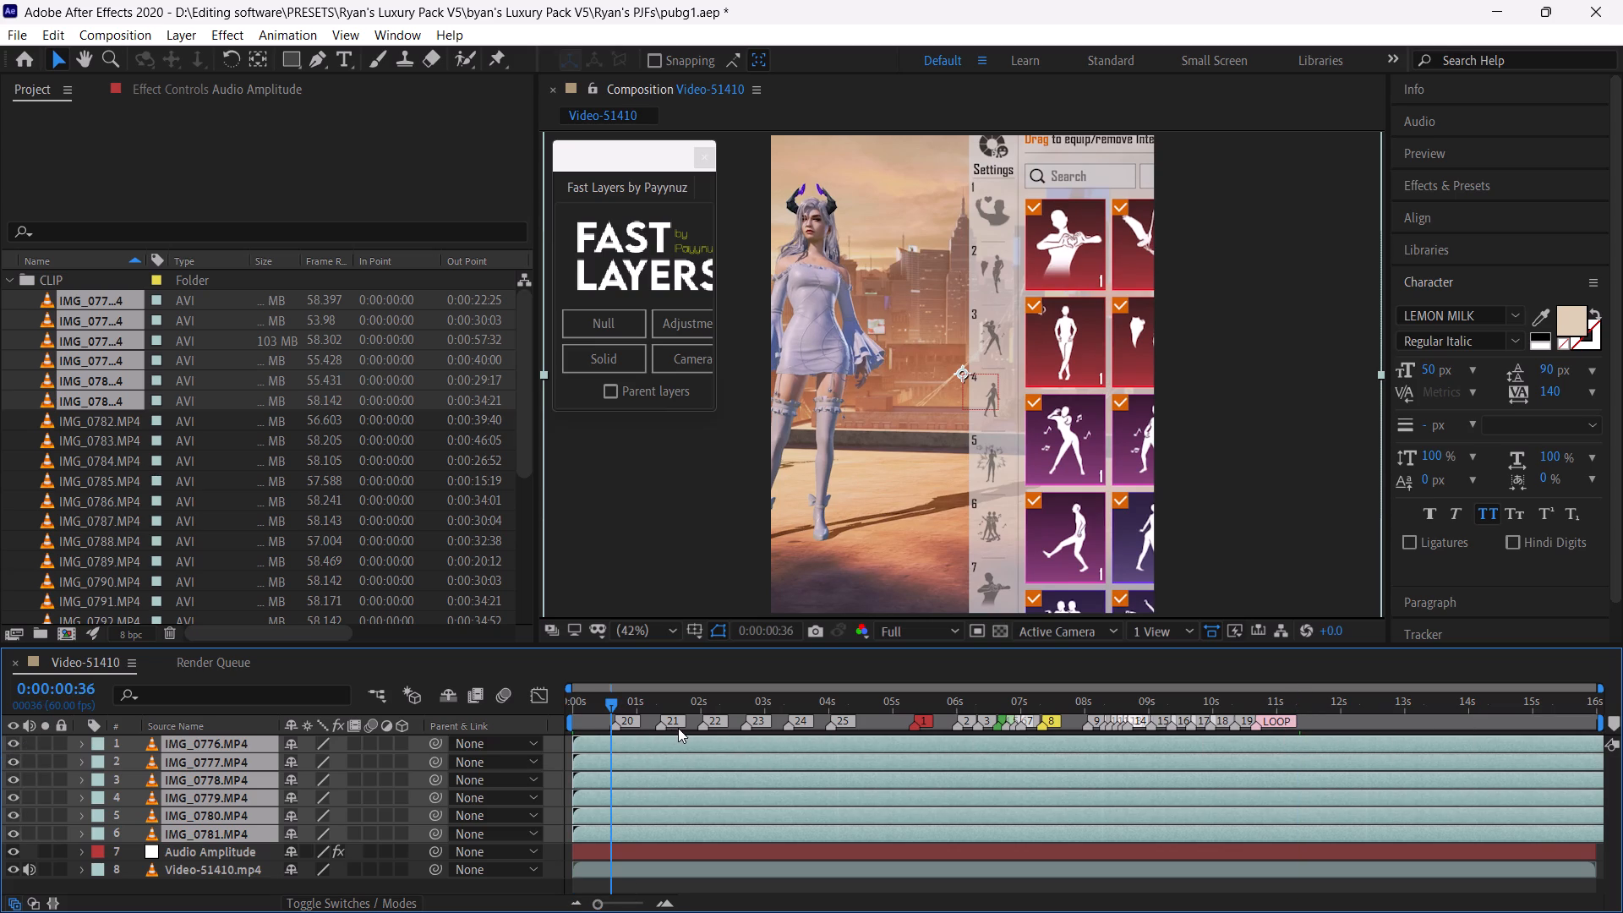
key("ctrl+s")
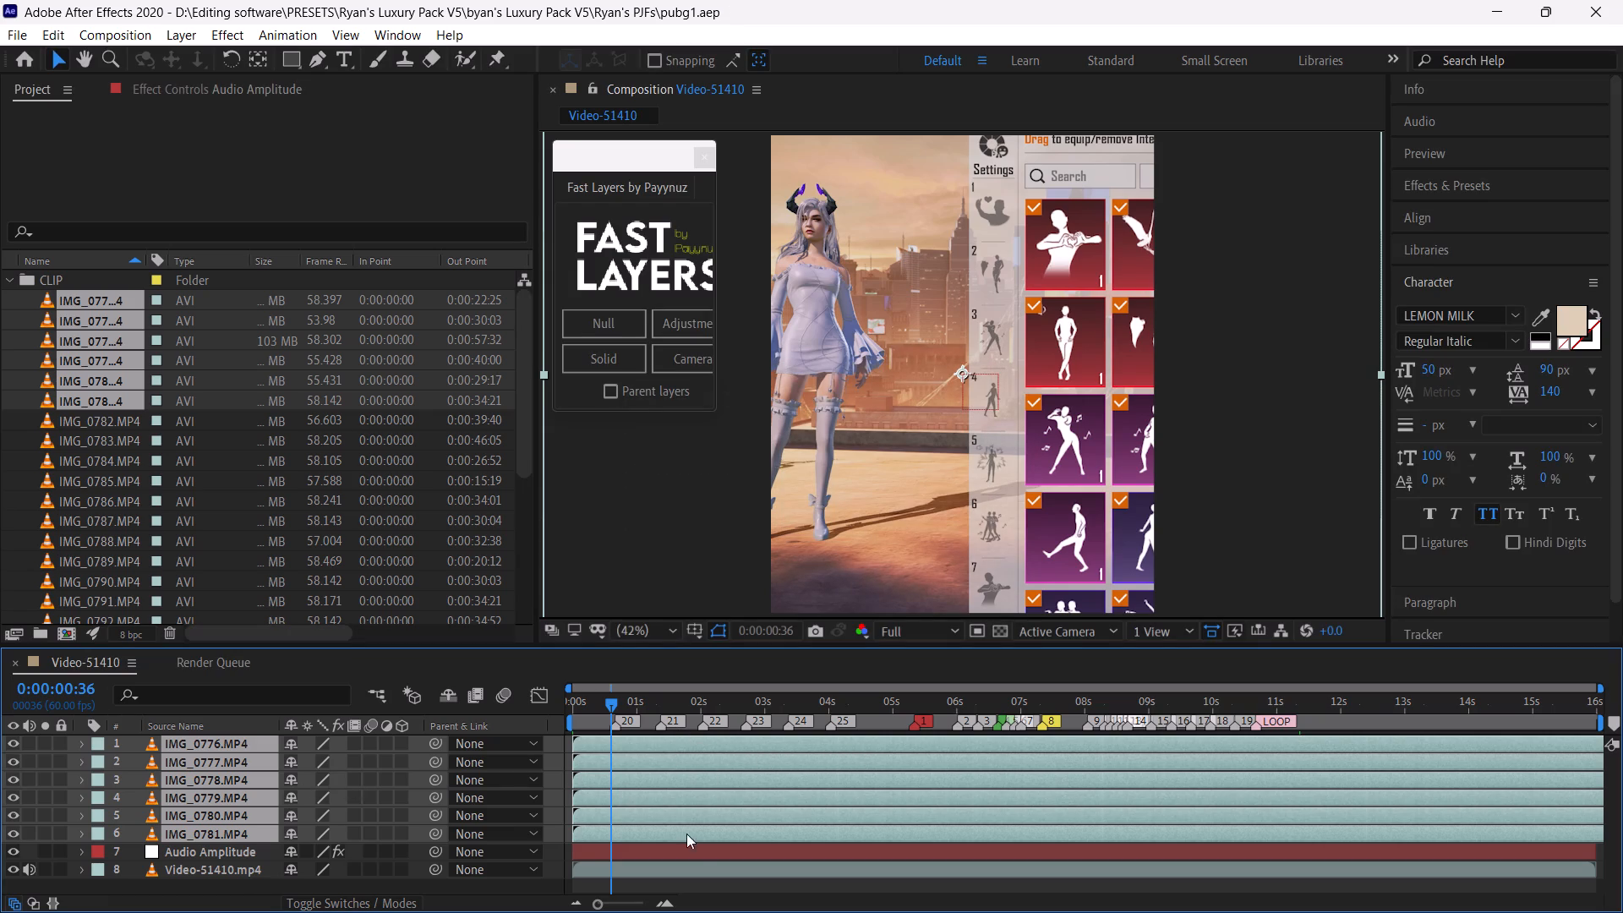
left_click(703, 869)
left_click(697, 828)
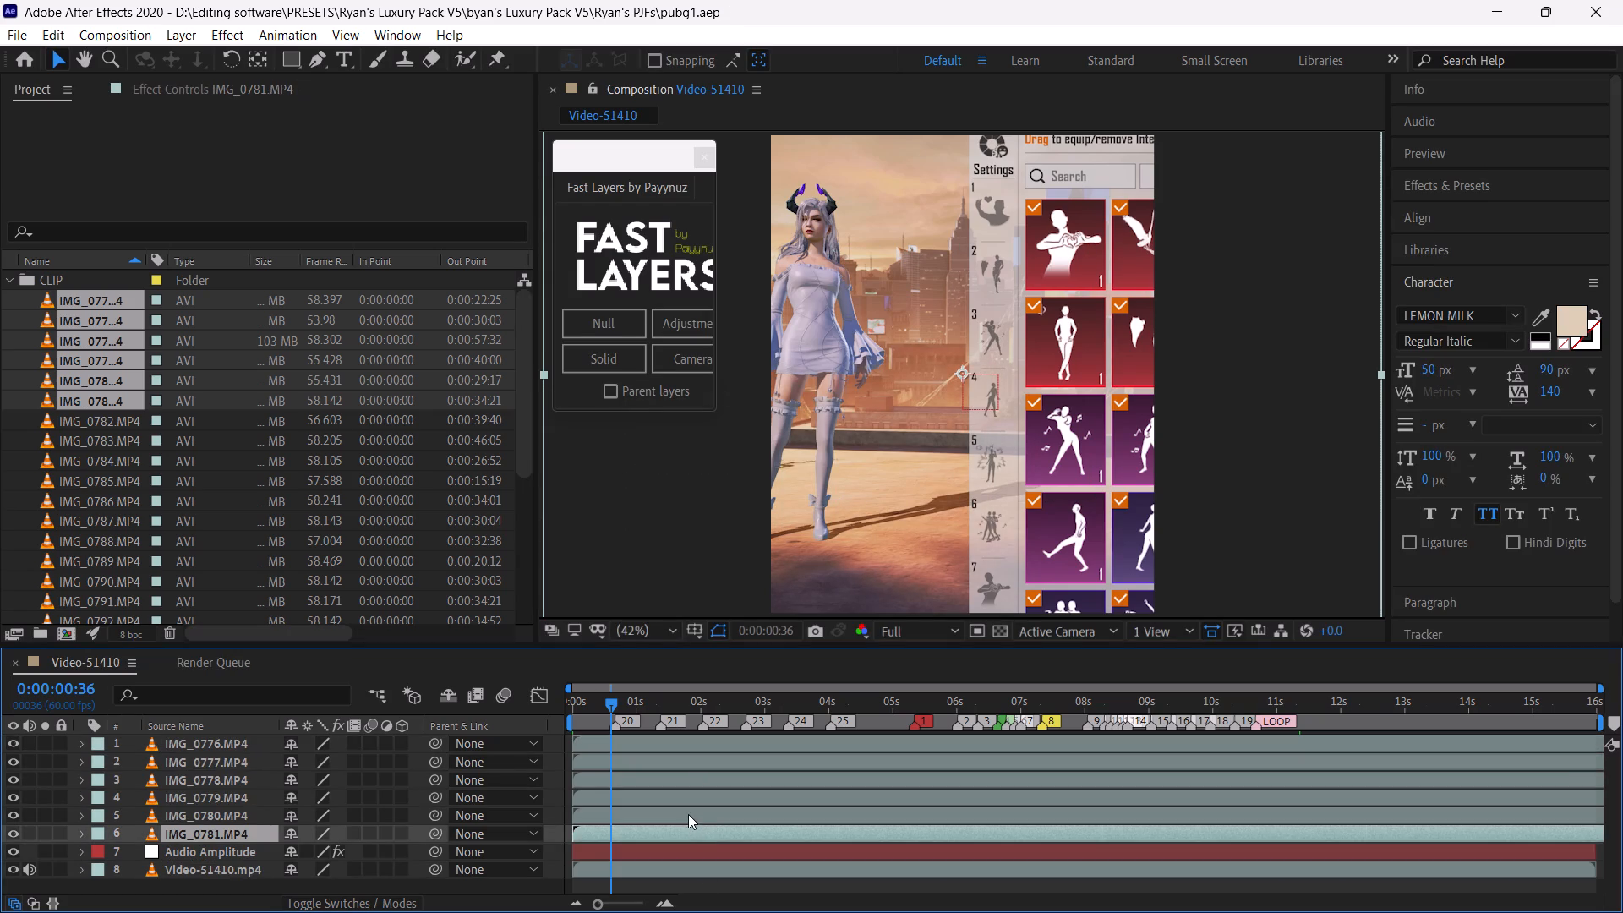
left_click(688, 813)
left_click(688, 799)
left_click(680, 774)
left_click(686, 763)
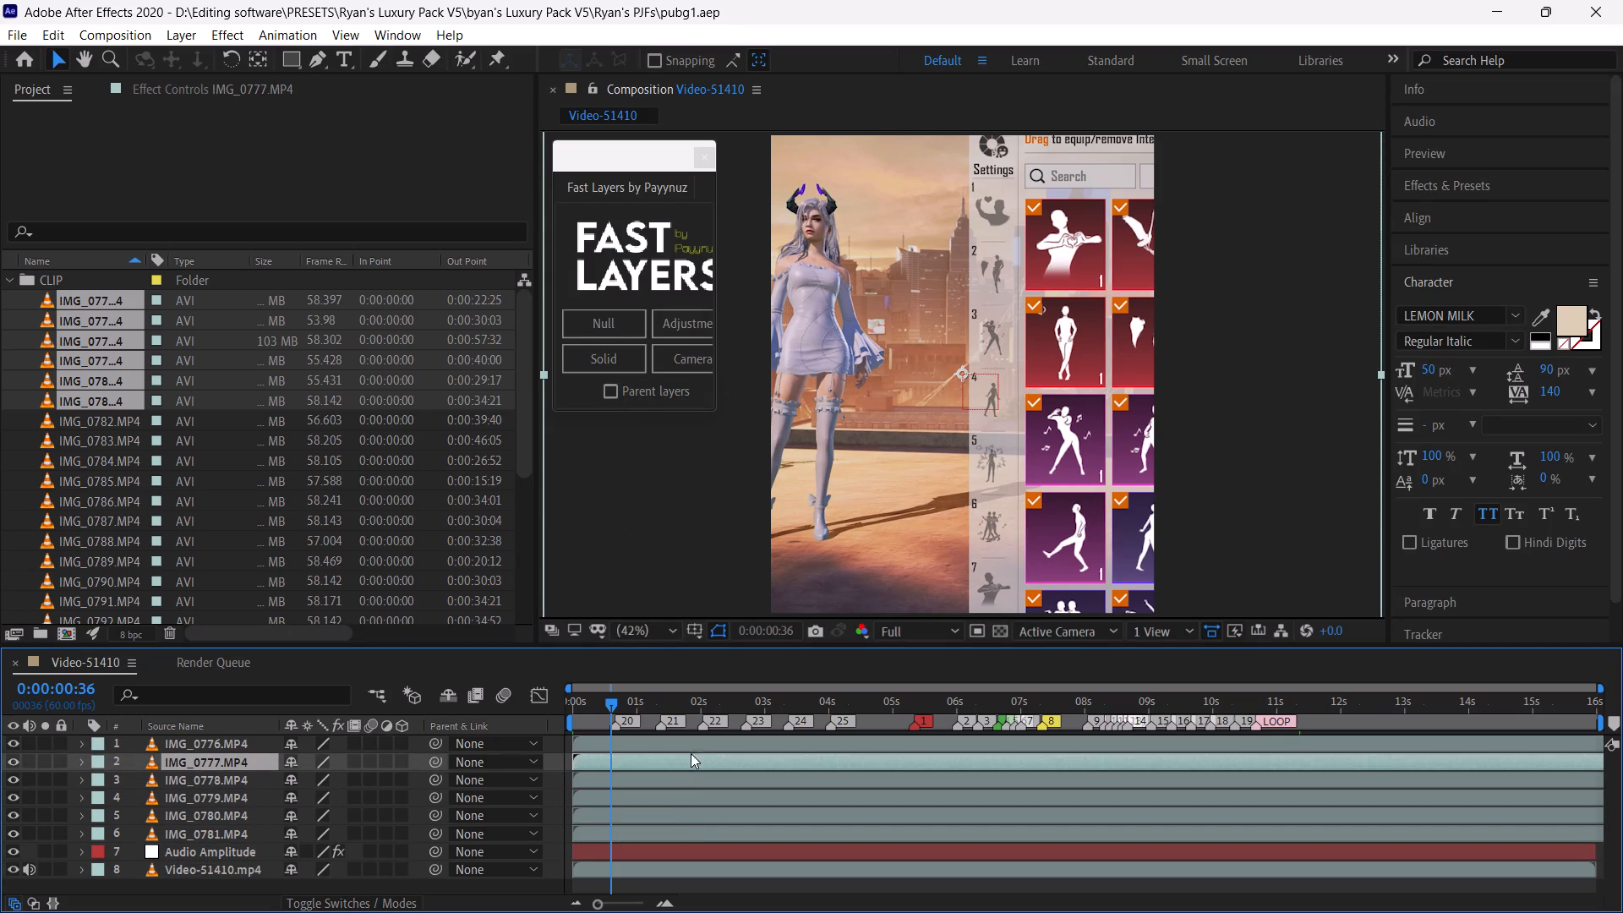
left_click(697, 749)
Return the playhead to 0:00:00:00 and shift the six clip layers horizontally together to an X position of 975.
left_click_drag(593, 706, 539, 709)
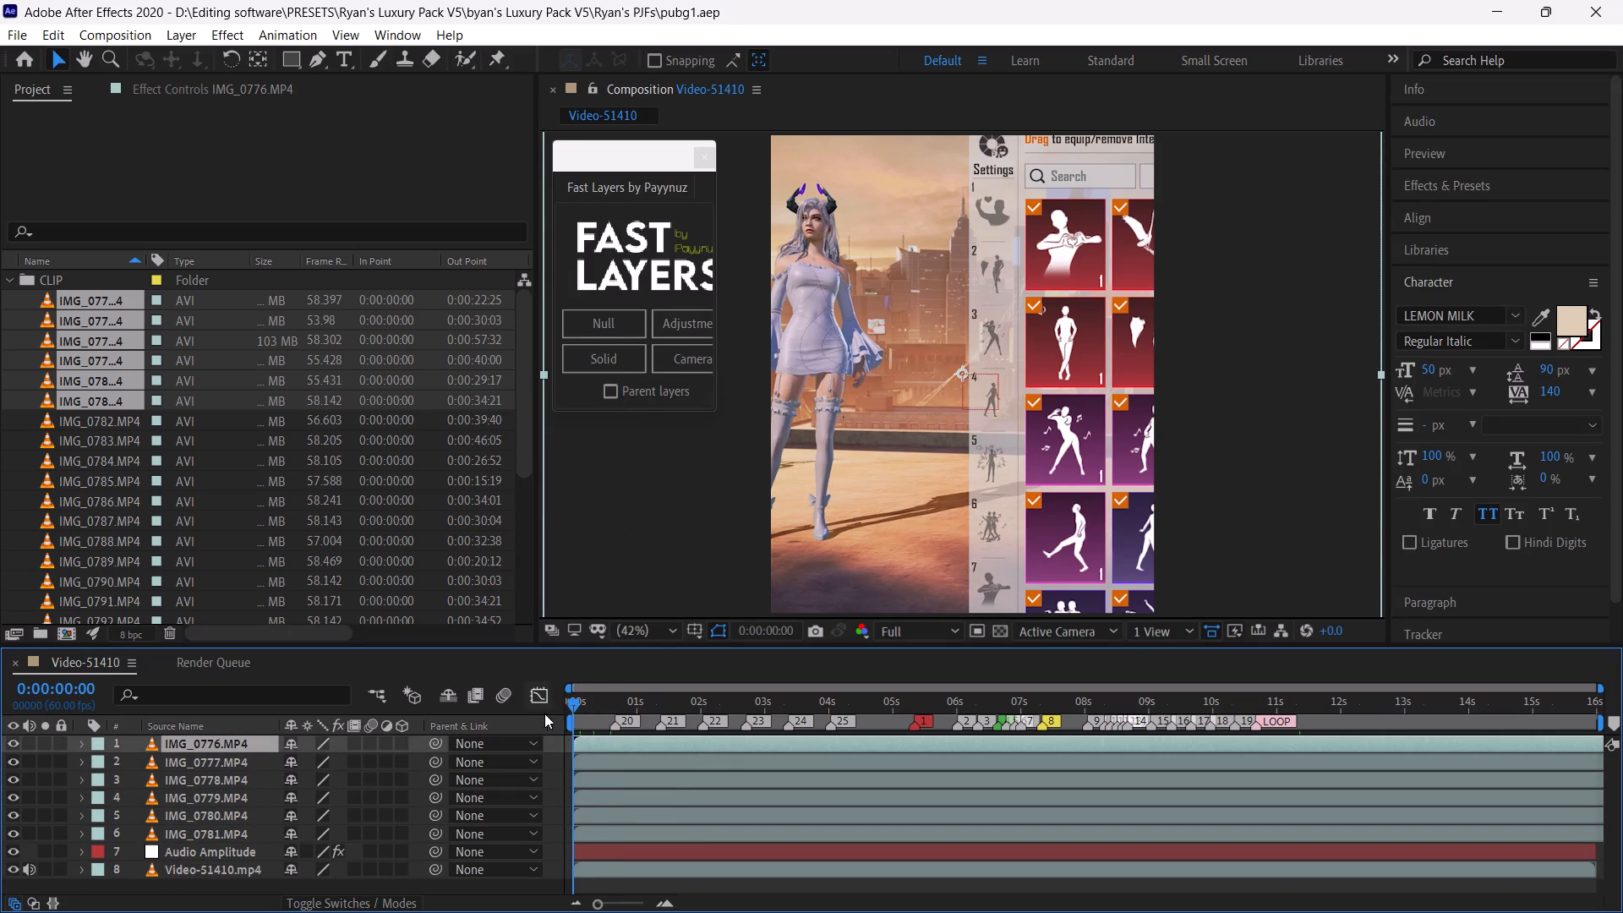
left_click_drag(551, 740, 556, 830)
key("p")
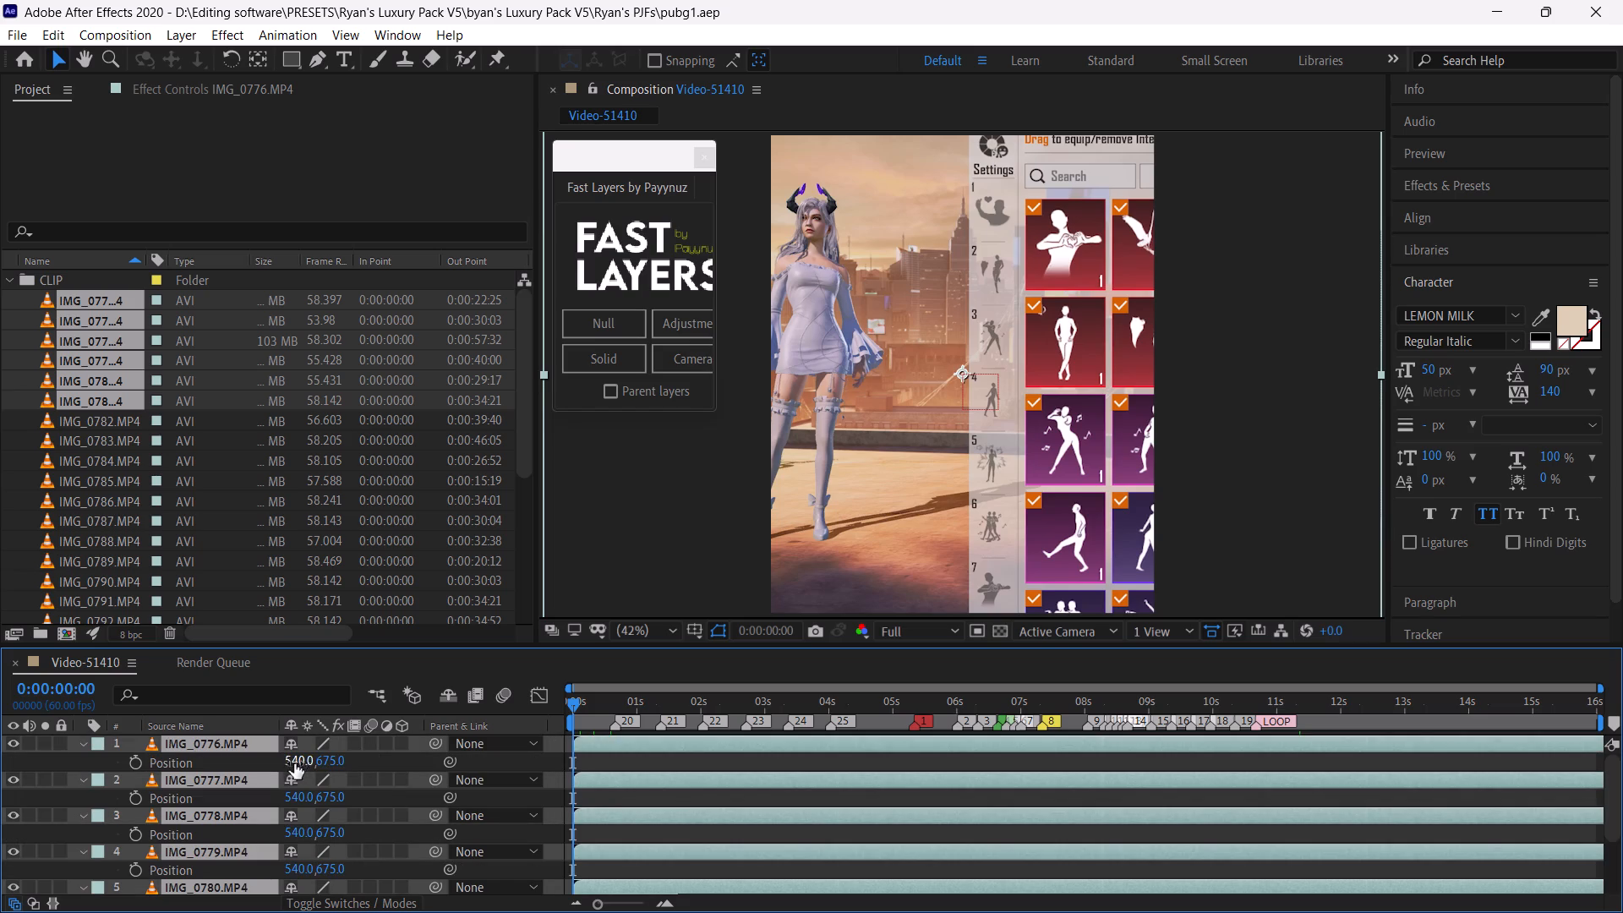
left_click_drag(294, 763, 773, 768)
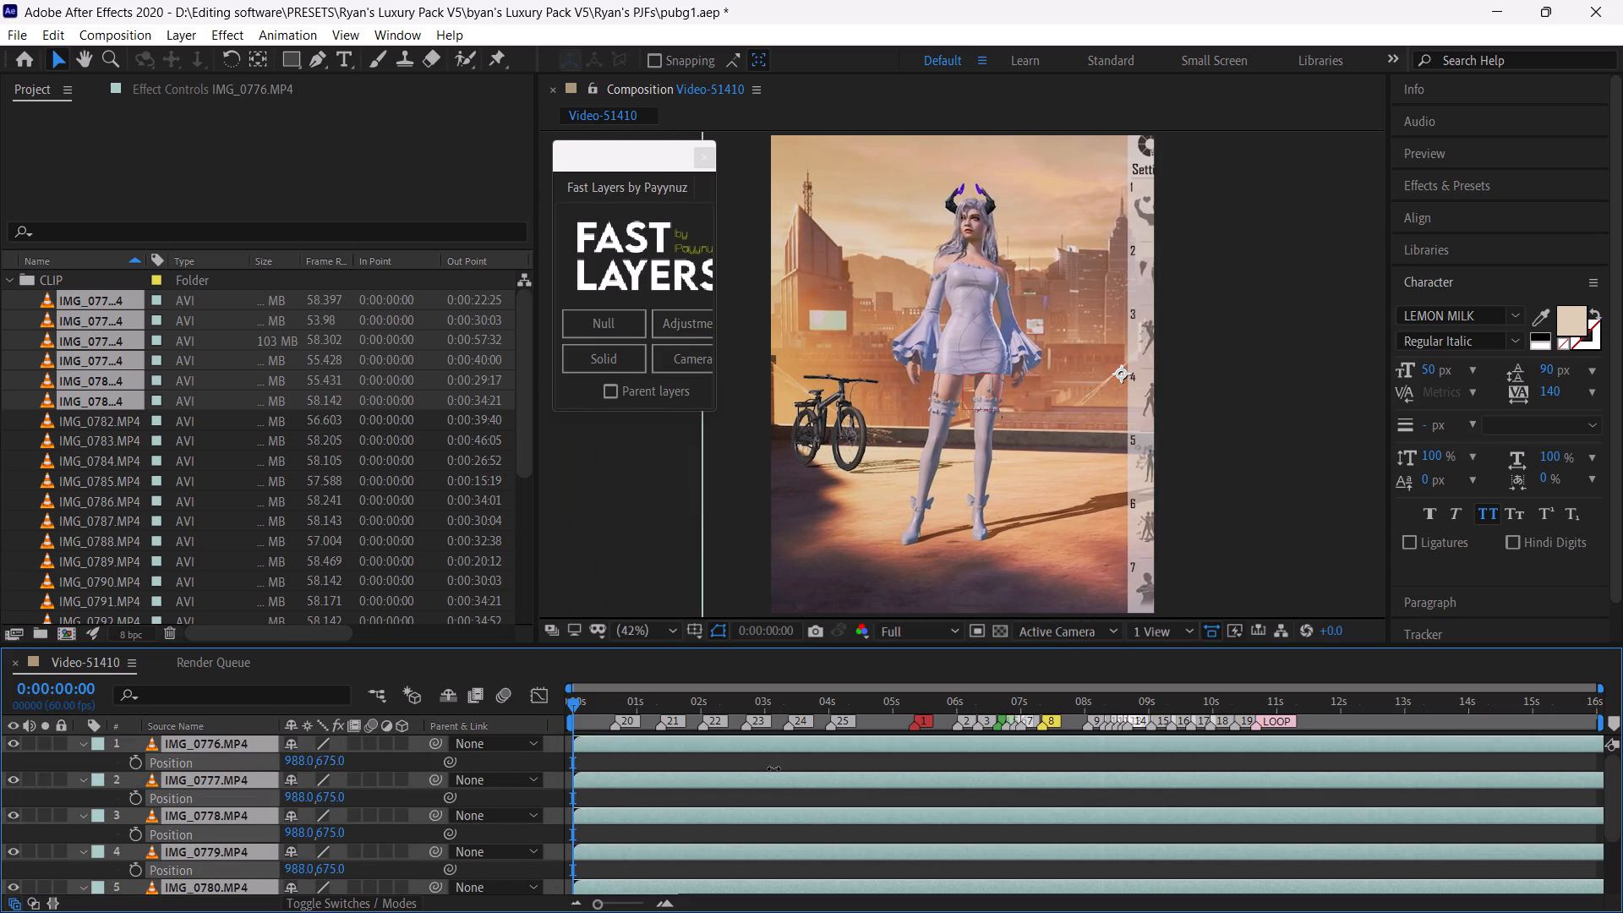
left_click_drag(773, 768, 760, 768)
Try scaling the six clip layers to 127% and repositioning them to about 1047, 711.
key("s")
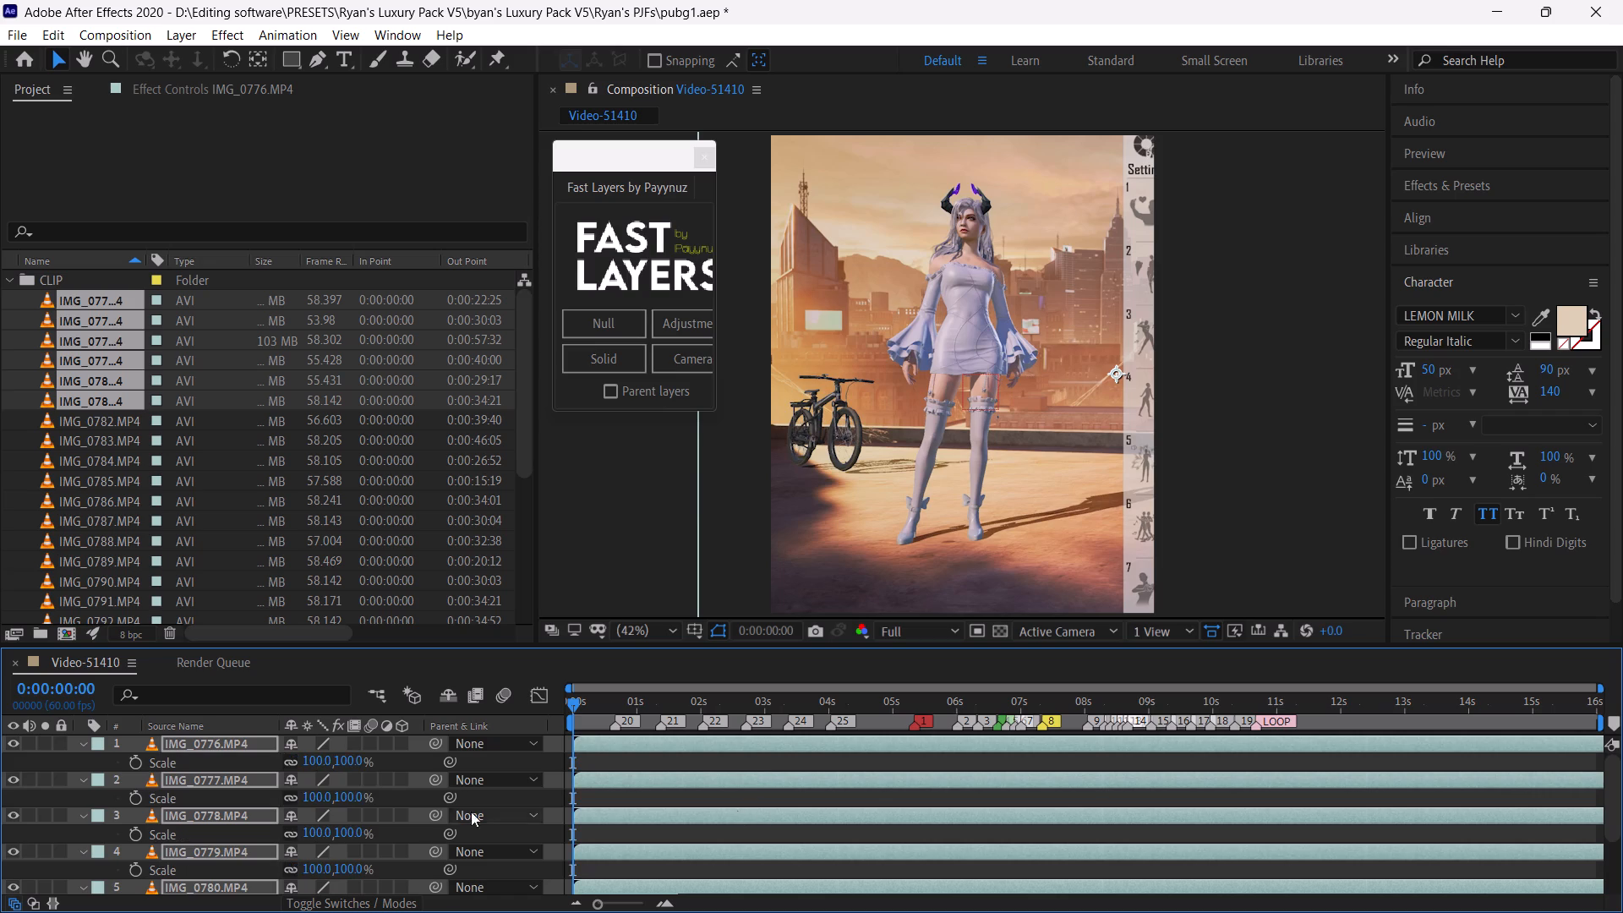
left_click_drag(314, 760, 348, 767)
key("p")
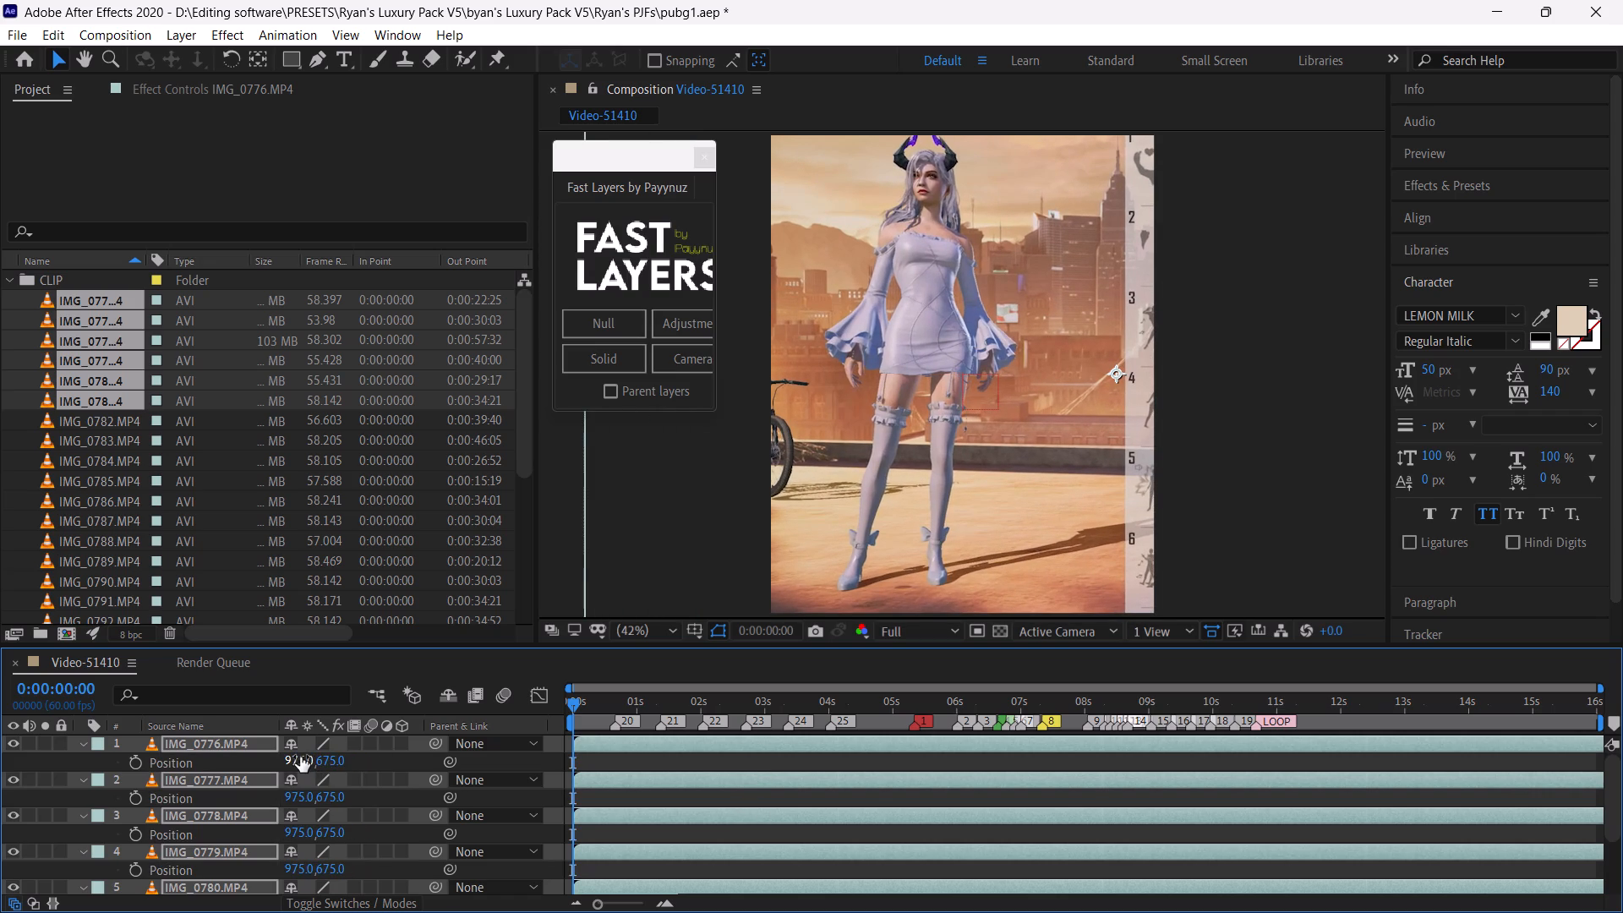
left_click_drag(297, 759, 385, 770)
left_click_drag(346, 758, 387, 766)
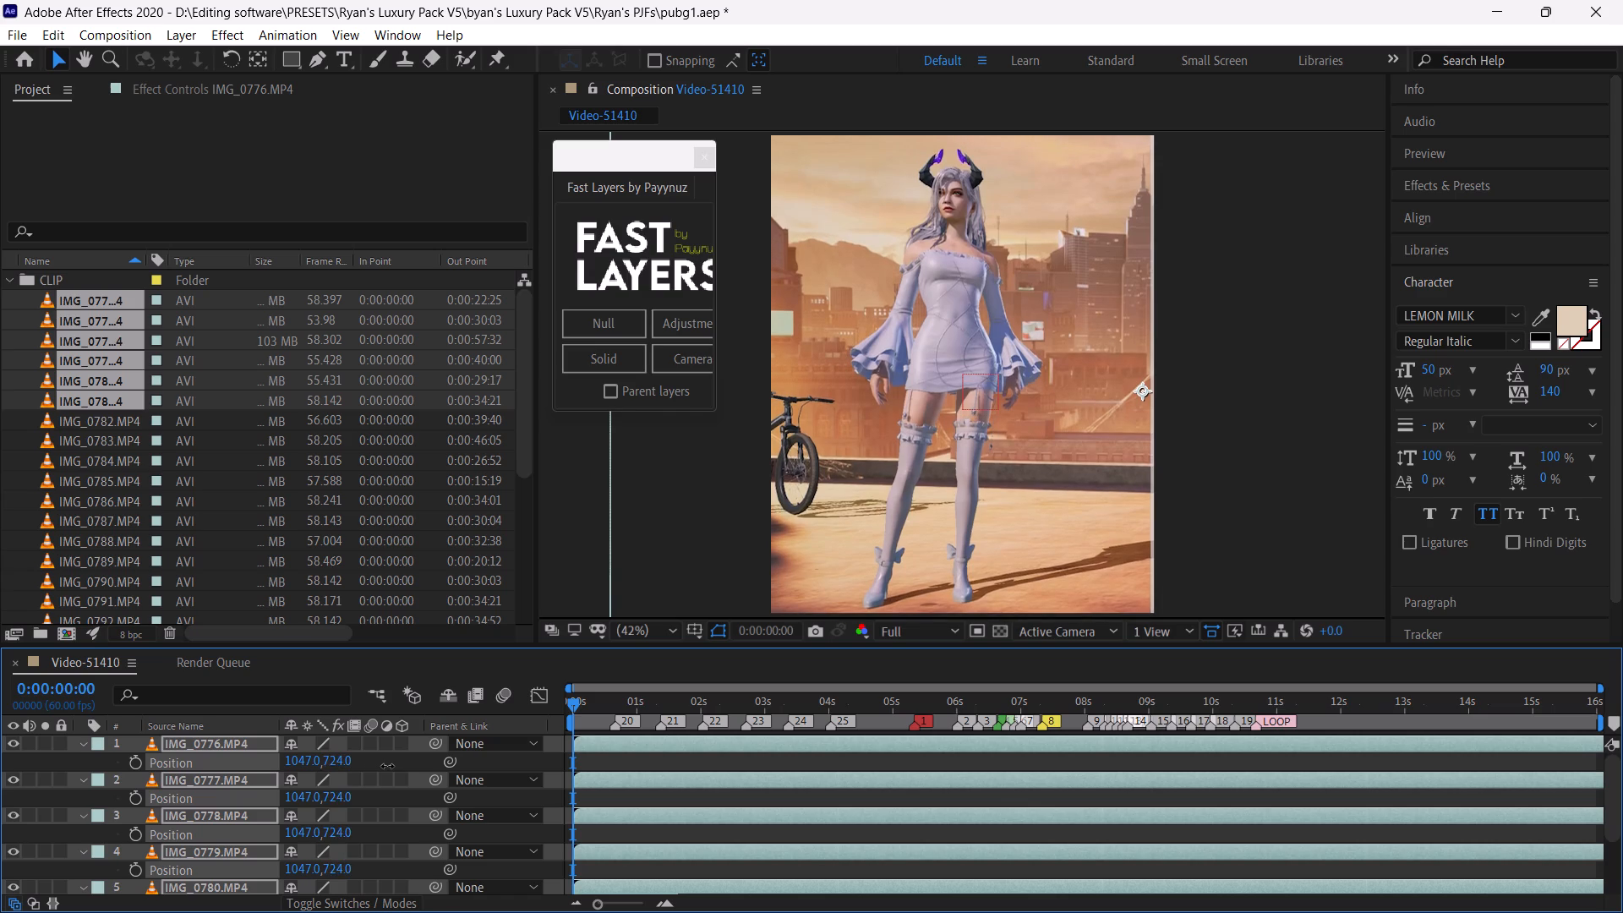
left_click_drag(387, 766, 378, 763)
Set the scale of the six clip layers to 116%.
key("s")
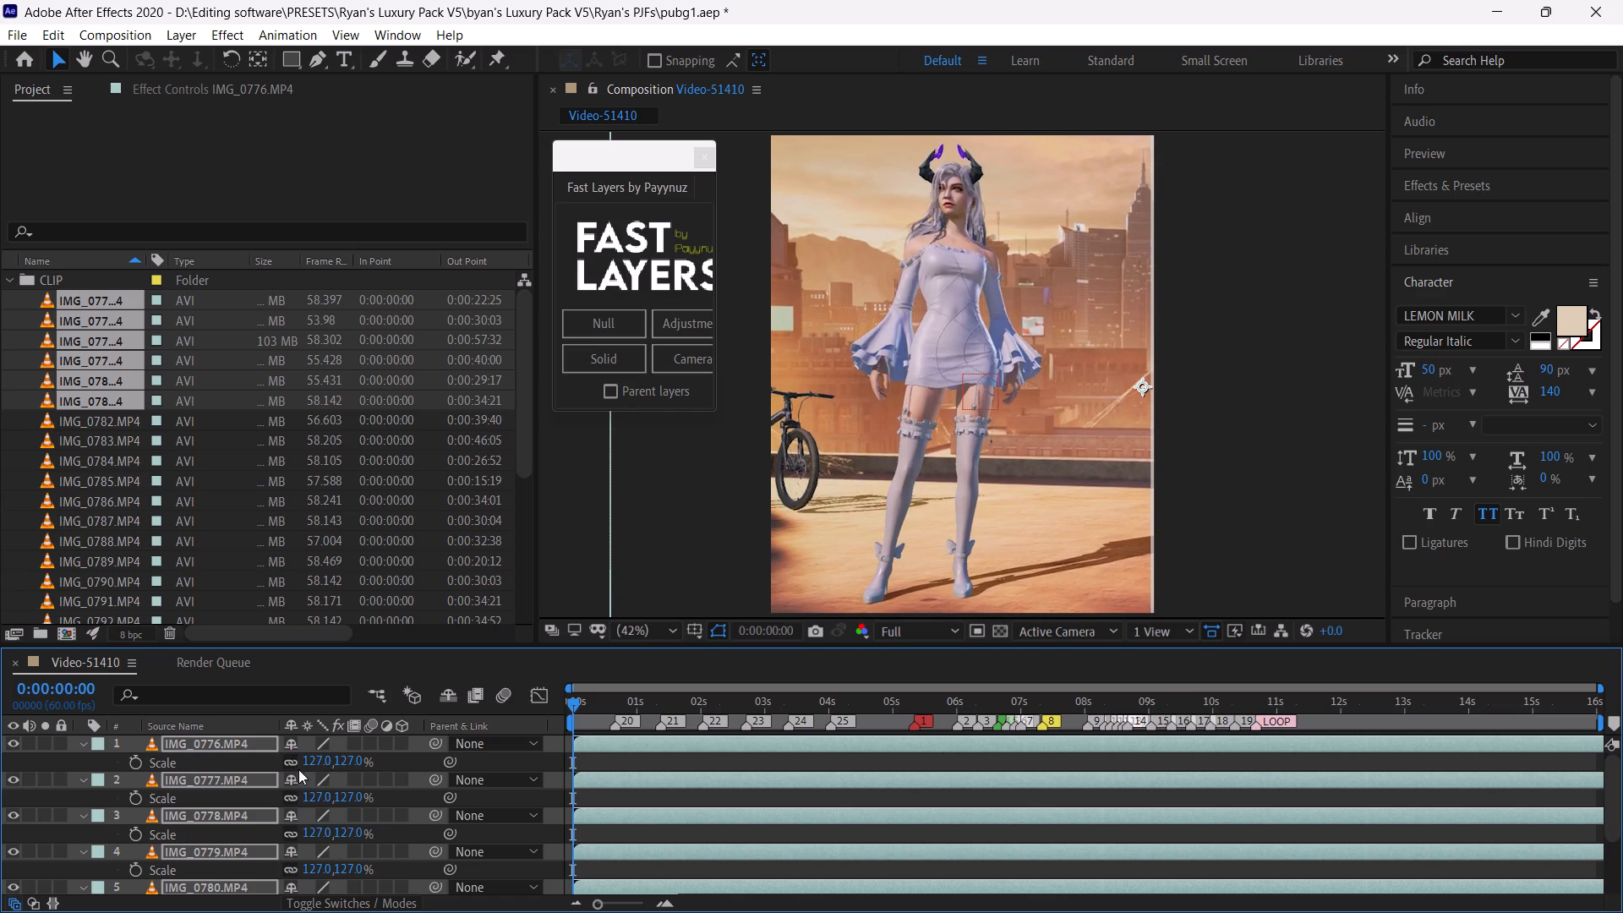
left_click_drag(314, 761, 302, 761)
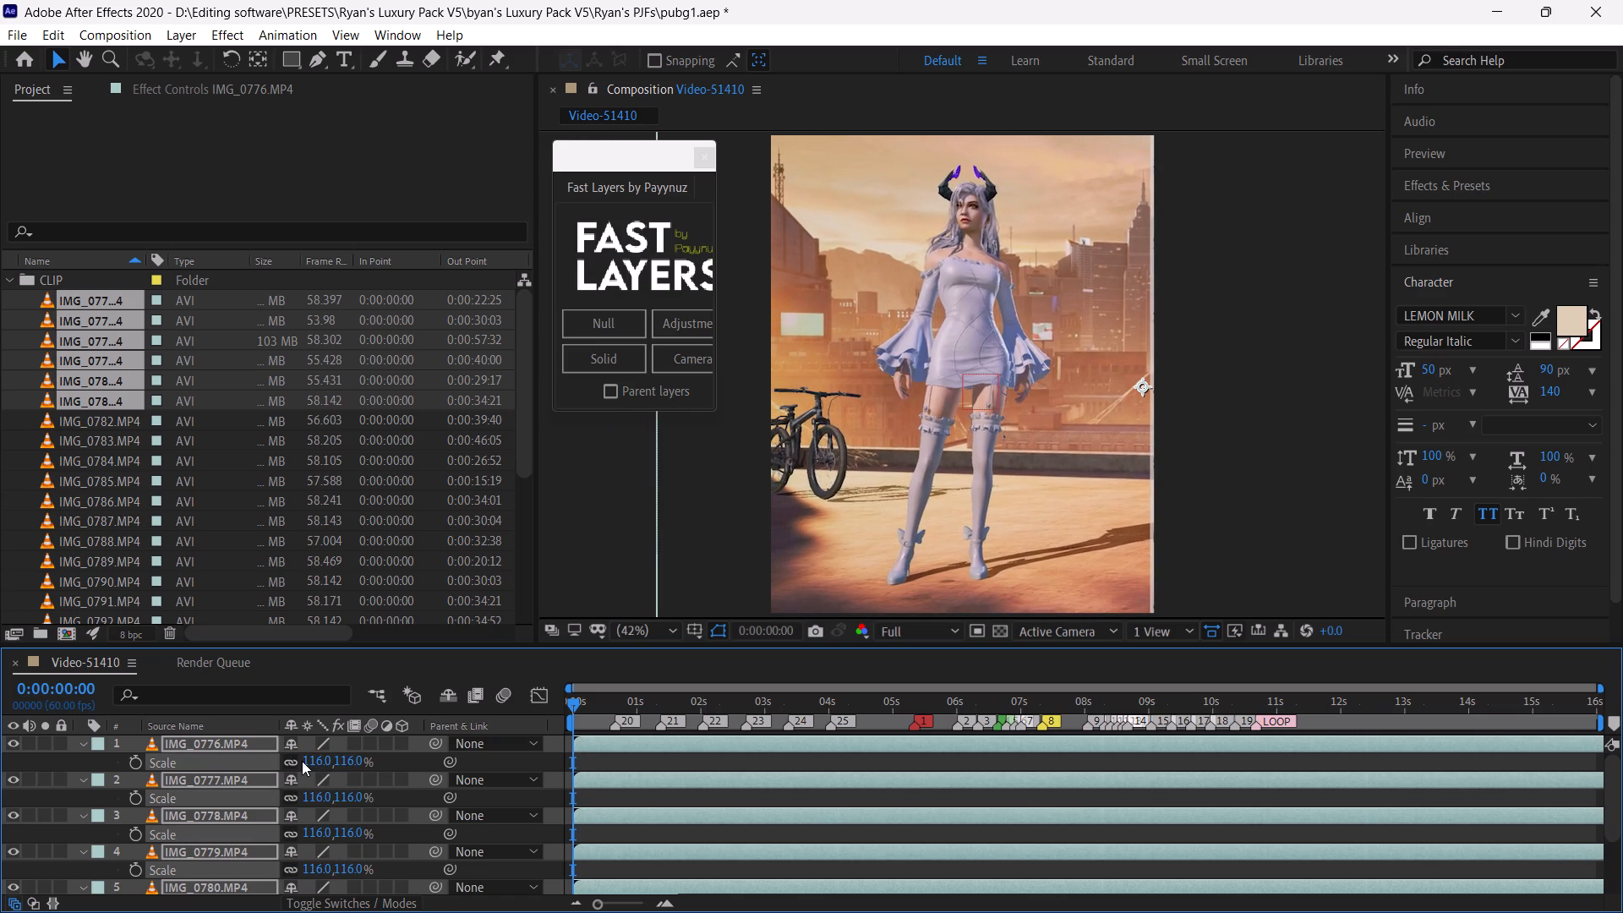
Set the position of the six clip layers to 1035, 694 and save the project.
key("p")
left_click_drag(304, 757, 292, 757)
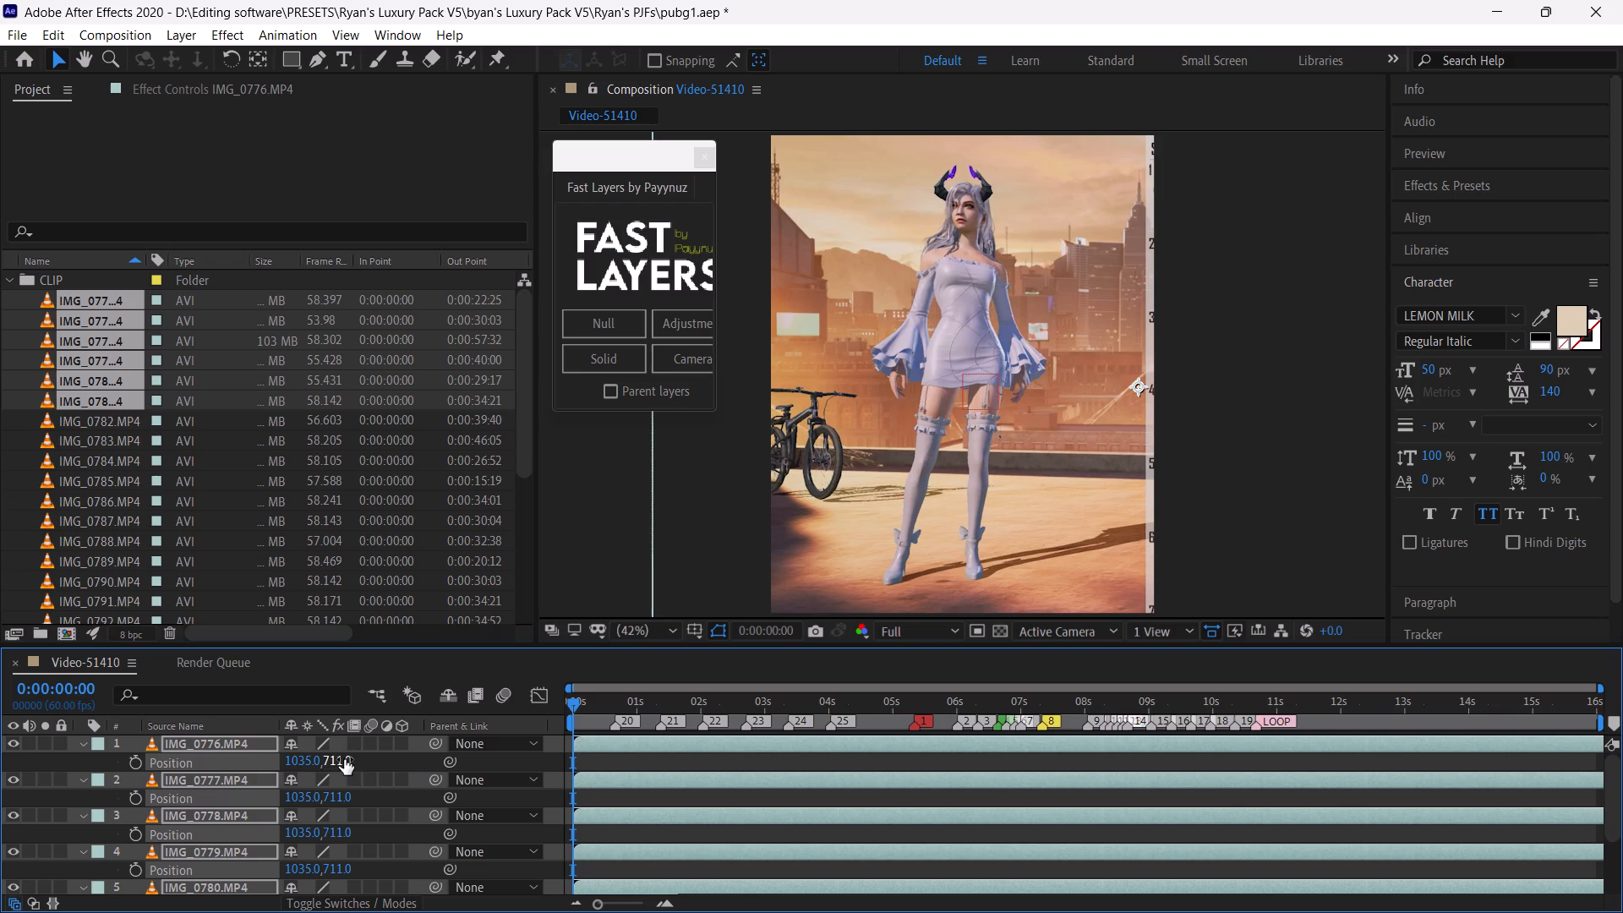
left_click_drag(336, 760, 300, 757)
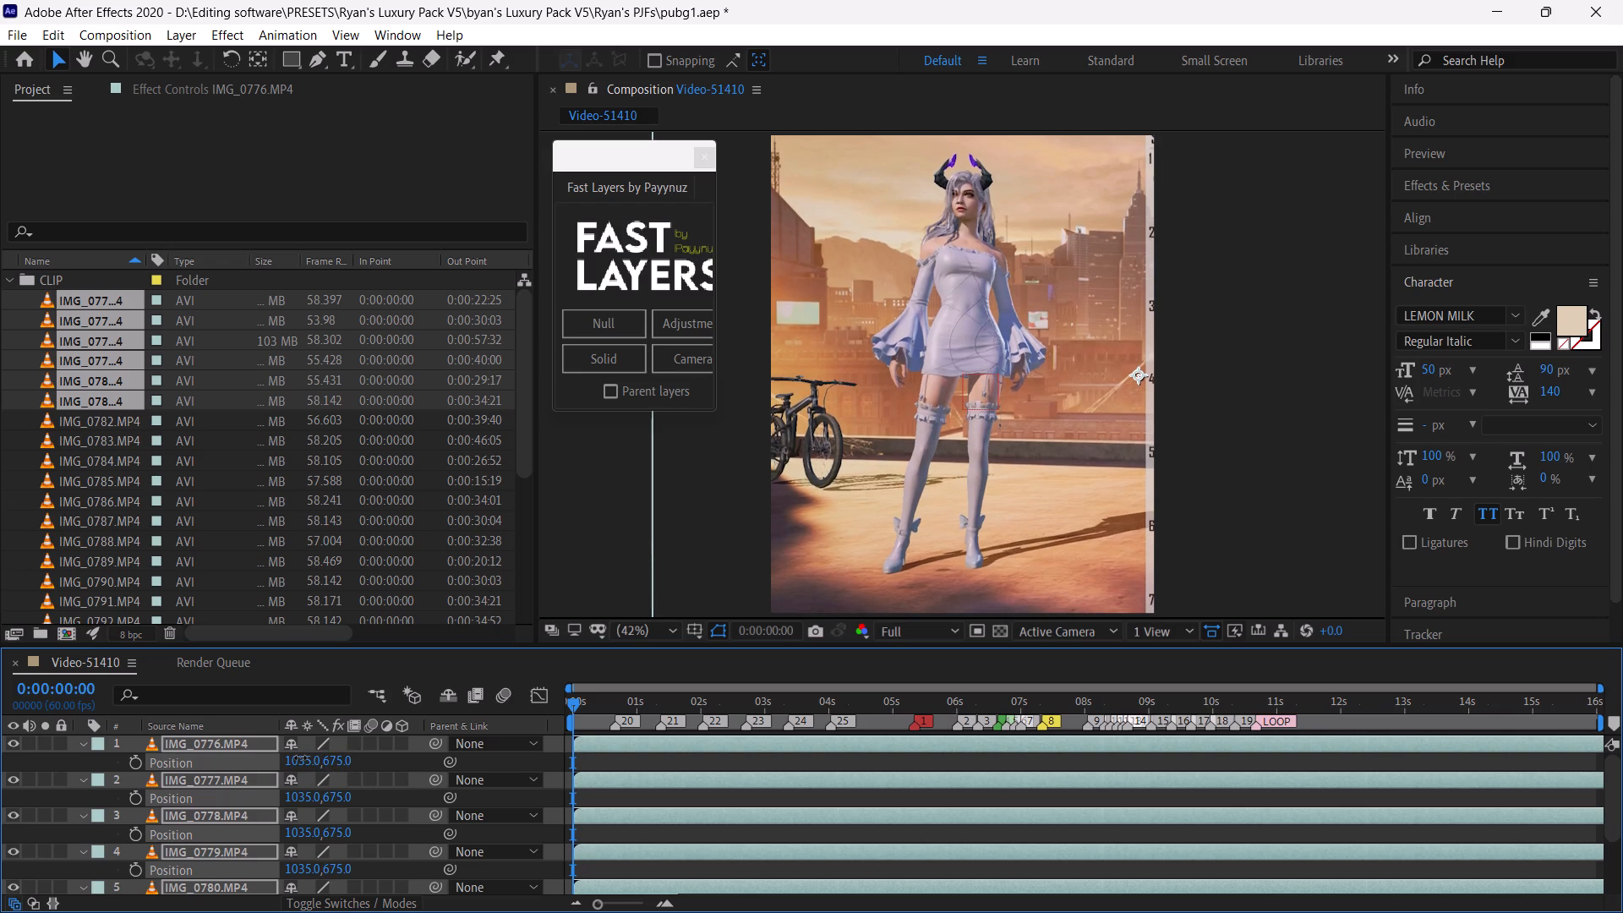
left_click_drag(300, 757, 298, 757)
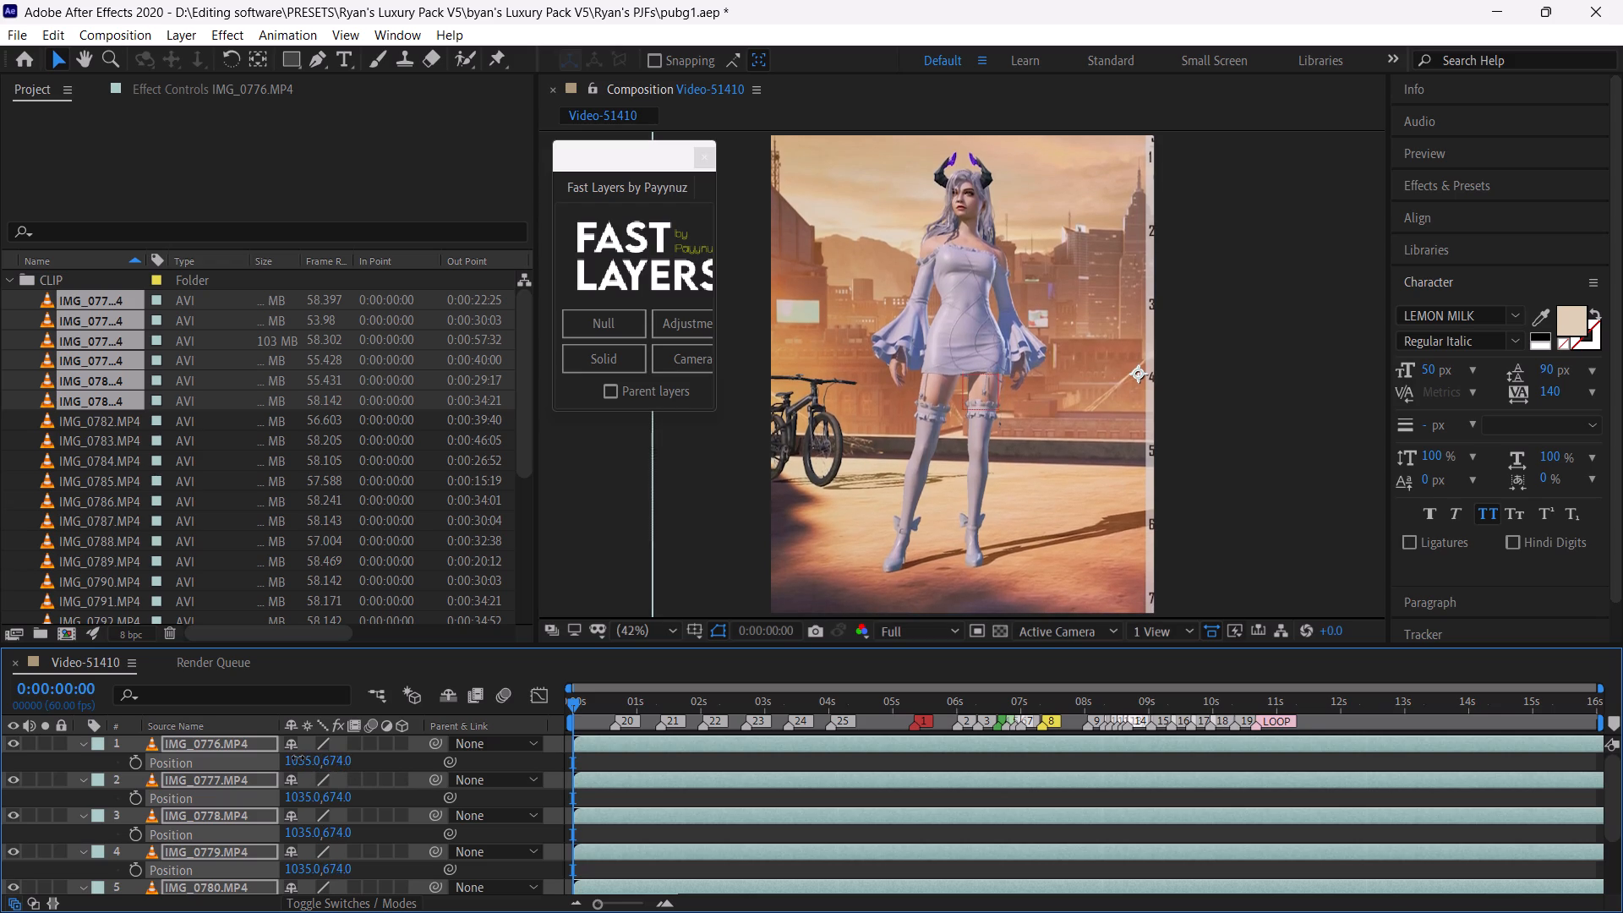
left_click_drag(298, 757, 315, 763)
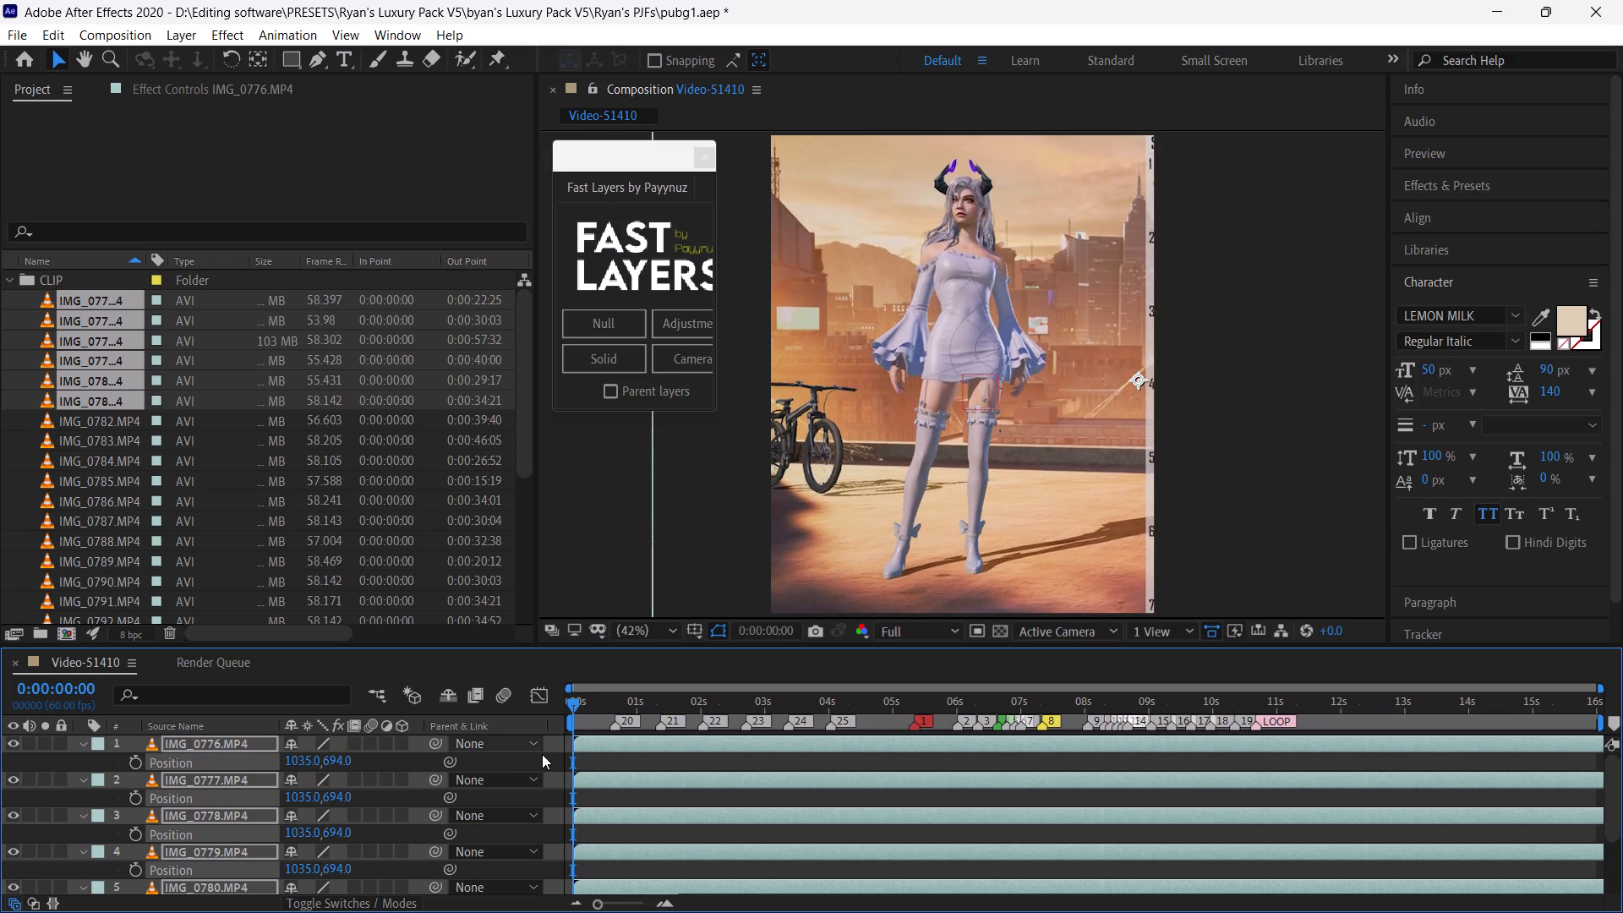
left_click(609, 759)
key("ctrl+s")
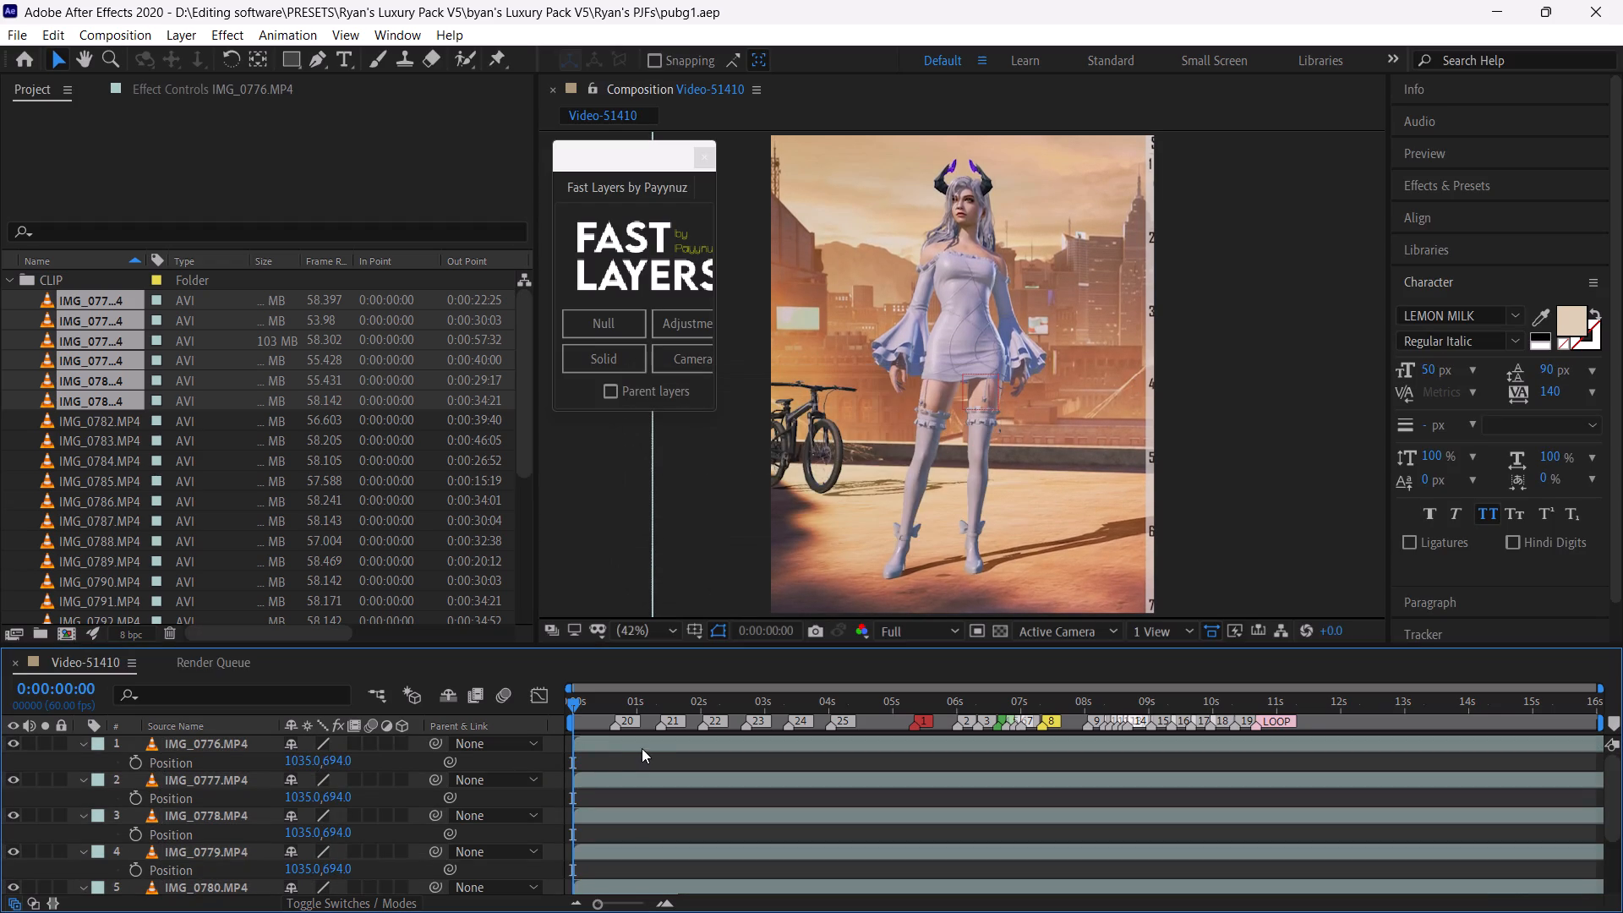
Collapse the position property of the IMG_0776 layer and deselect it.
left_click(615, 745)
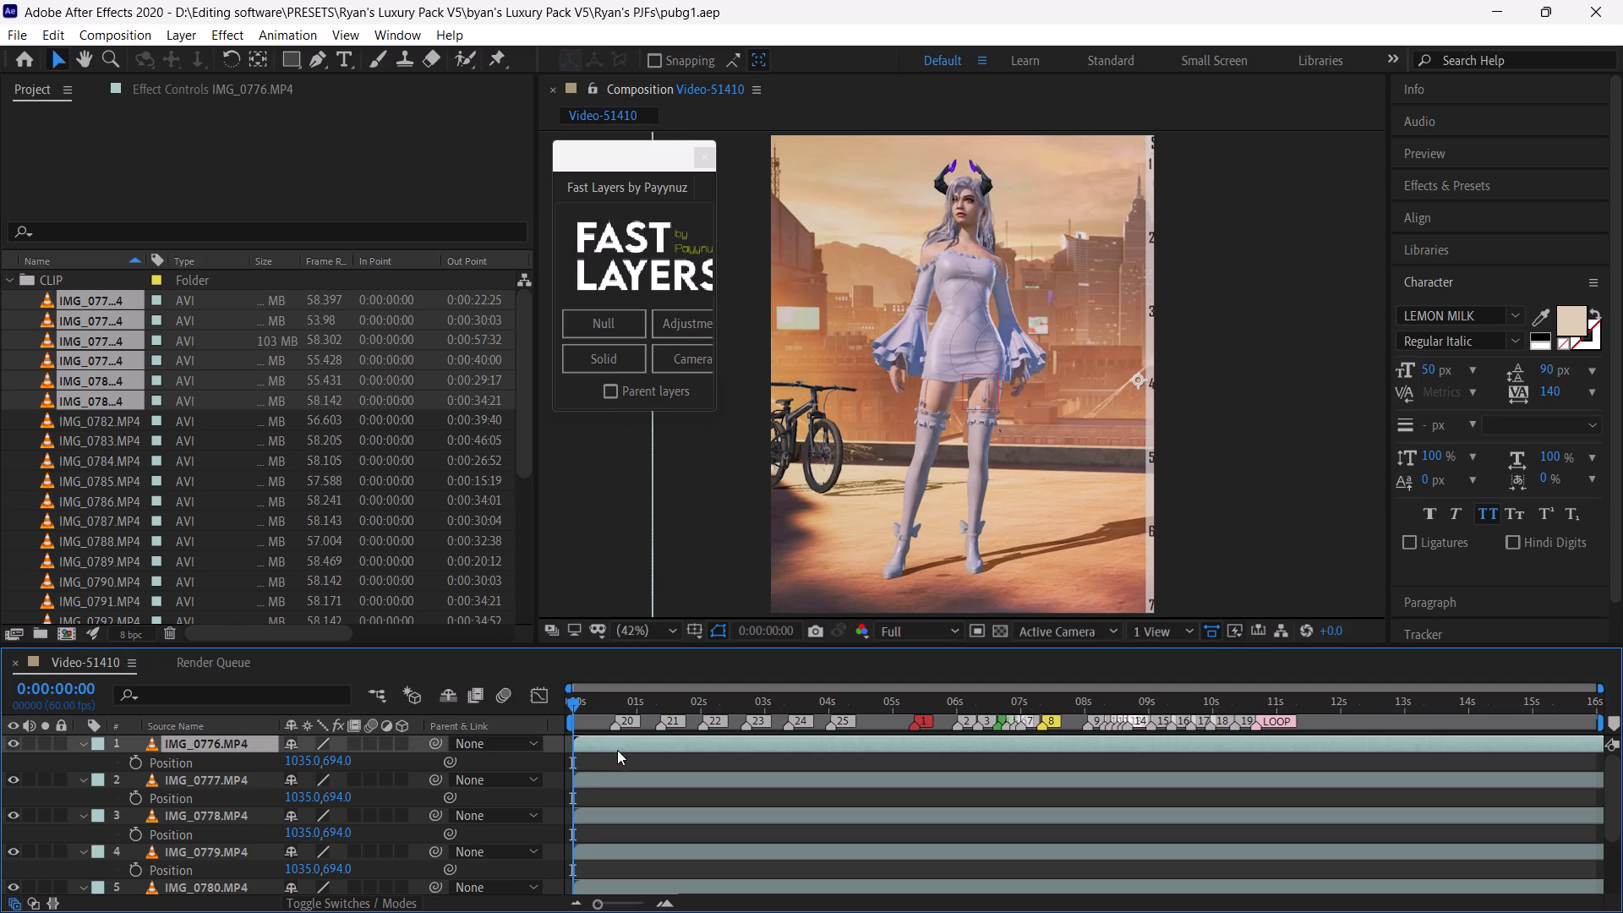
key("u")
left_click(662, 781)
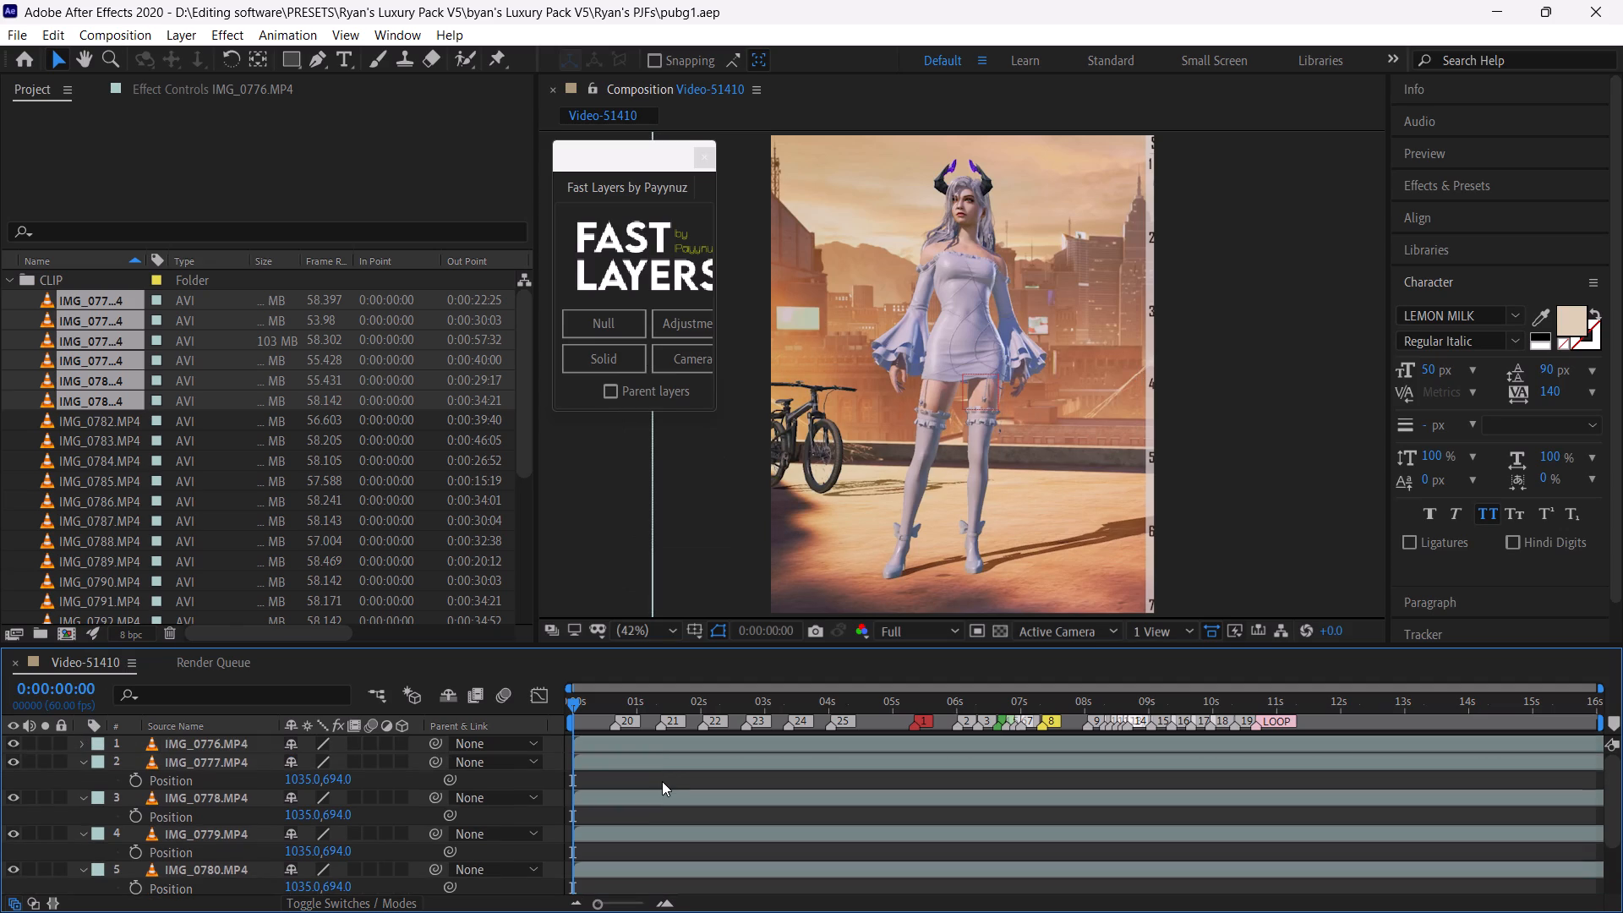
Collapse all the expanded layer properties in the Video-51410 timeline.
key("u")
left_click(654, 746)
left_click(672, 862)
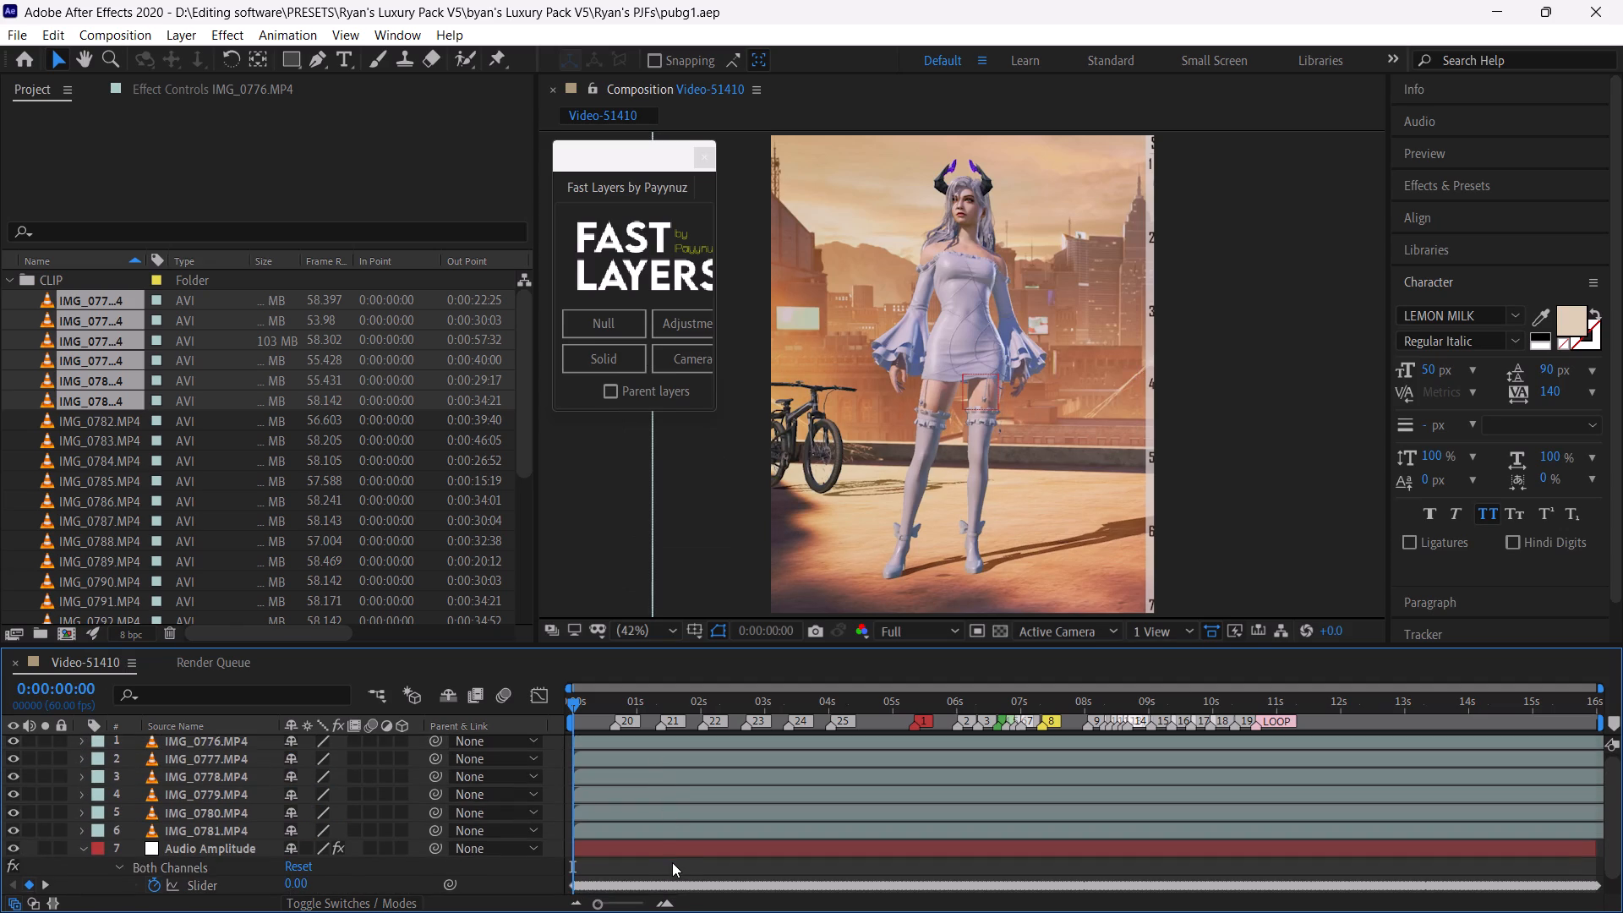
key("u")
left_click(661, 746)
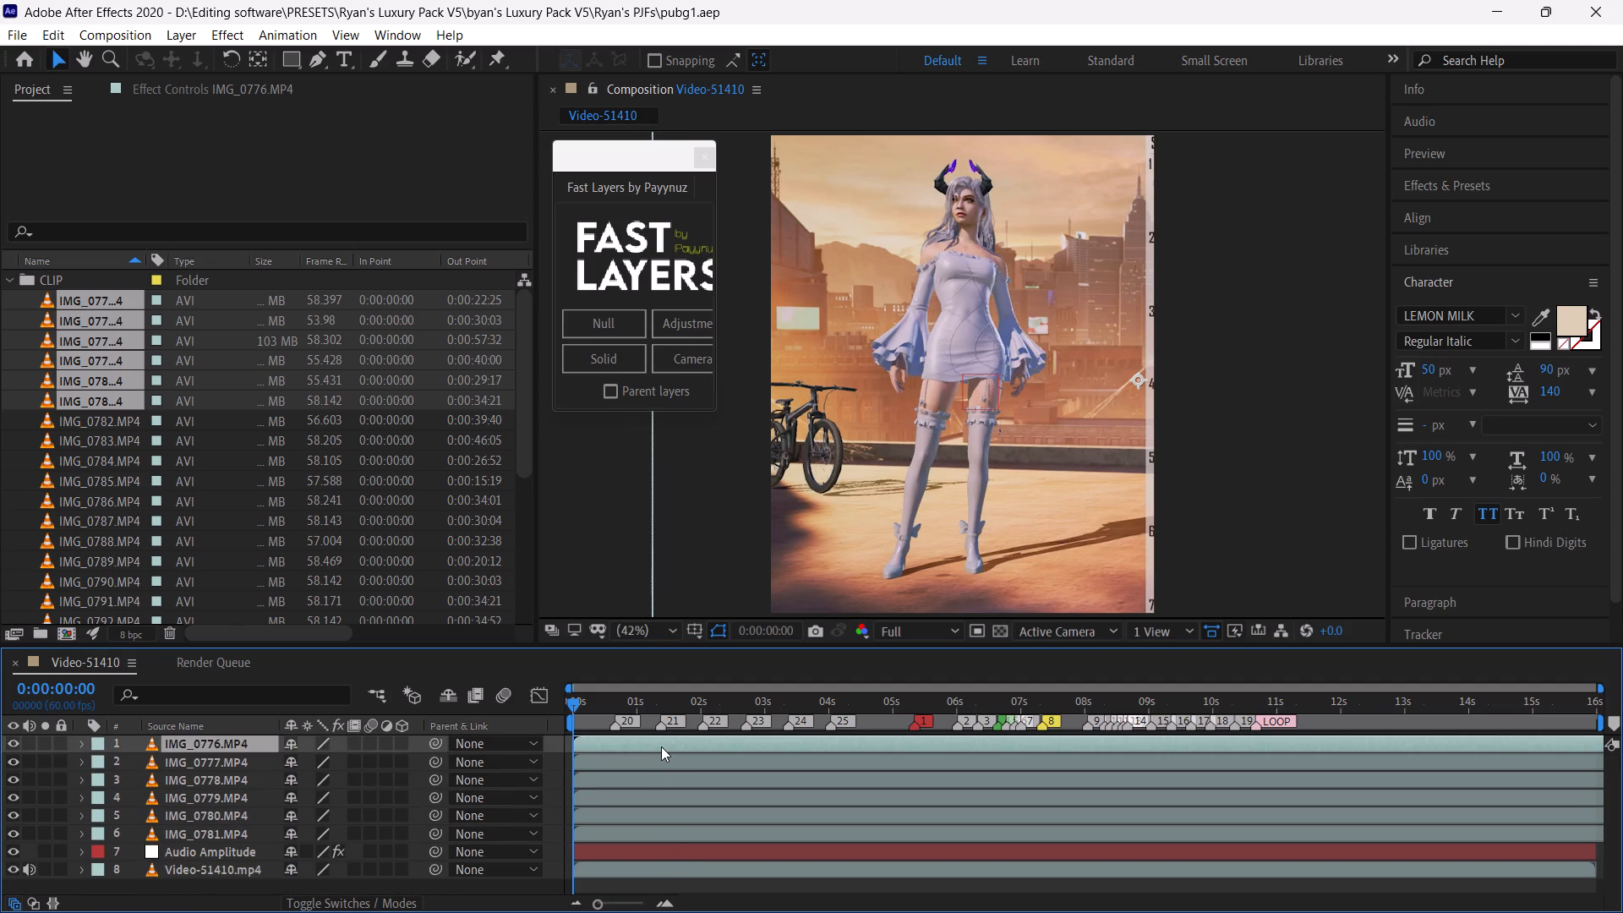
type("ppp")
Hide every layer except IMG_0781, including Audio Amplitude and the Video-51410 reference video.
left_click_drag(13, 746, 19, 820)
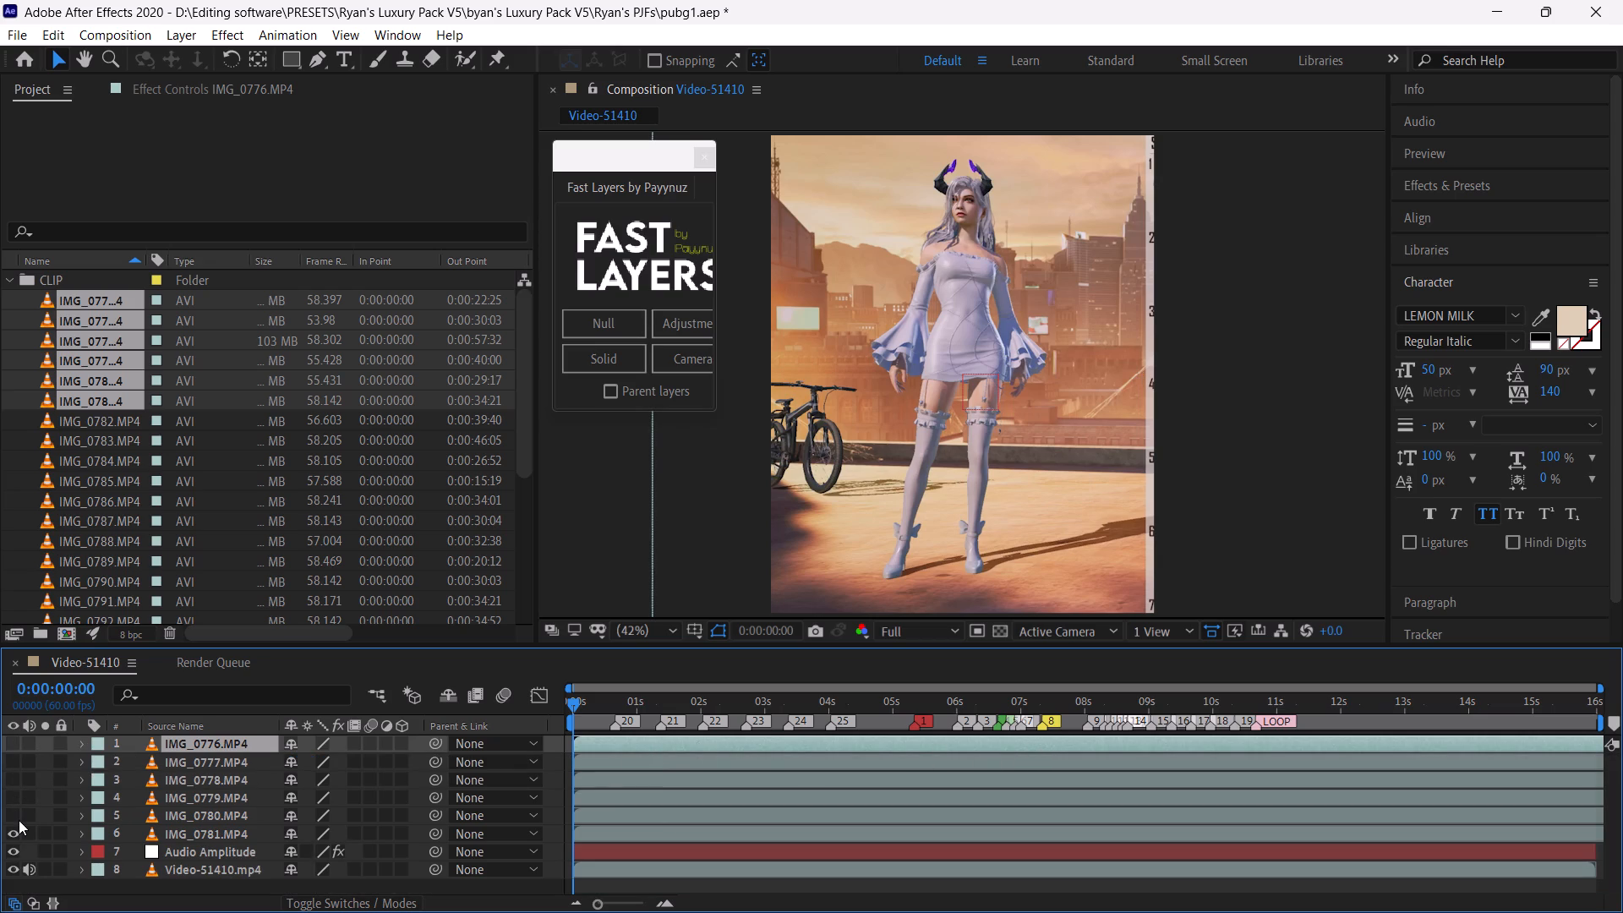
left_click(14, 834)
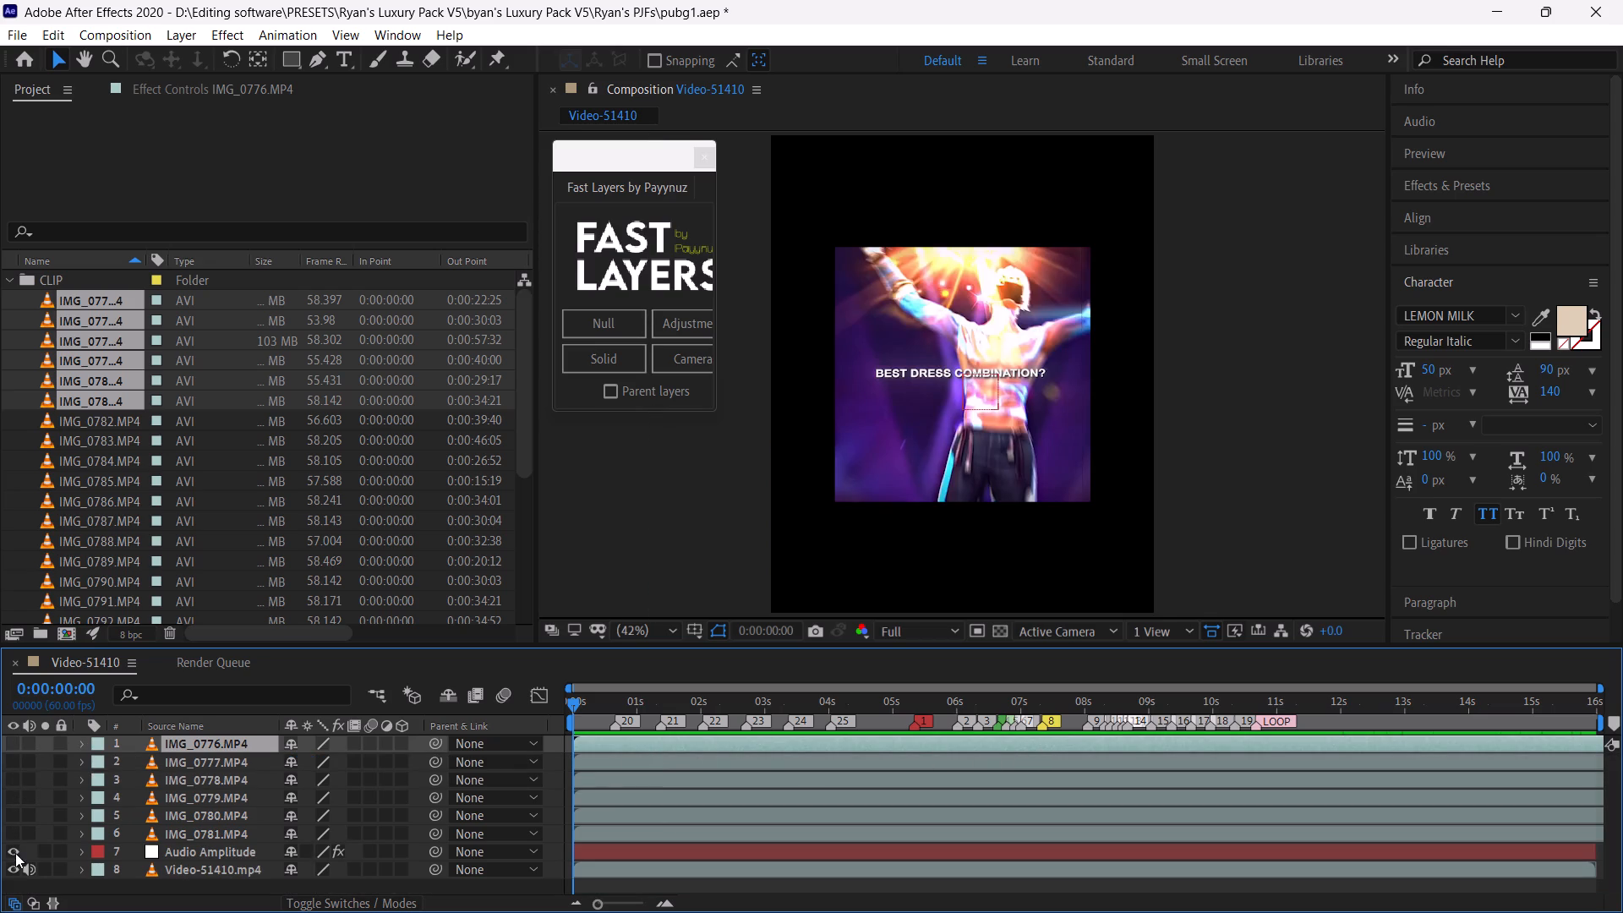
left_click(15, 853)
left_click(11, 865)
left_click(14, 832)
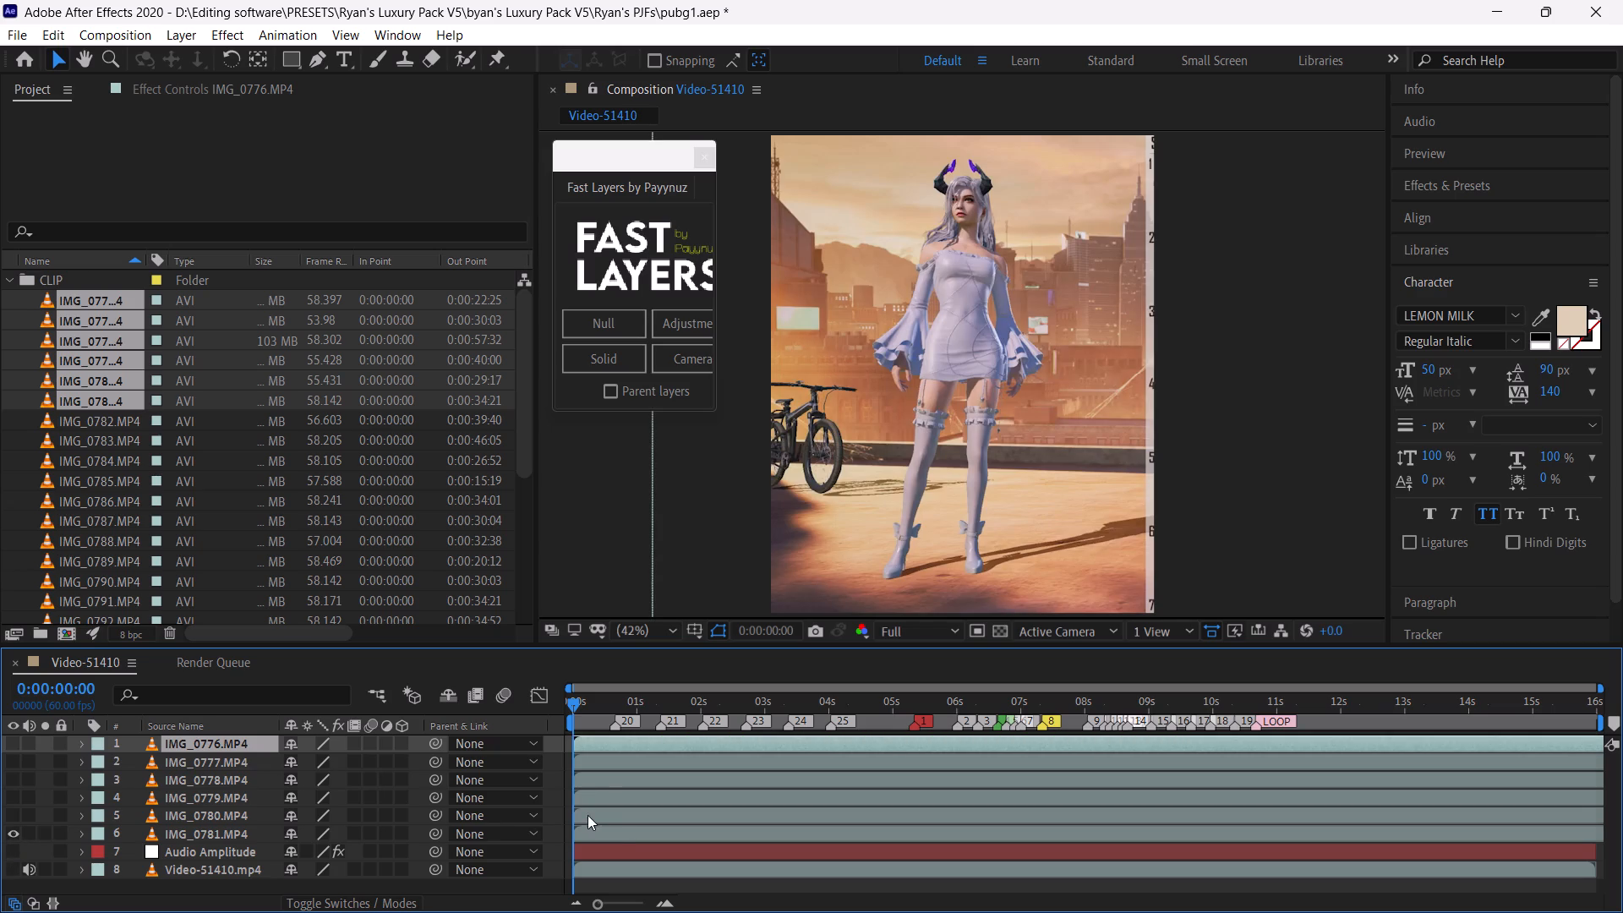
Preview the IMG_0781 clip and slide its layer earlier so the composition opens on the wide-stride dance pose.
left_click(611, 837)
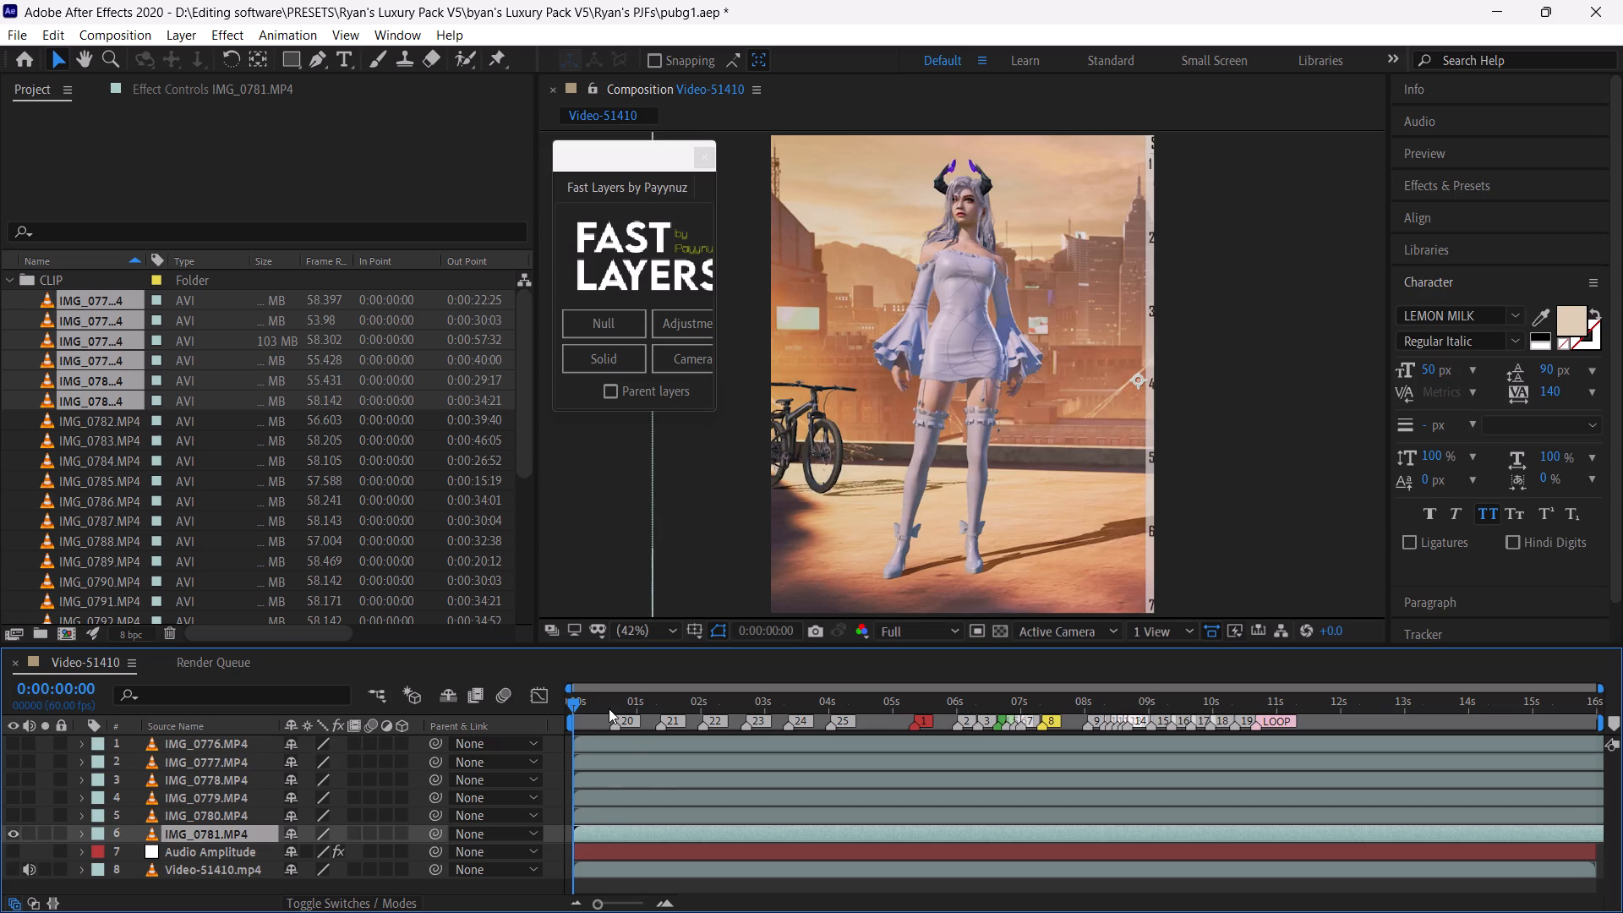
key("space")
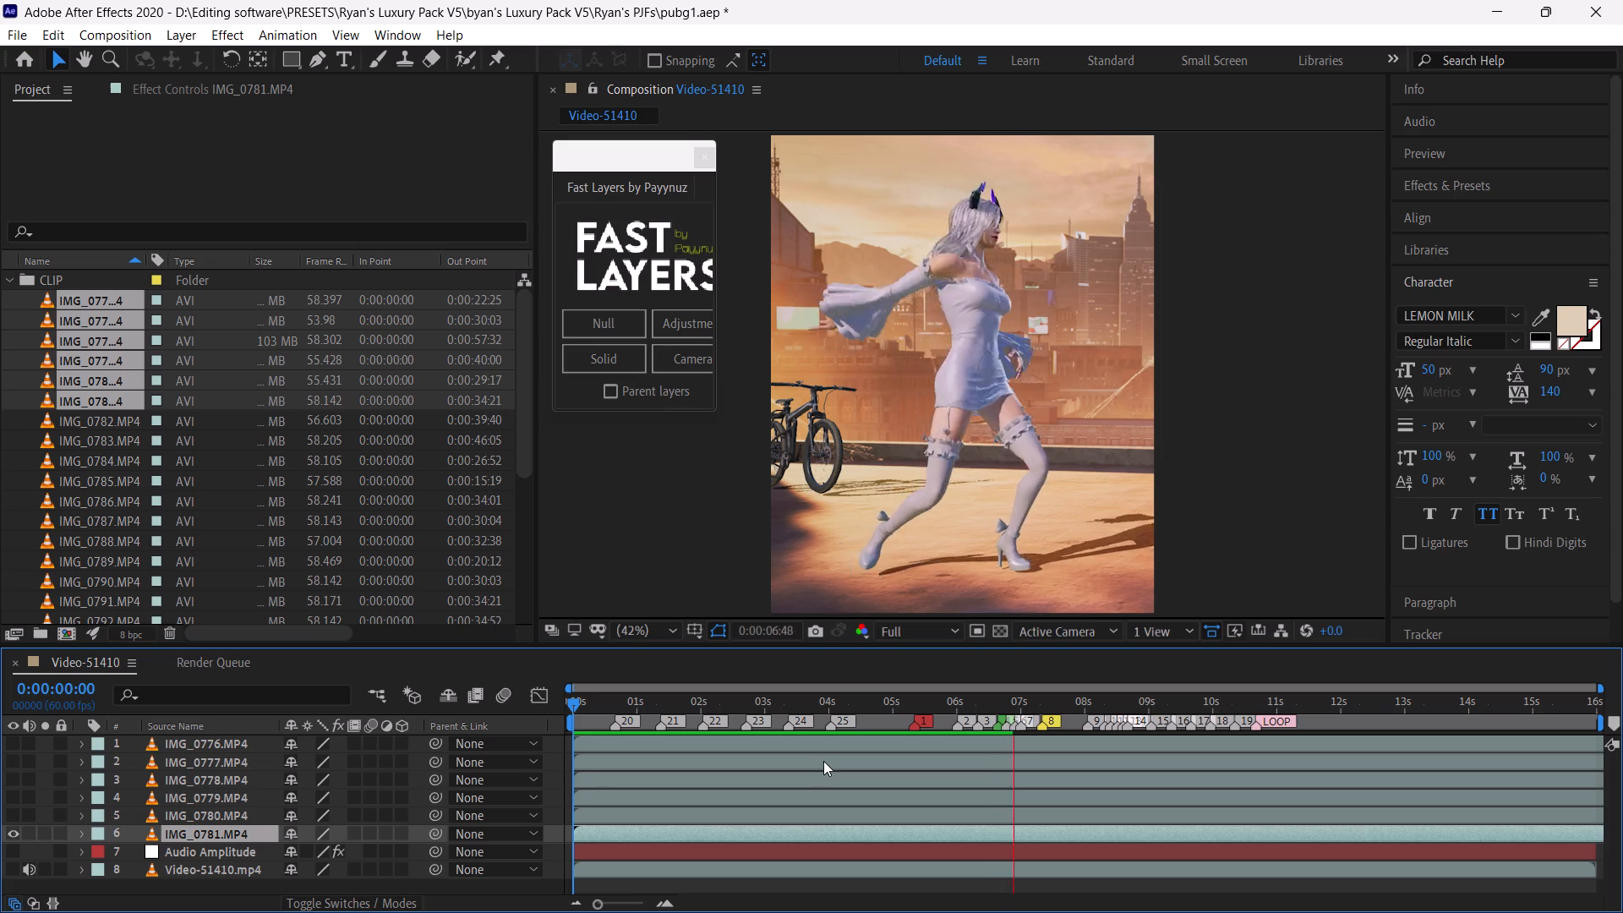
left_click(597, 705)
left_click_drag(597, 705, 539, 706)
left_click_drag(1063, 837, 841, 853)
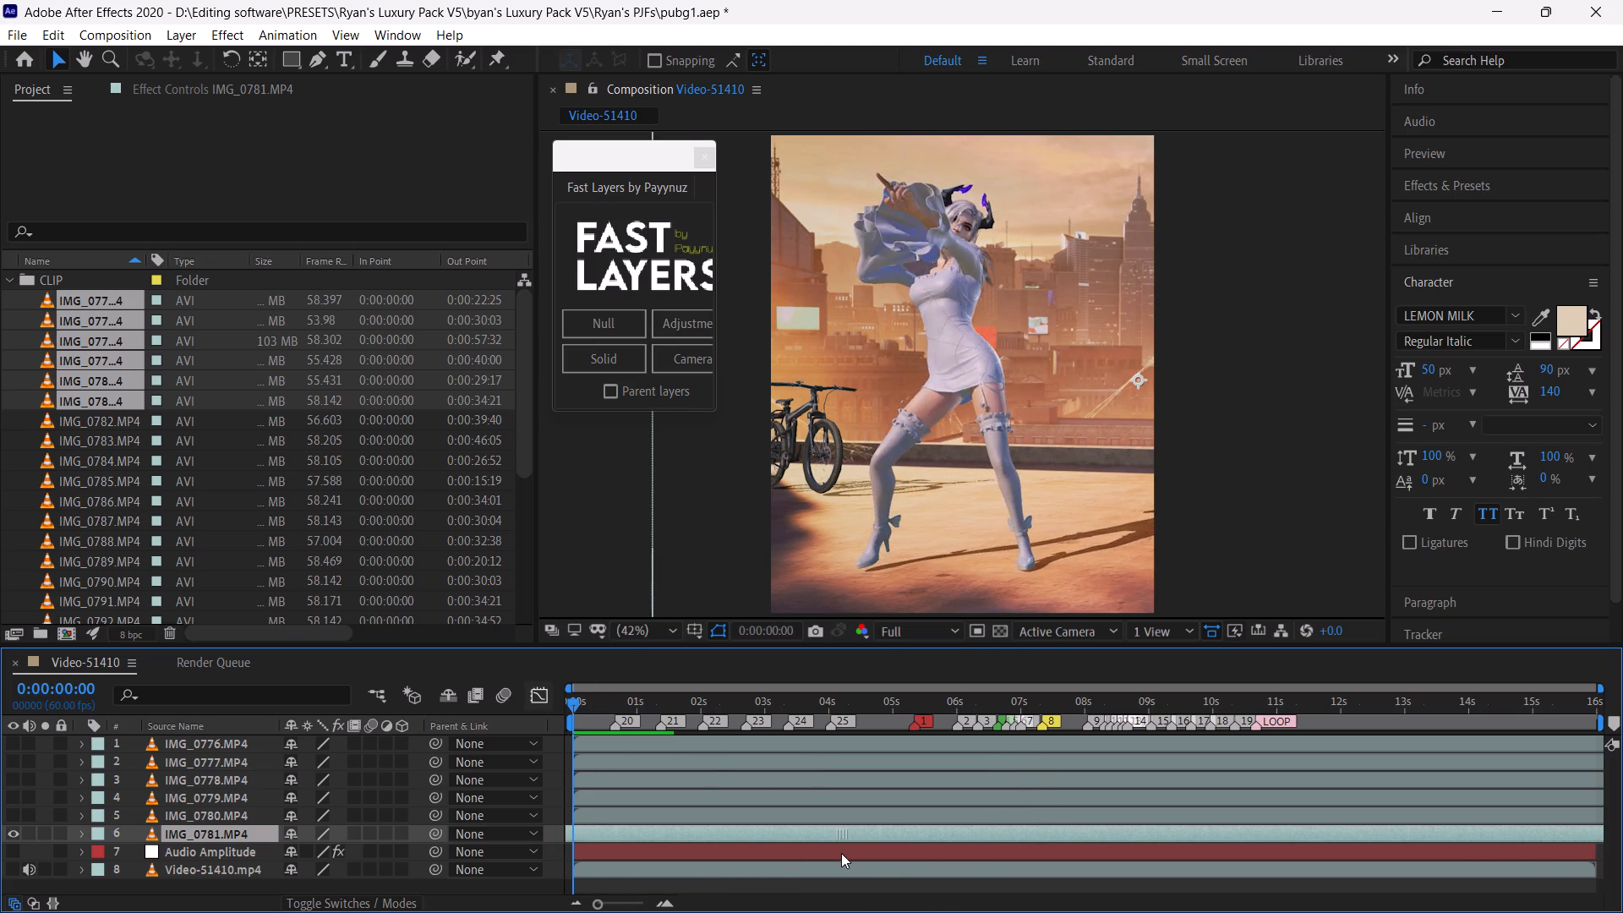
left_click_drag(841, 853, 757, 859)
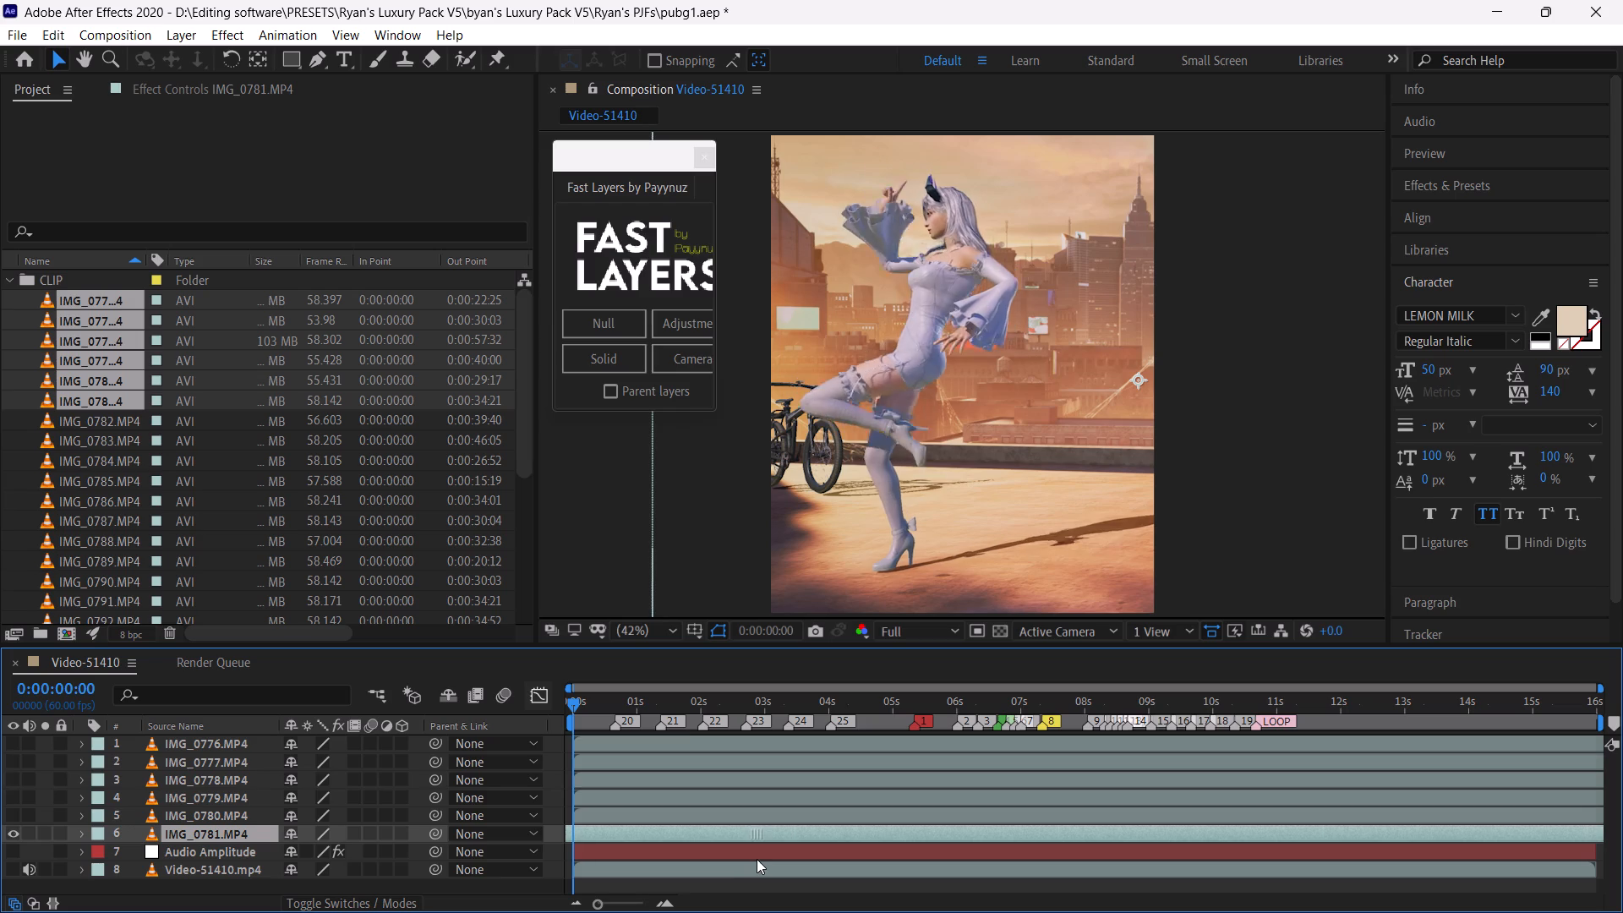
left_click_drag(757, 859, 765, 861)
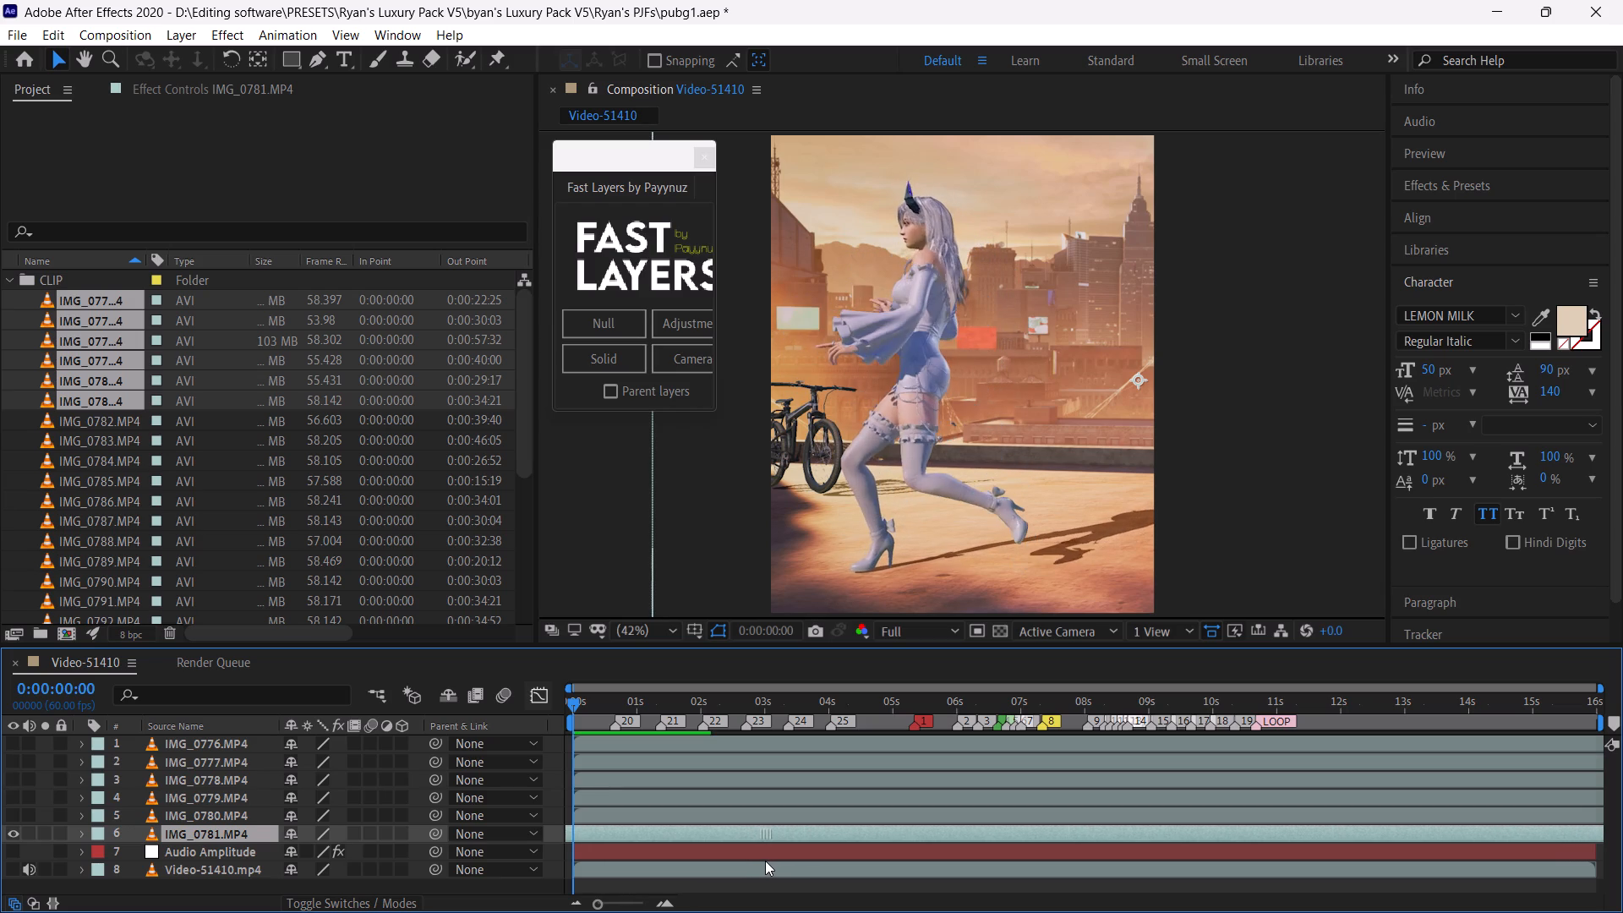
left_click_drag(765, 861, 765, 862)
left_click_drag(765, 862, 784, 868)
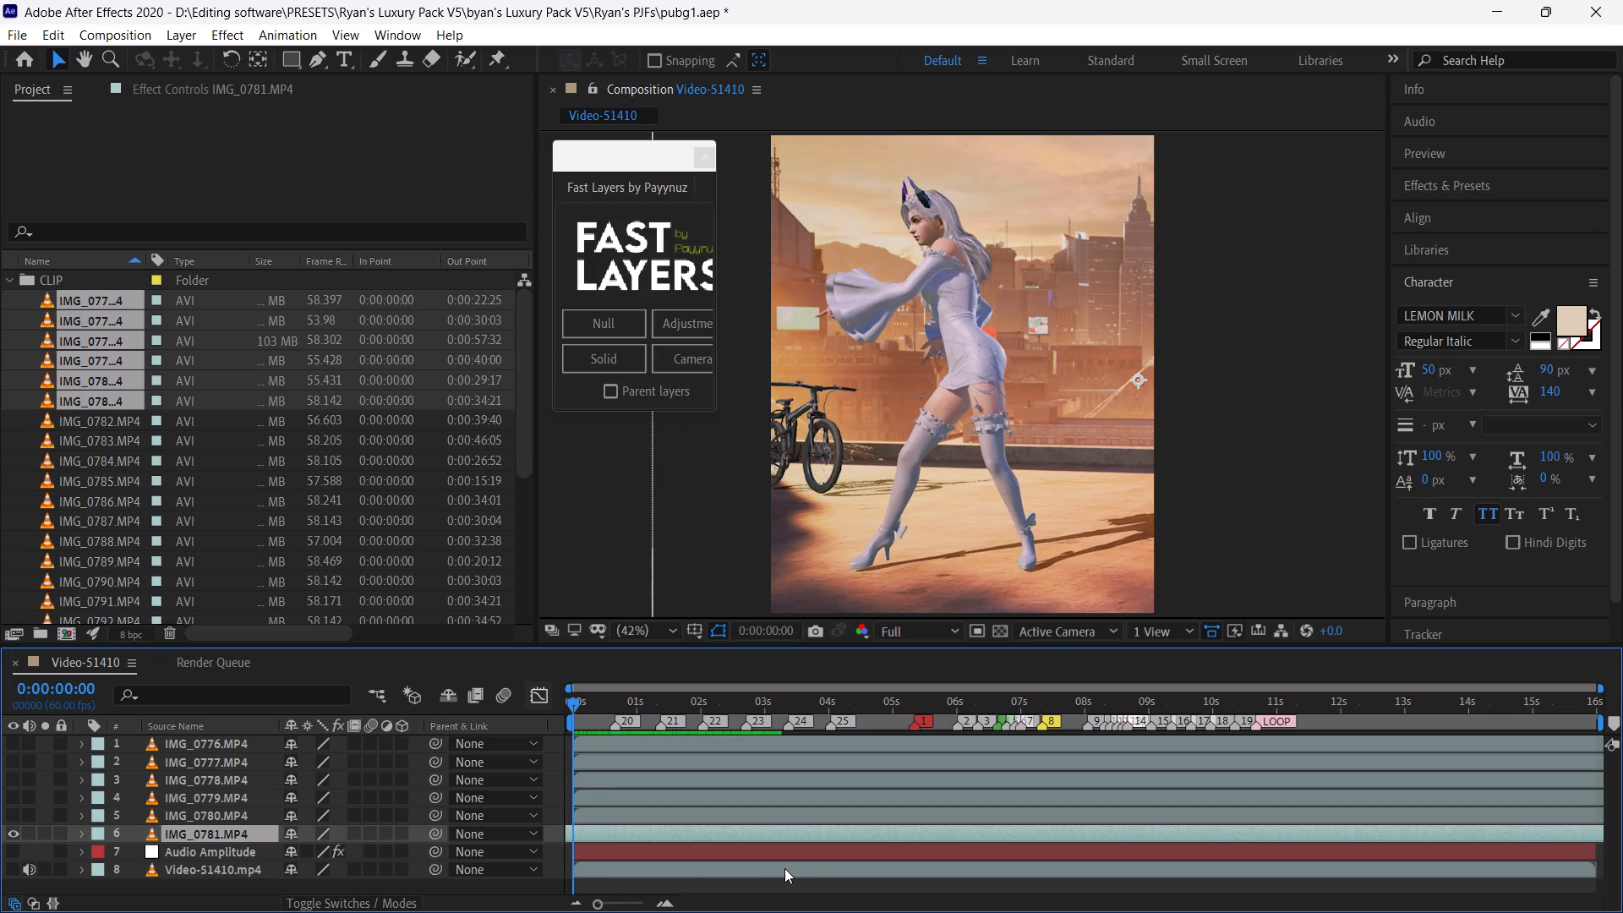
Split the IMG_0781 layer at 0:00:00:00 and delete the part before the composition start.
key("ctrl+shift+d")
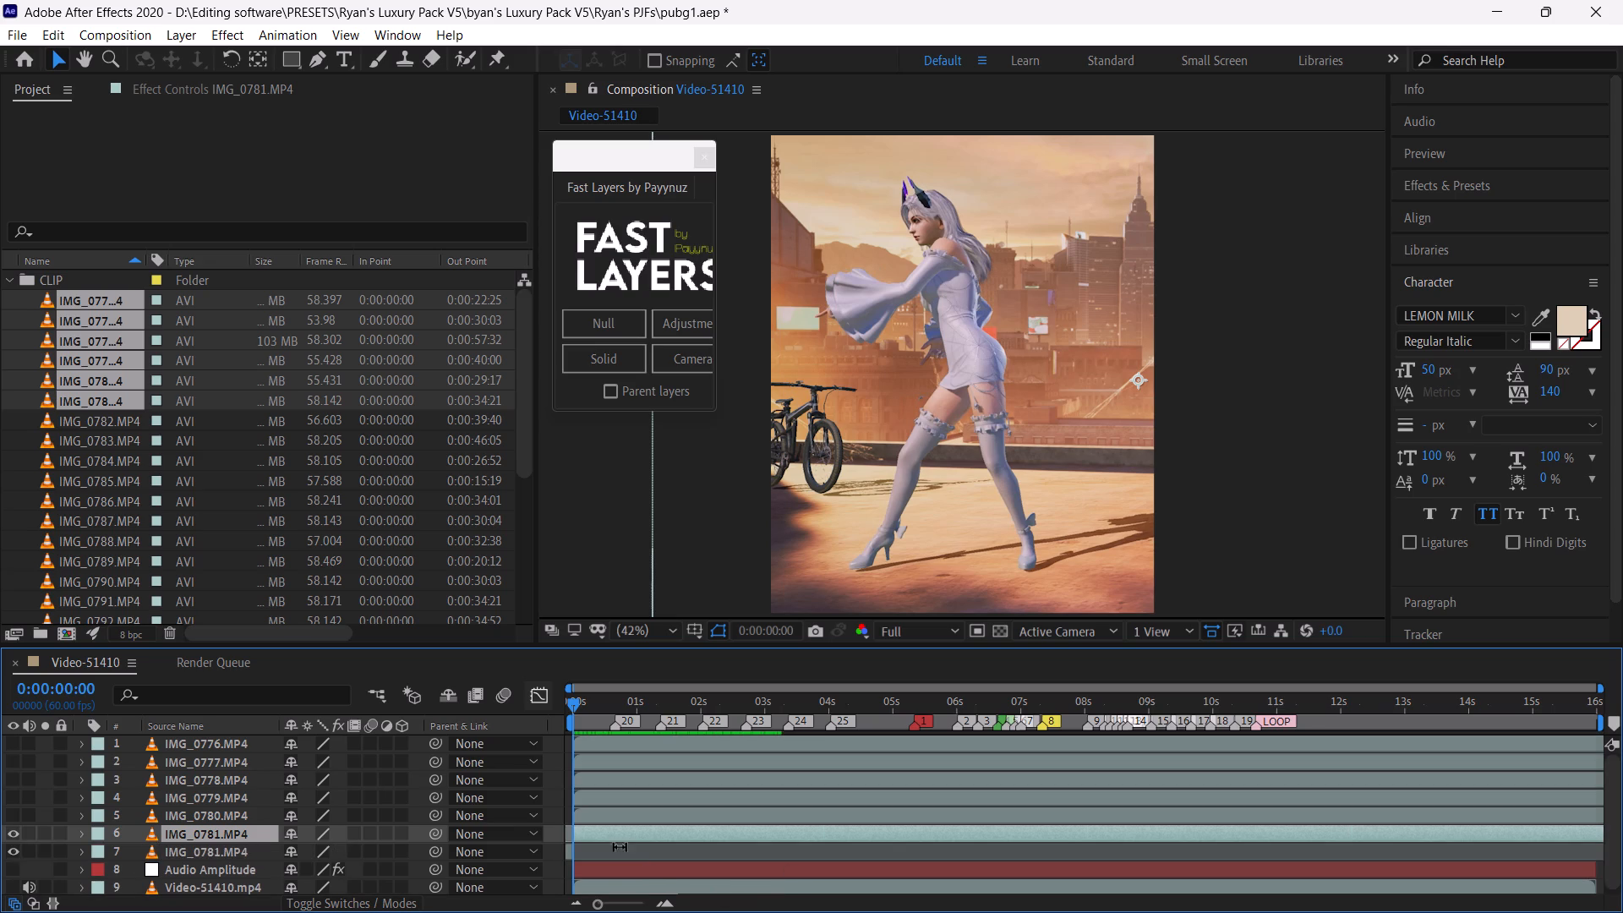
left_click(618, 845)
key("BackSpace")
Split the IMG_0781 layer at marker 20, frame 0:00:00:40.
left_click_drag(597, 717, 601, 720)
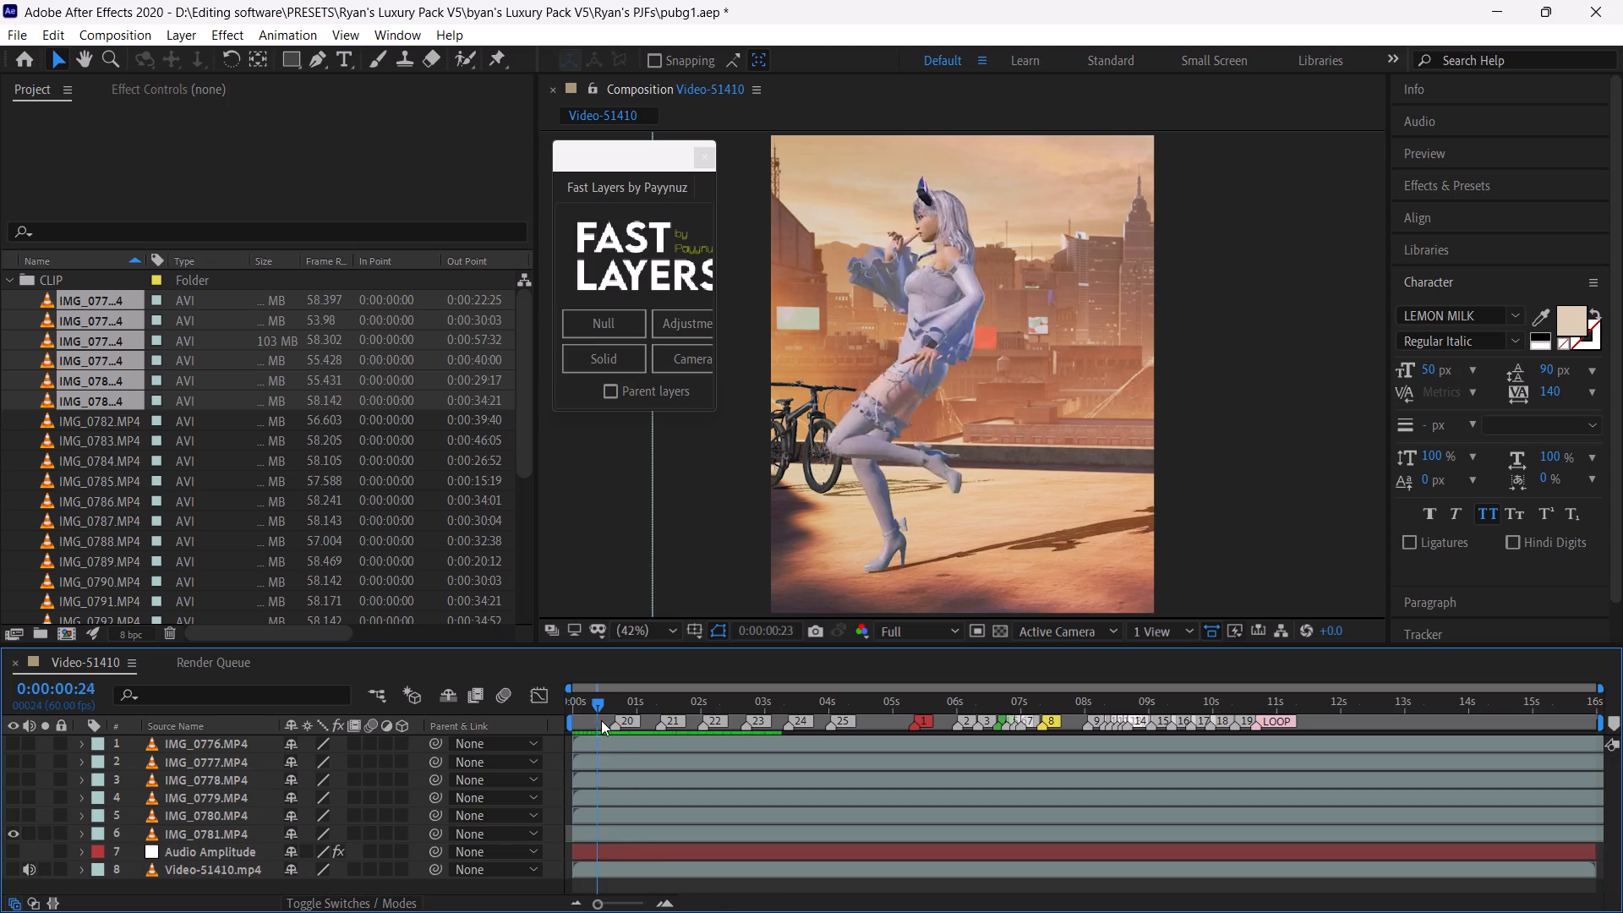
left_click_drag(601, 720, 617, 749)
left_click_drag(607, 903, 638, 911)
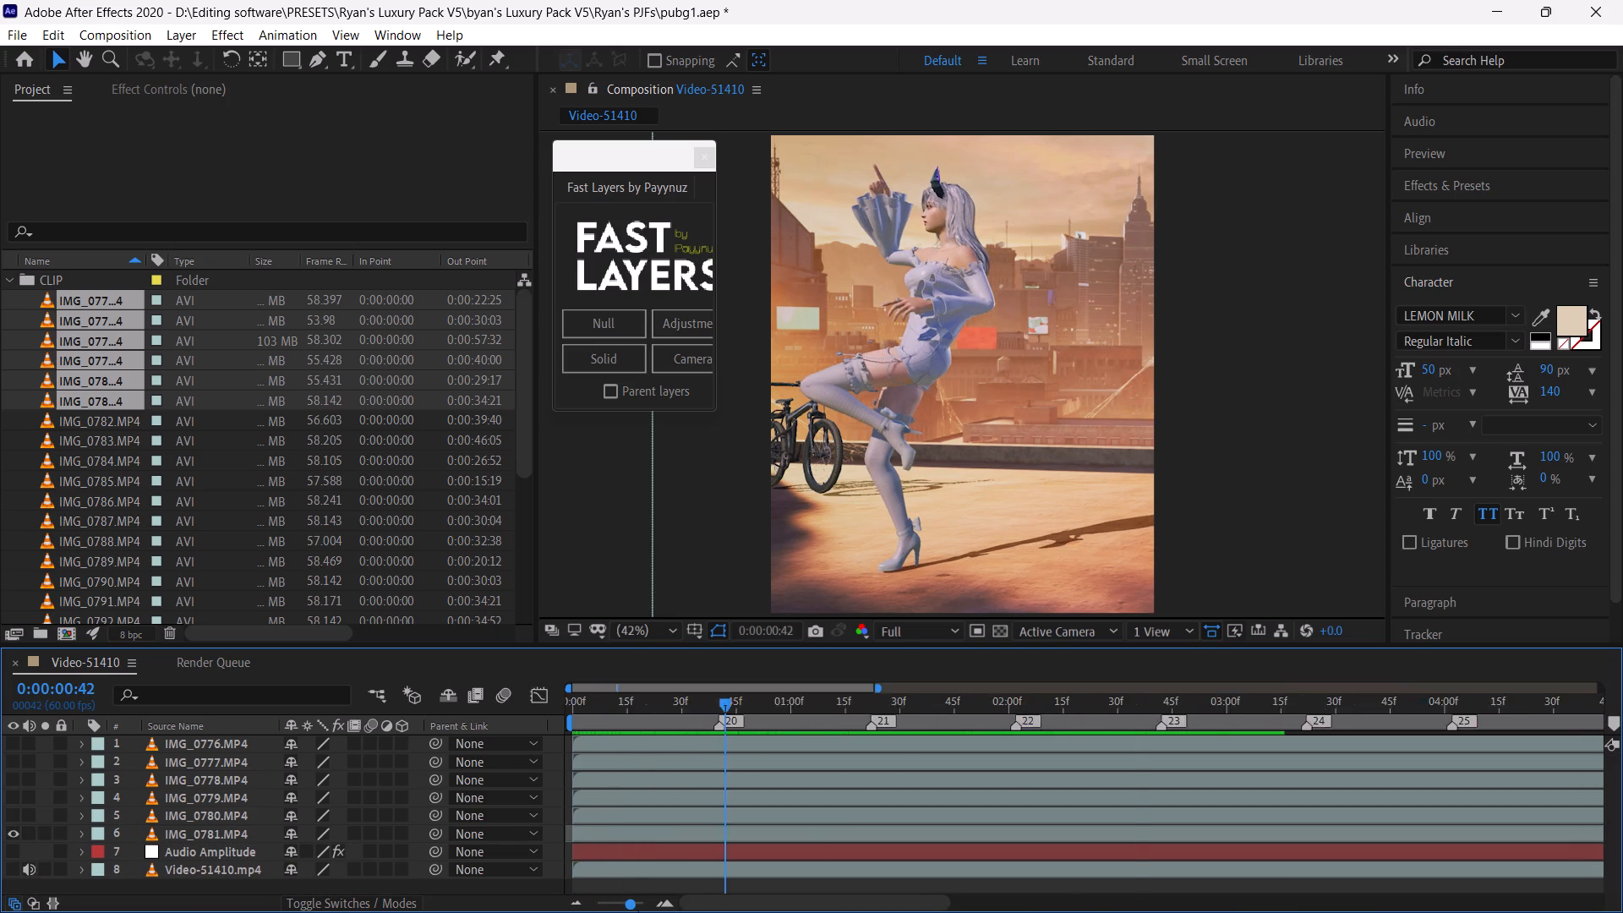
left_click_drag(638, 911, 653, 912)
left_click_drag(965, 707, 988, 724)
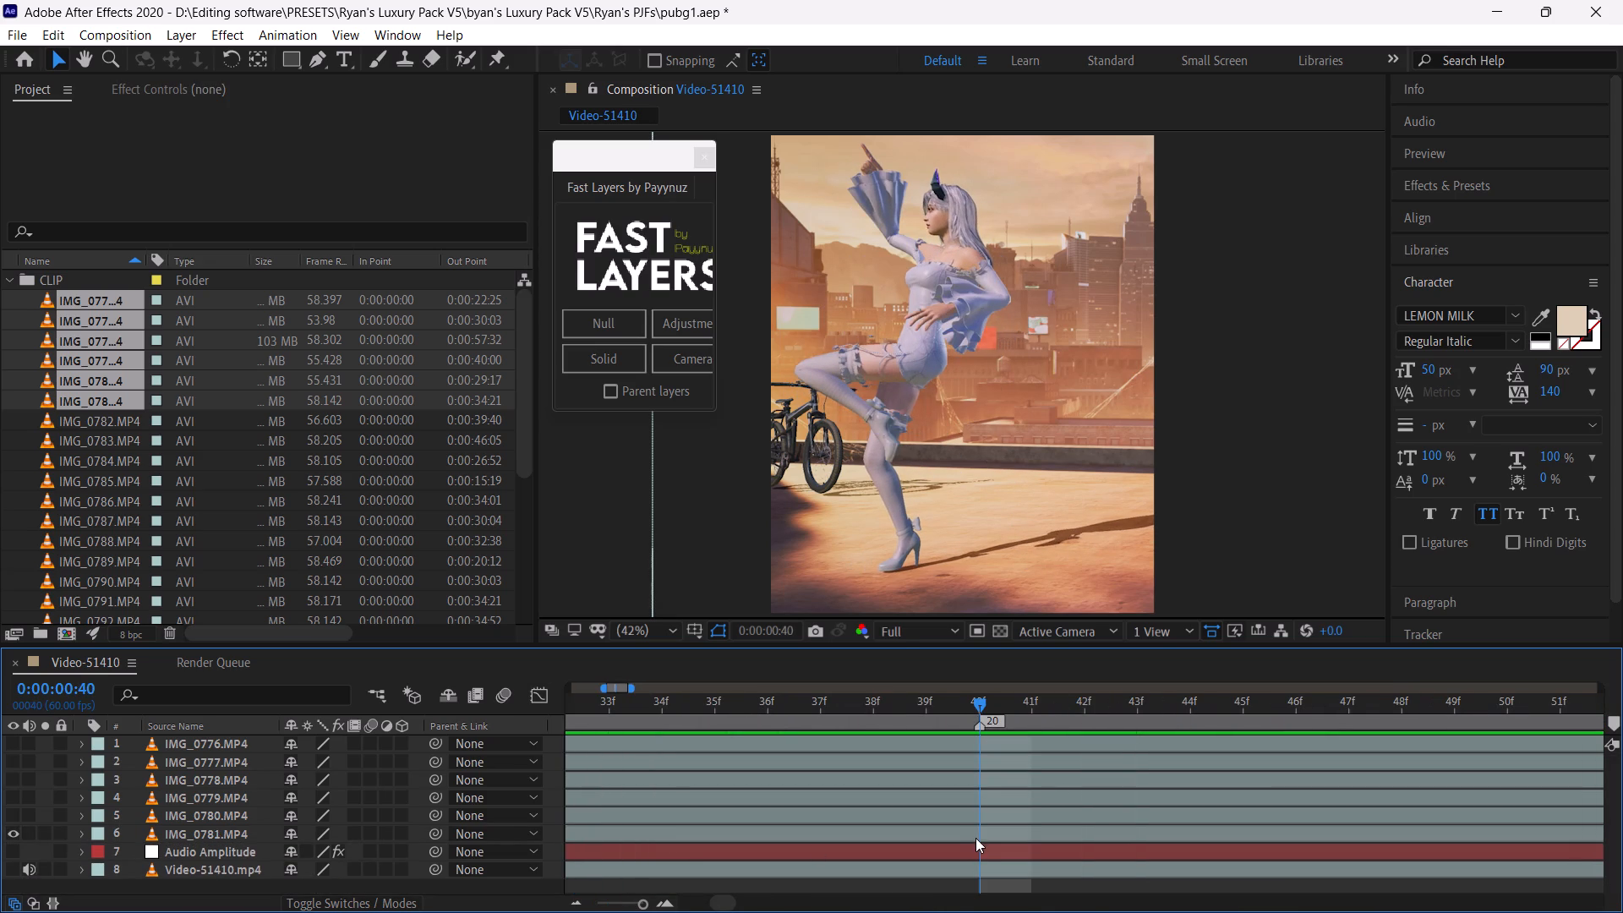
left_click(982, 836)
key("ctrl+shift+d")
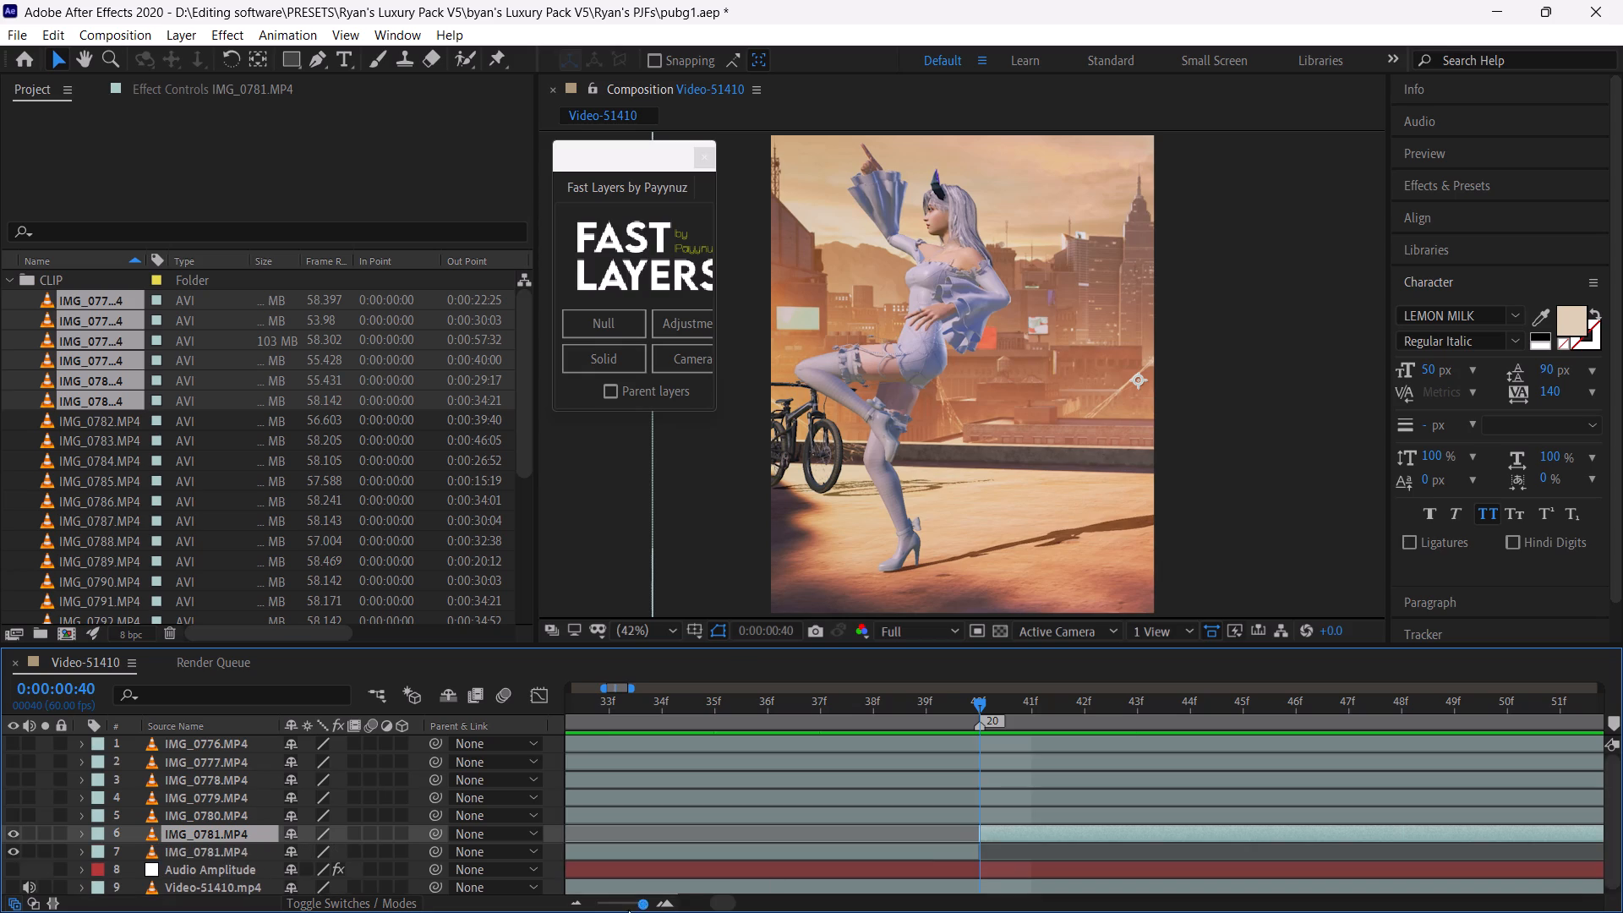
Return to the composition start and turn on frame blending for the first IMG_0781 segment.
left_click_drag(639, 904, 623, 904)
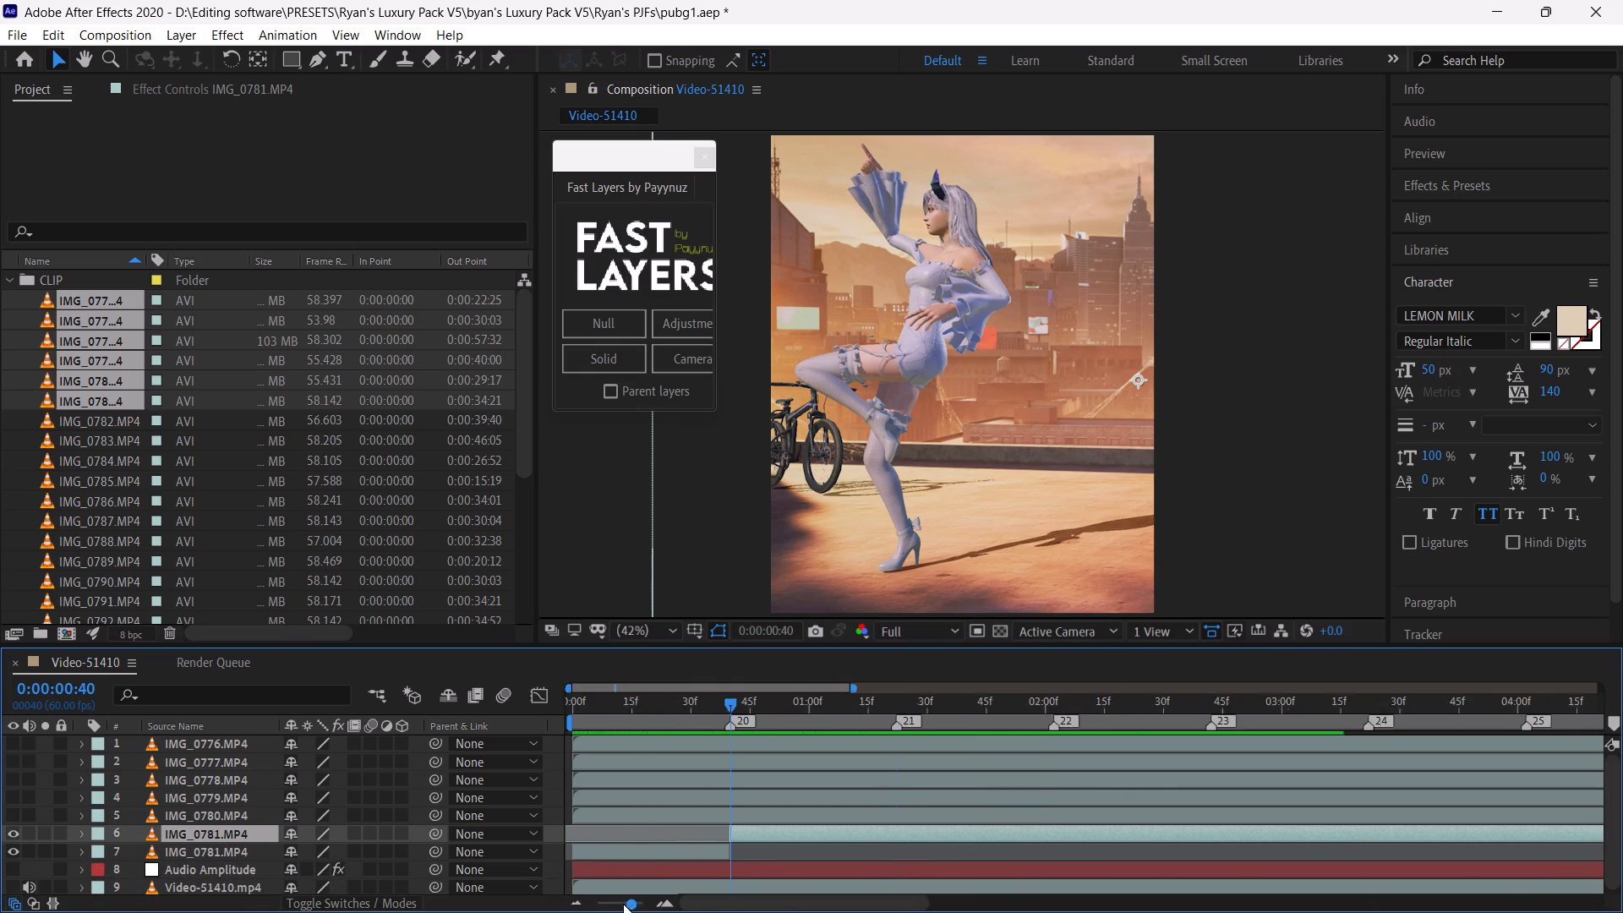
left_click_drag(623, 904, 595, 906)
left_click_drag(595, 719, 538, 734)
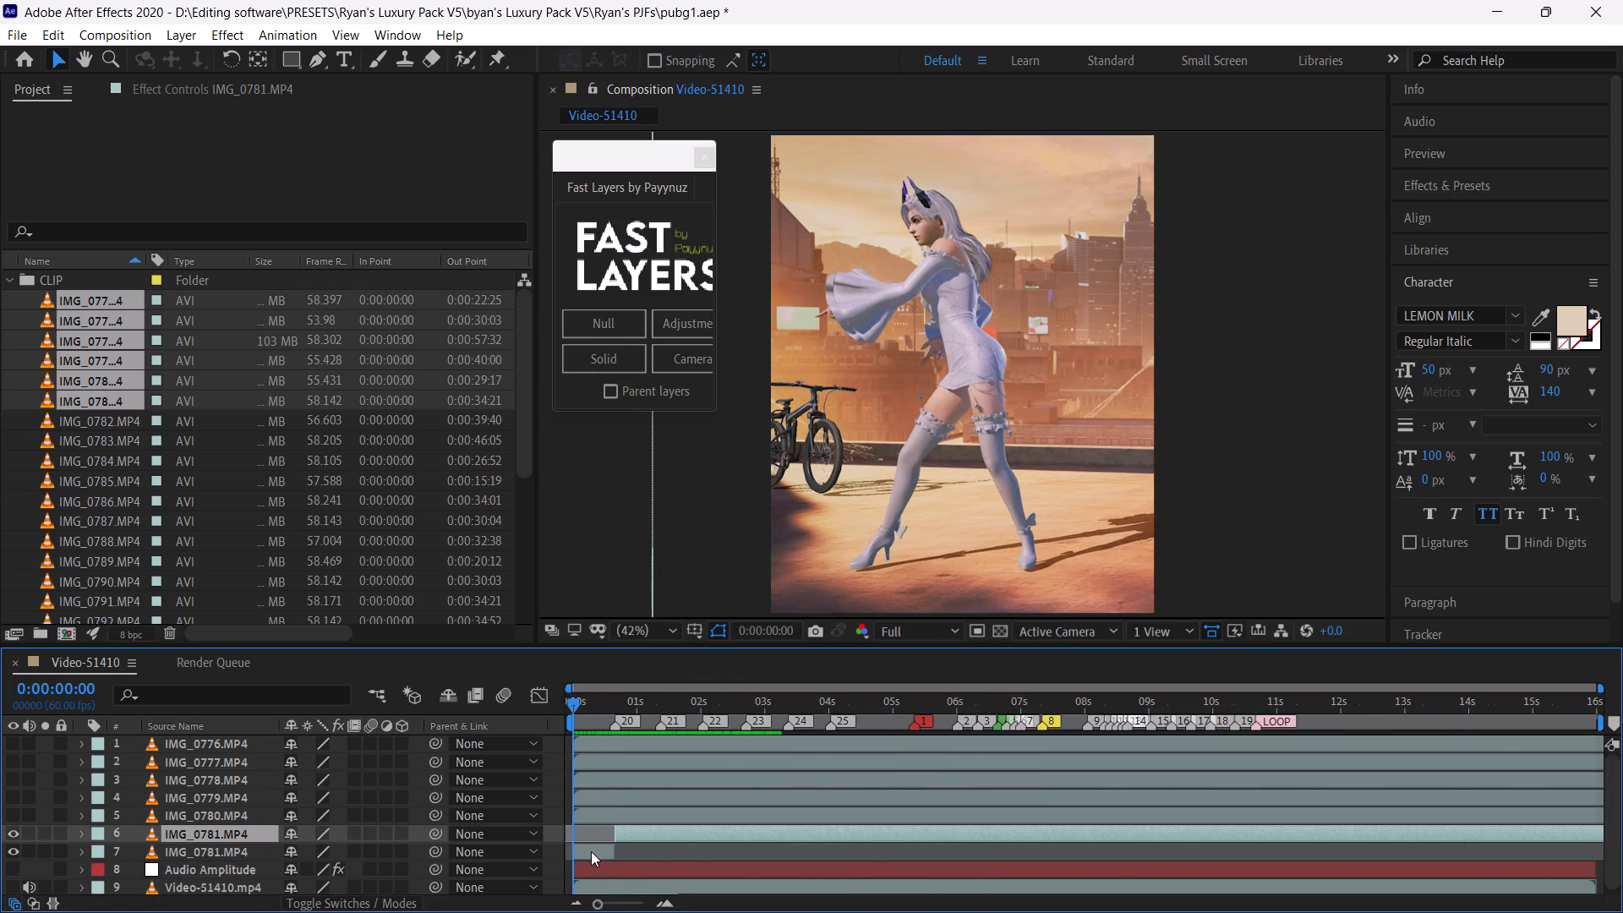
left_click(591, 851)
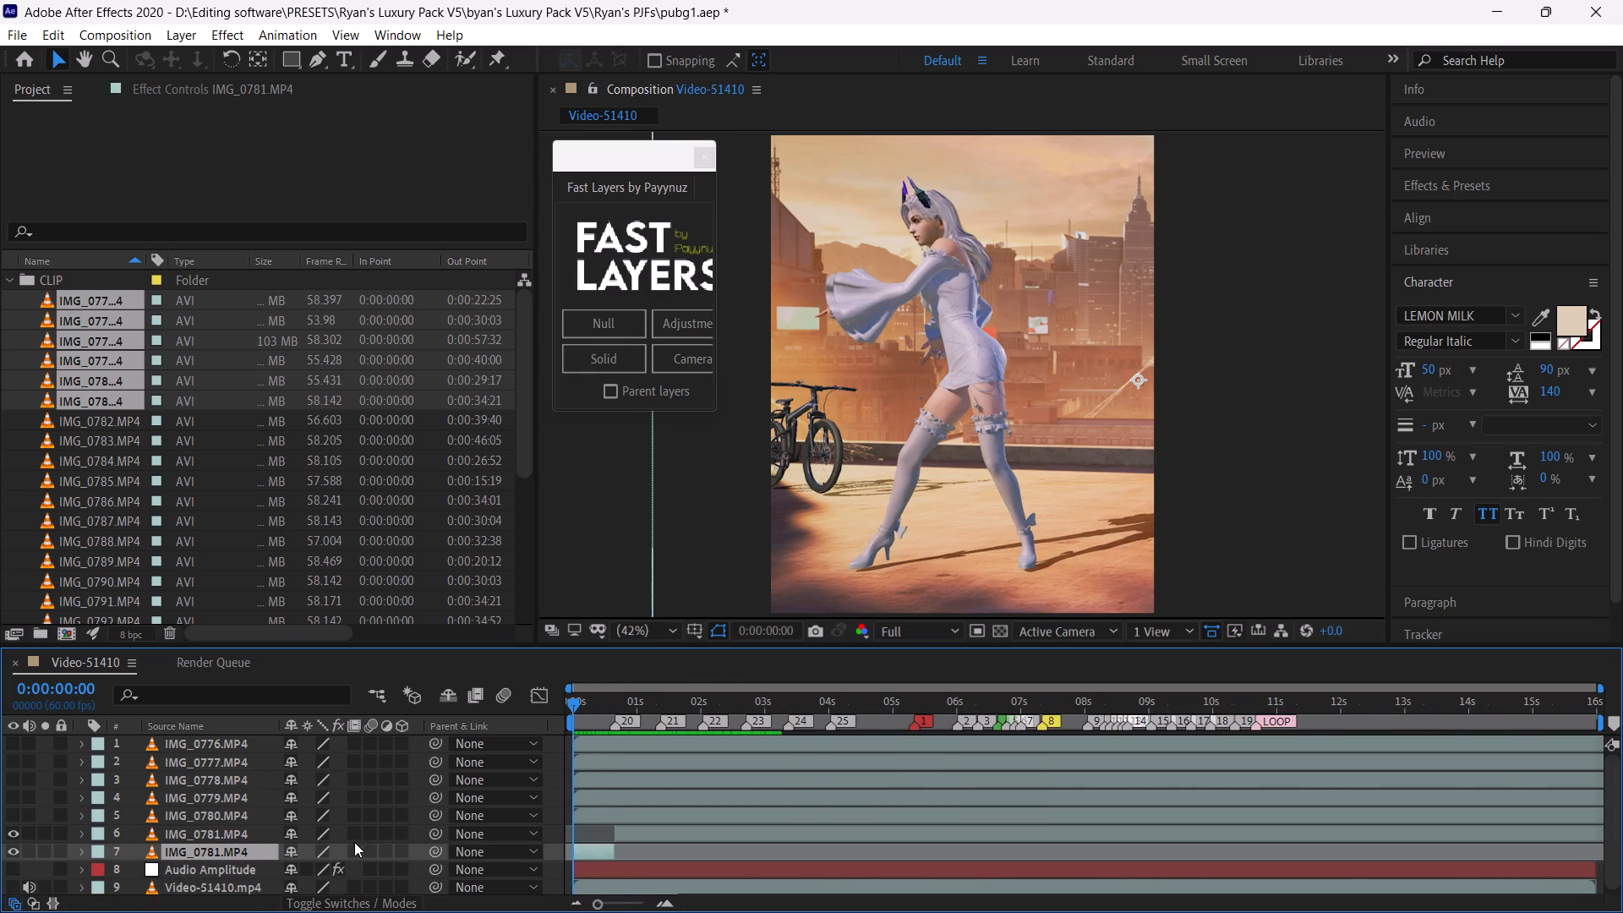
double_click(354, 845)
Pre-compose the first IMG_0781 segment as IMG_0781.MP4 Comp 1, moving all attributes into the new composition.
right_click(600, 853)
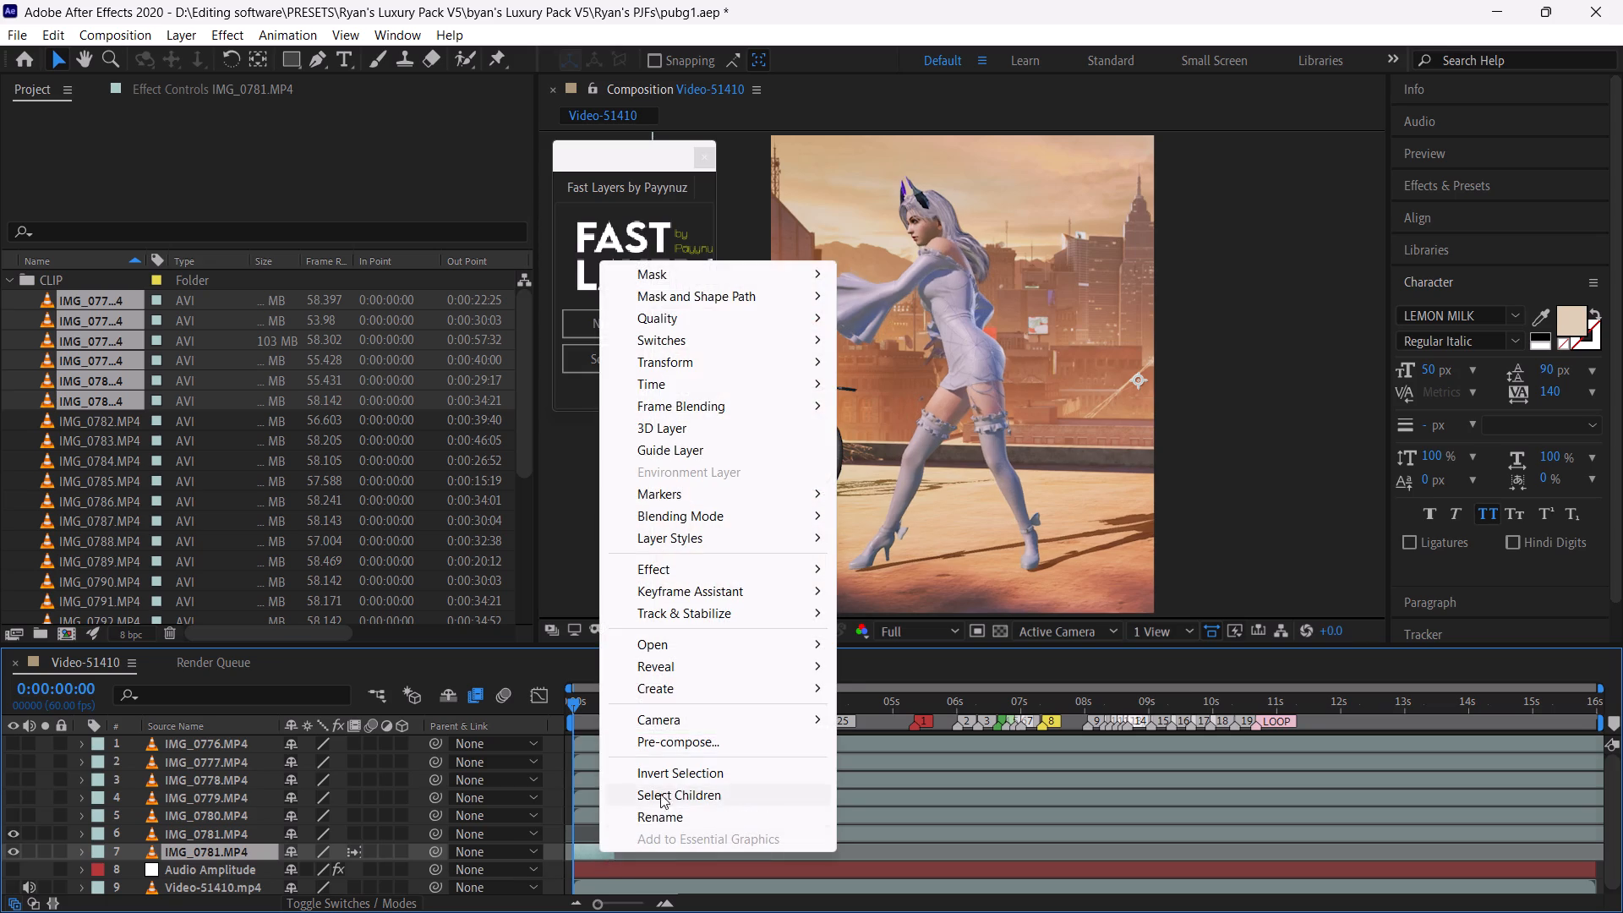
left_click(691, 750)
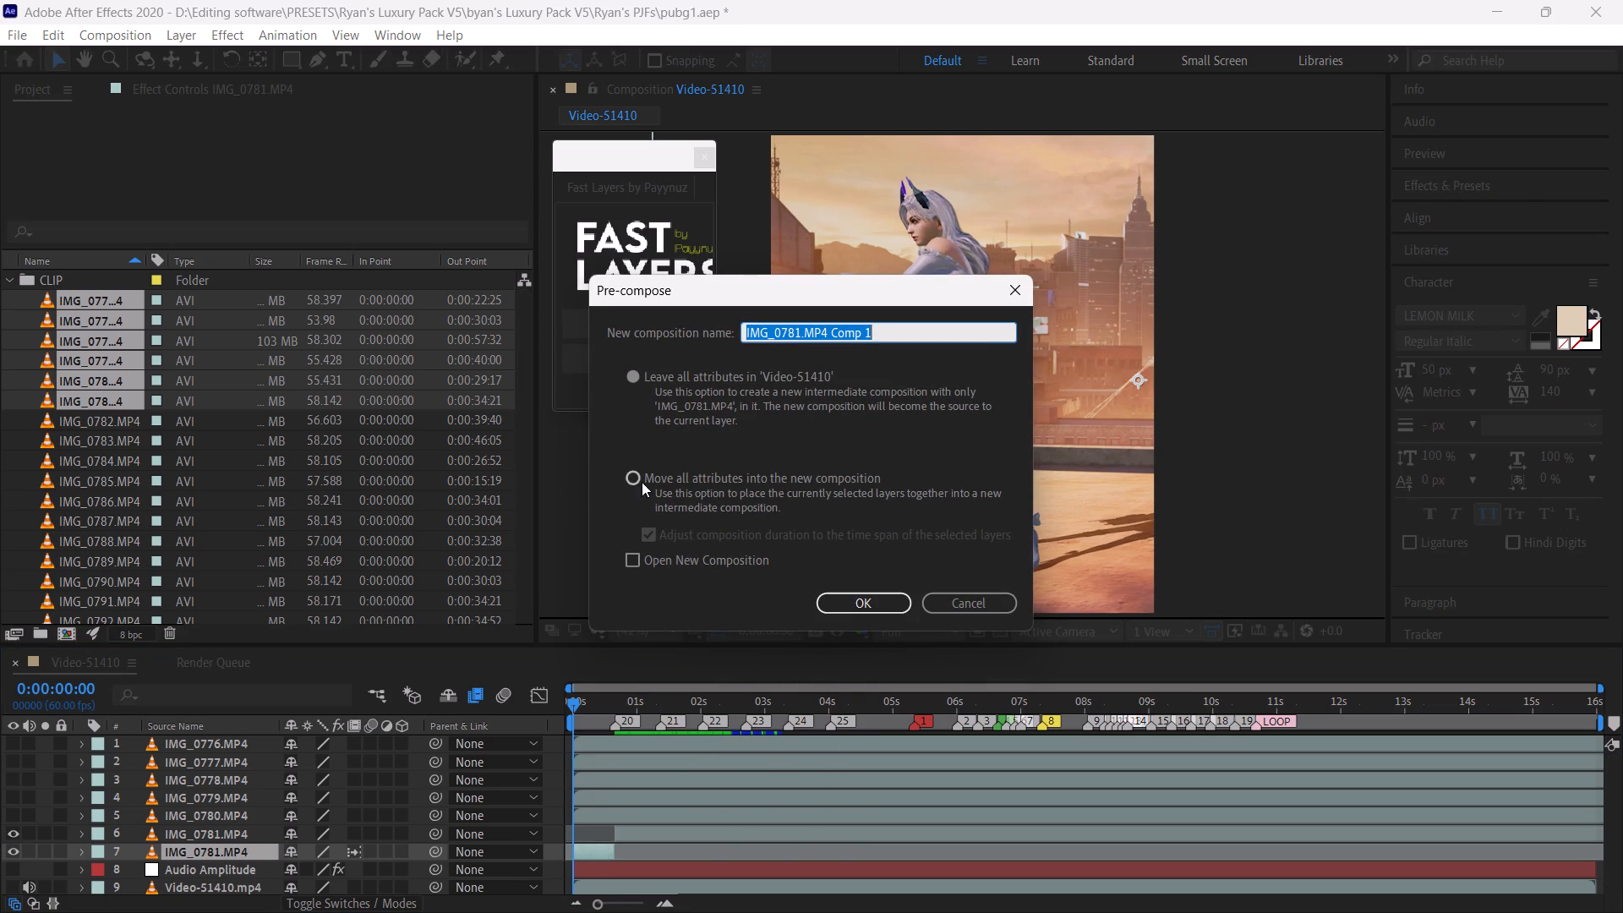
left_click(641, 481)
left_click(848, 606)
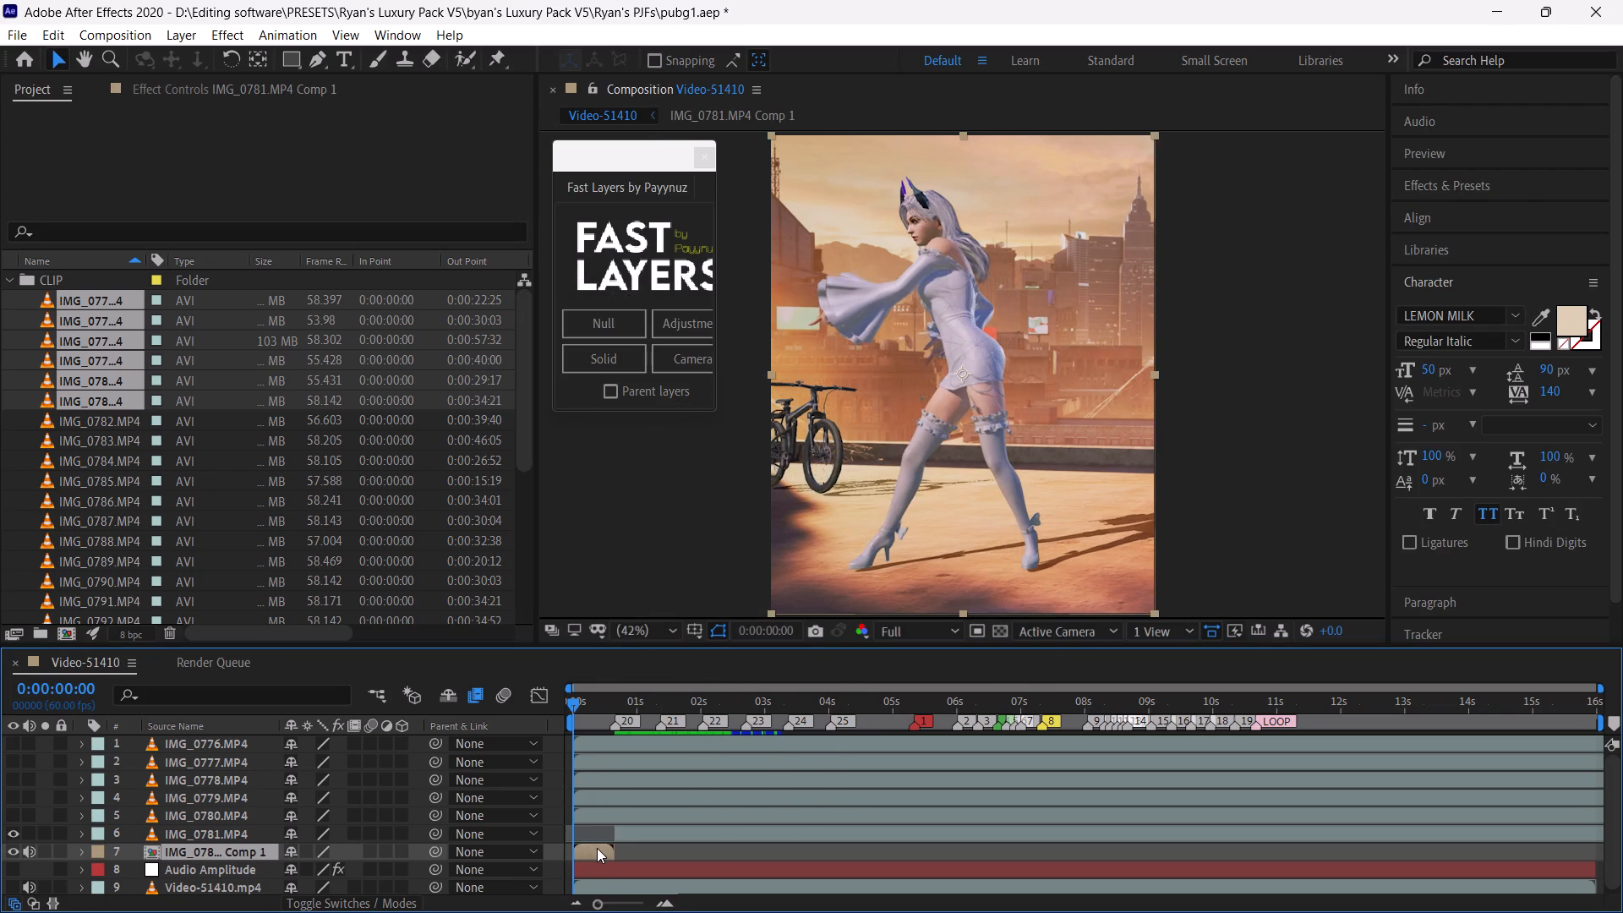
Apply the recent Twixtor 30 fps animation preset to IMG_0781.MP4 Comp 1 and reveal its keyframes.
left_click(281, 36)
left_click(320, 101)
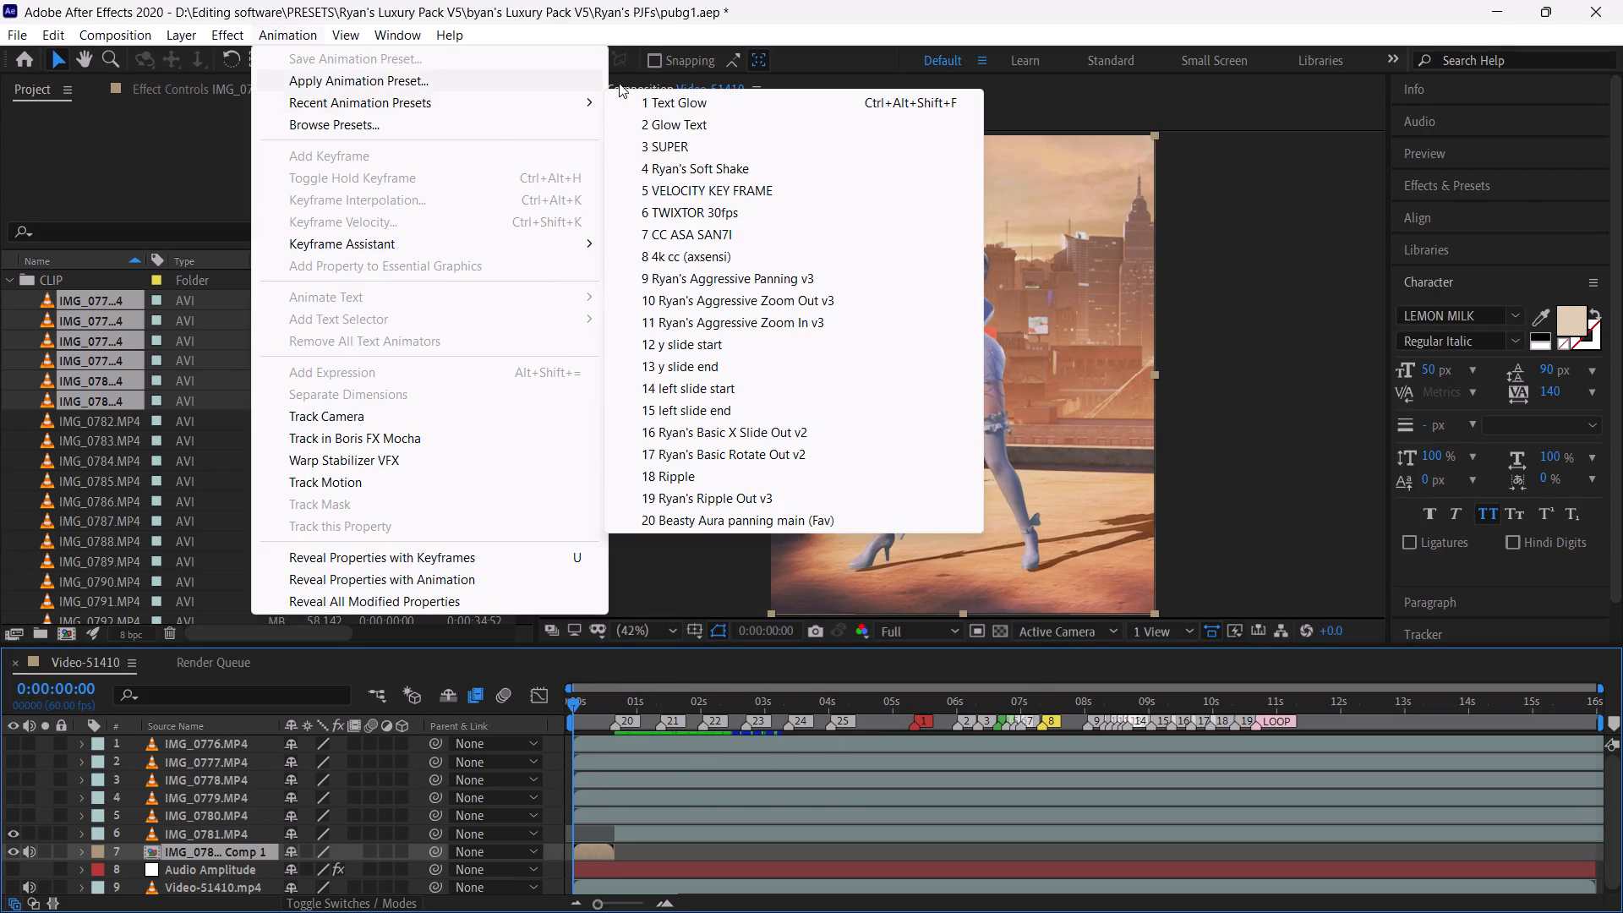
left_click(716, 219)
key("u")
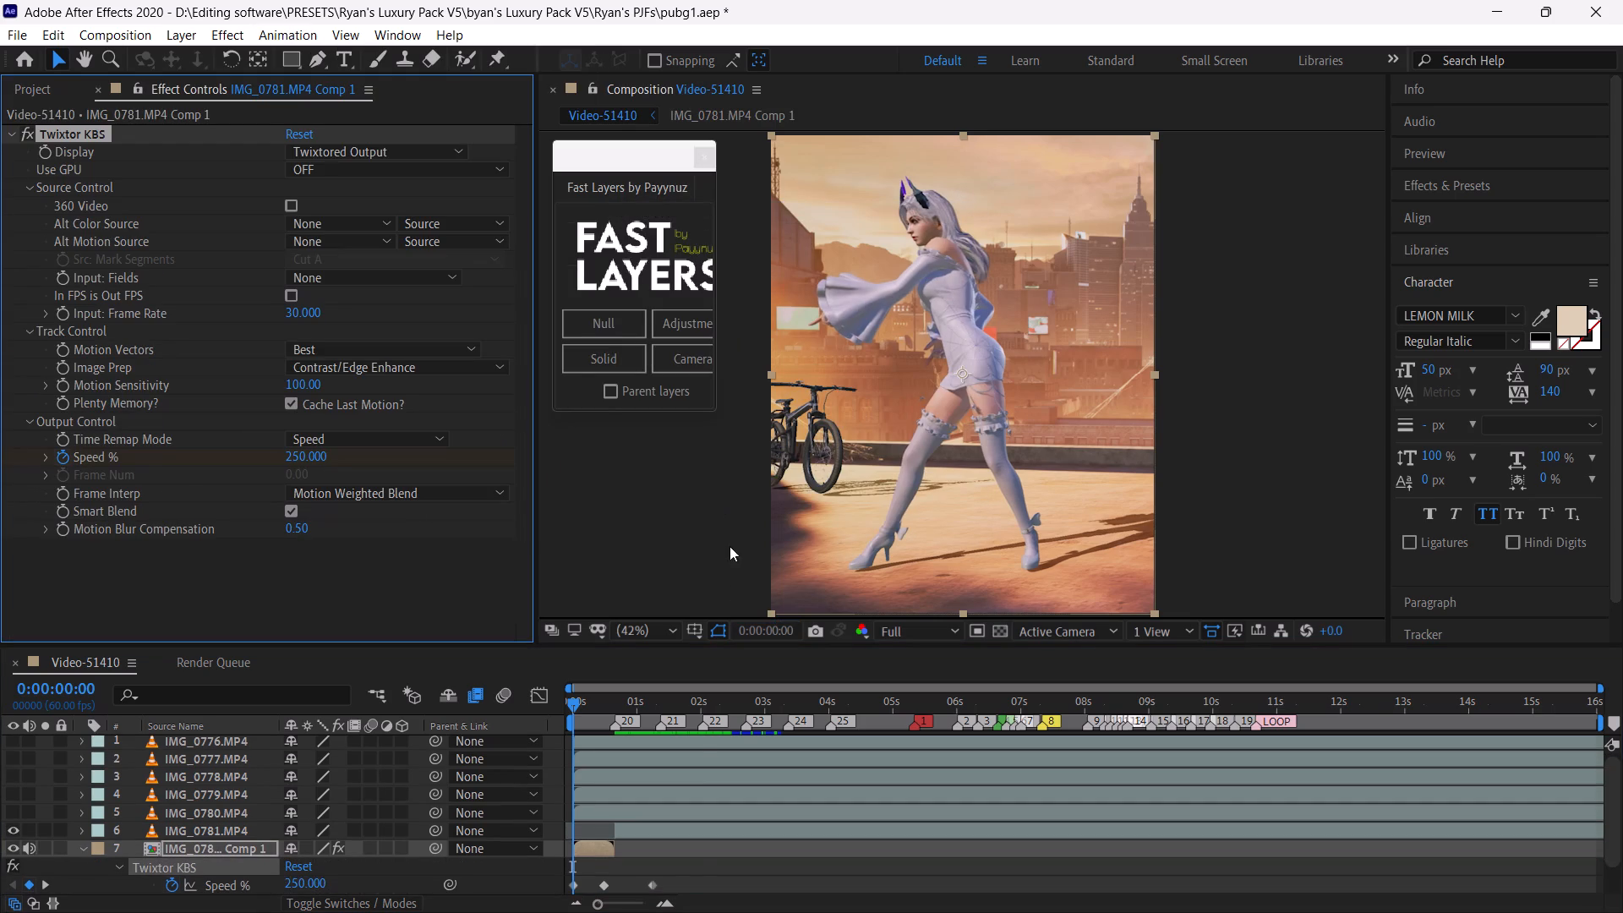
Compress the three Twixtor Speed % keyframes into the first few frames of the segment.
left_click_drag(679, 883, 569, 894)
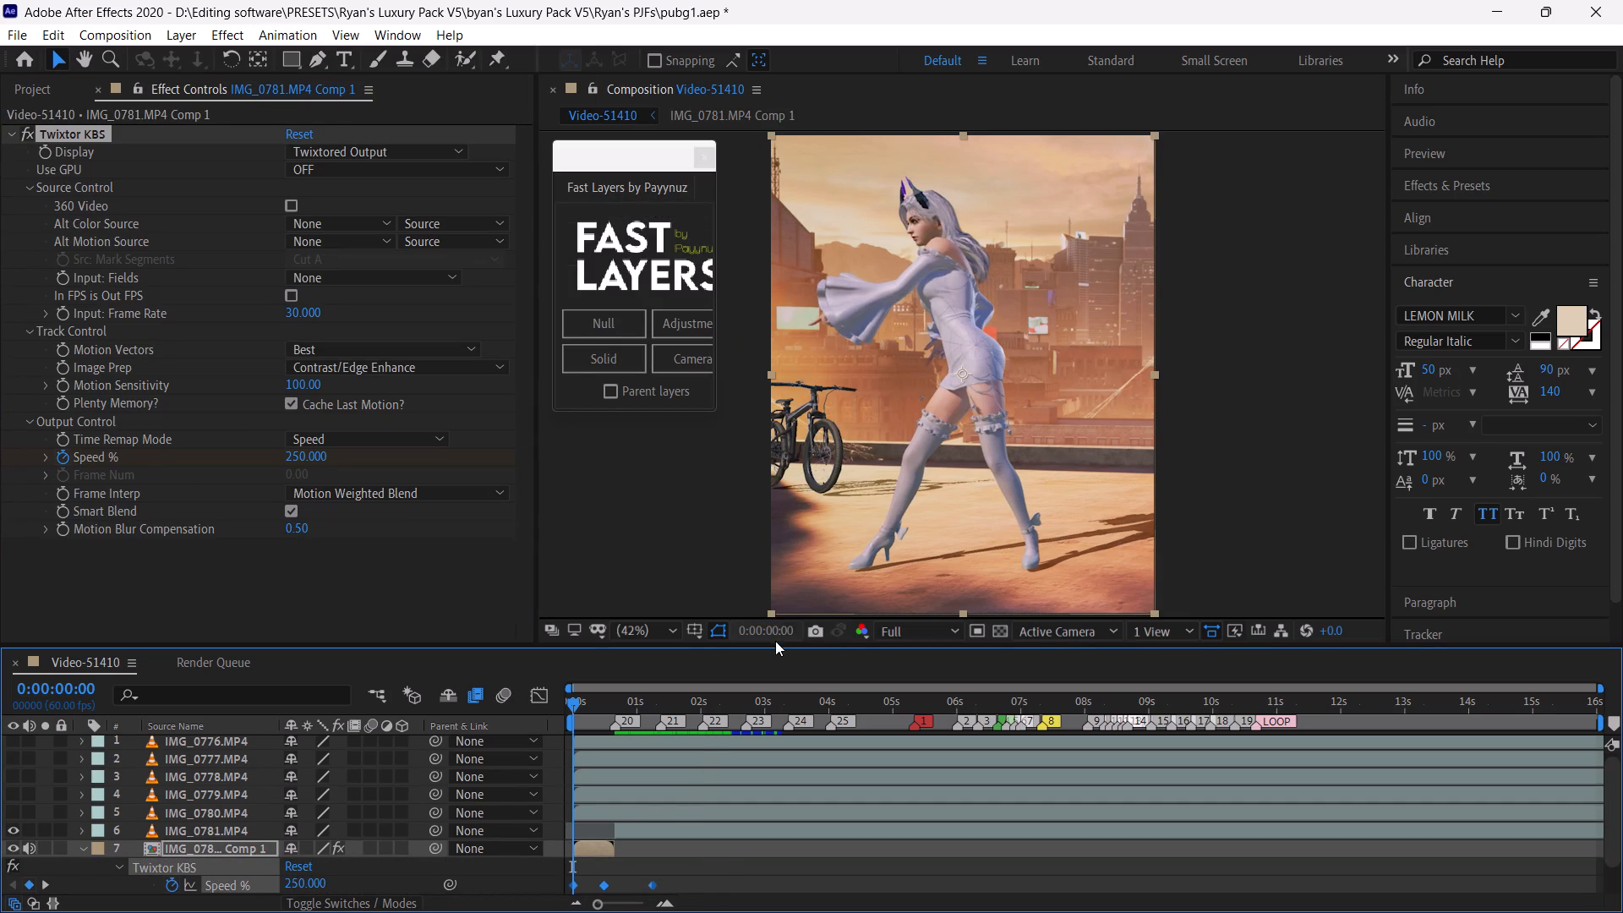
left_click_drag(649, 885, 576, 896, "alt")
Set the composition preview resolution to Quarter.
key("space")
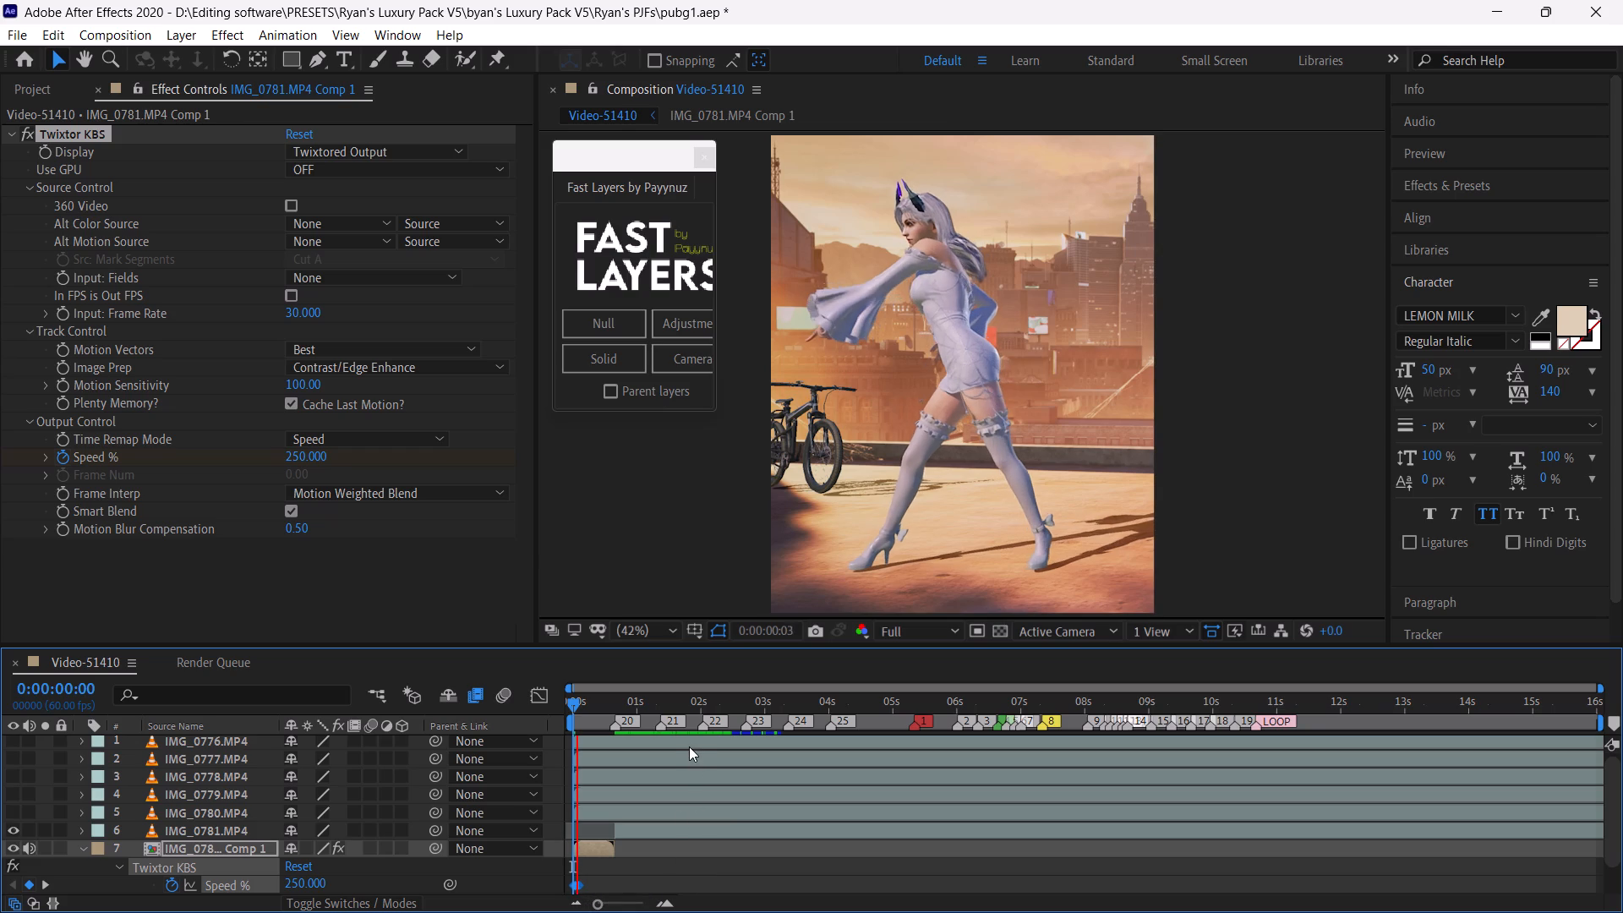
left_click(572, 705)
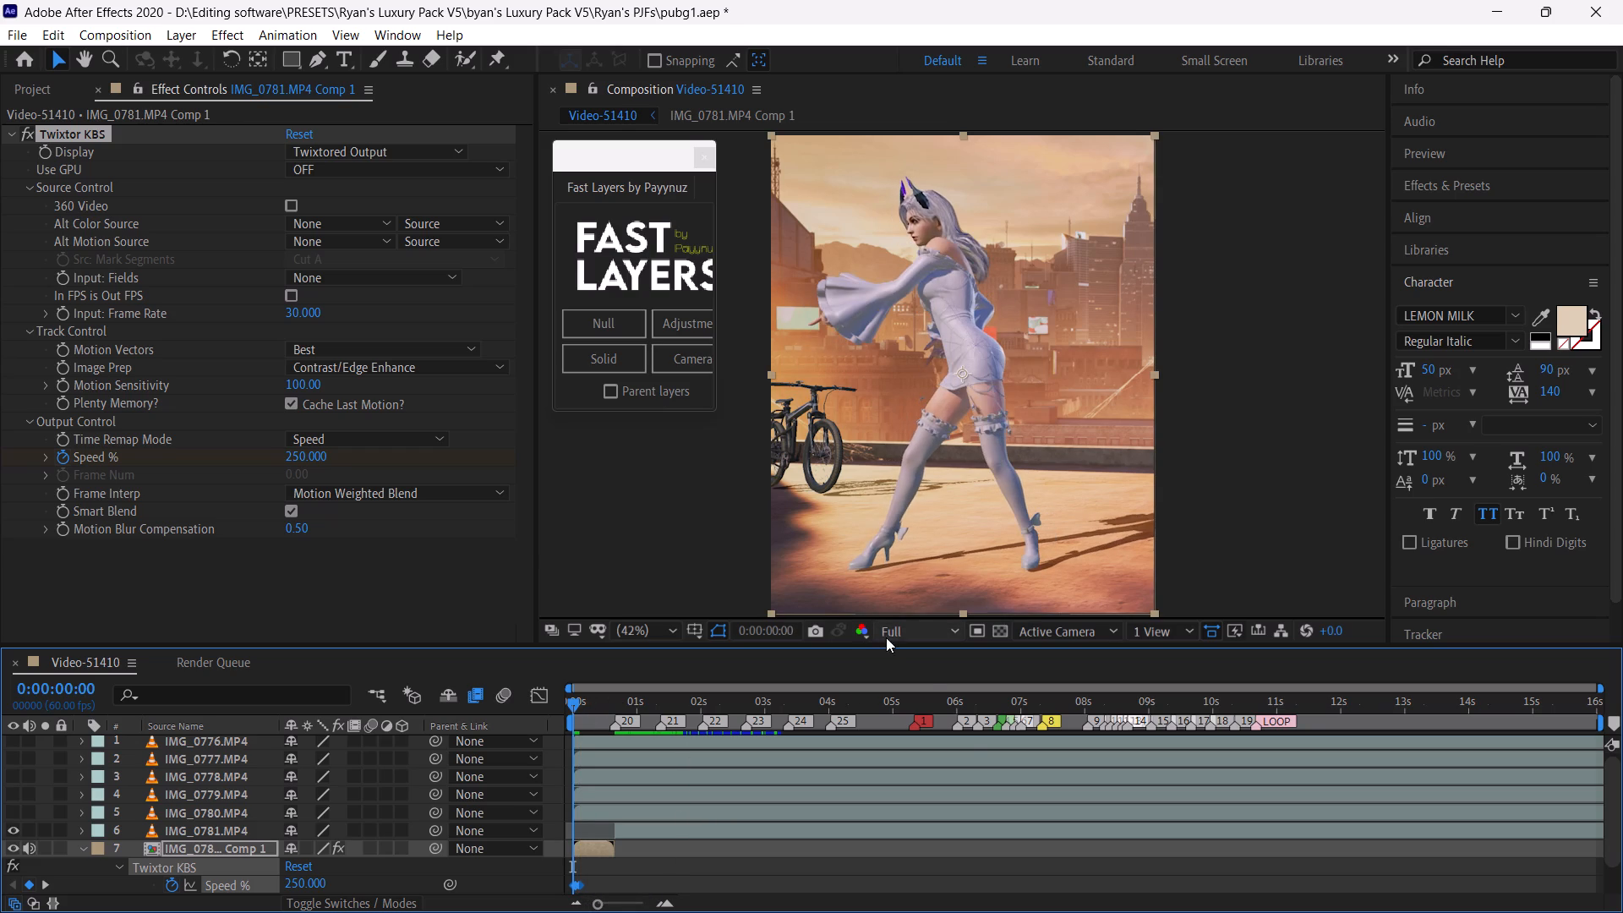
left_click(888, 637)
left_click(918, 750)
Play back and scrub the opening segment repeatedly to examine the Twixtor speed ramp up to marker 20.
key("space")
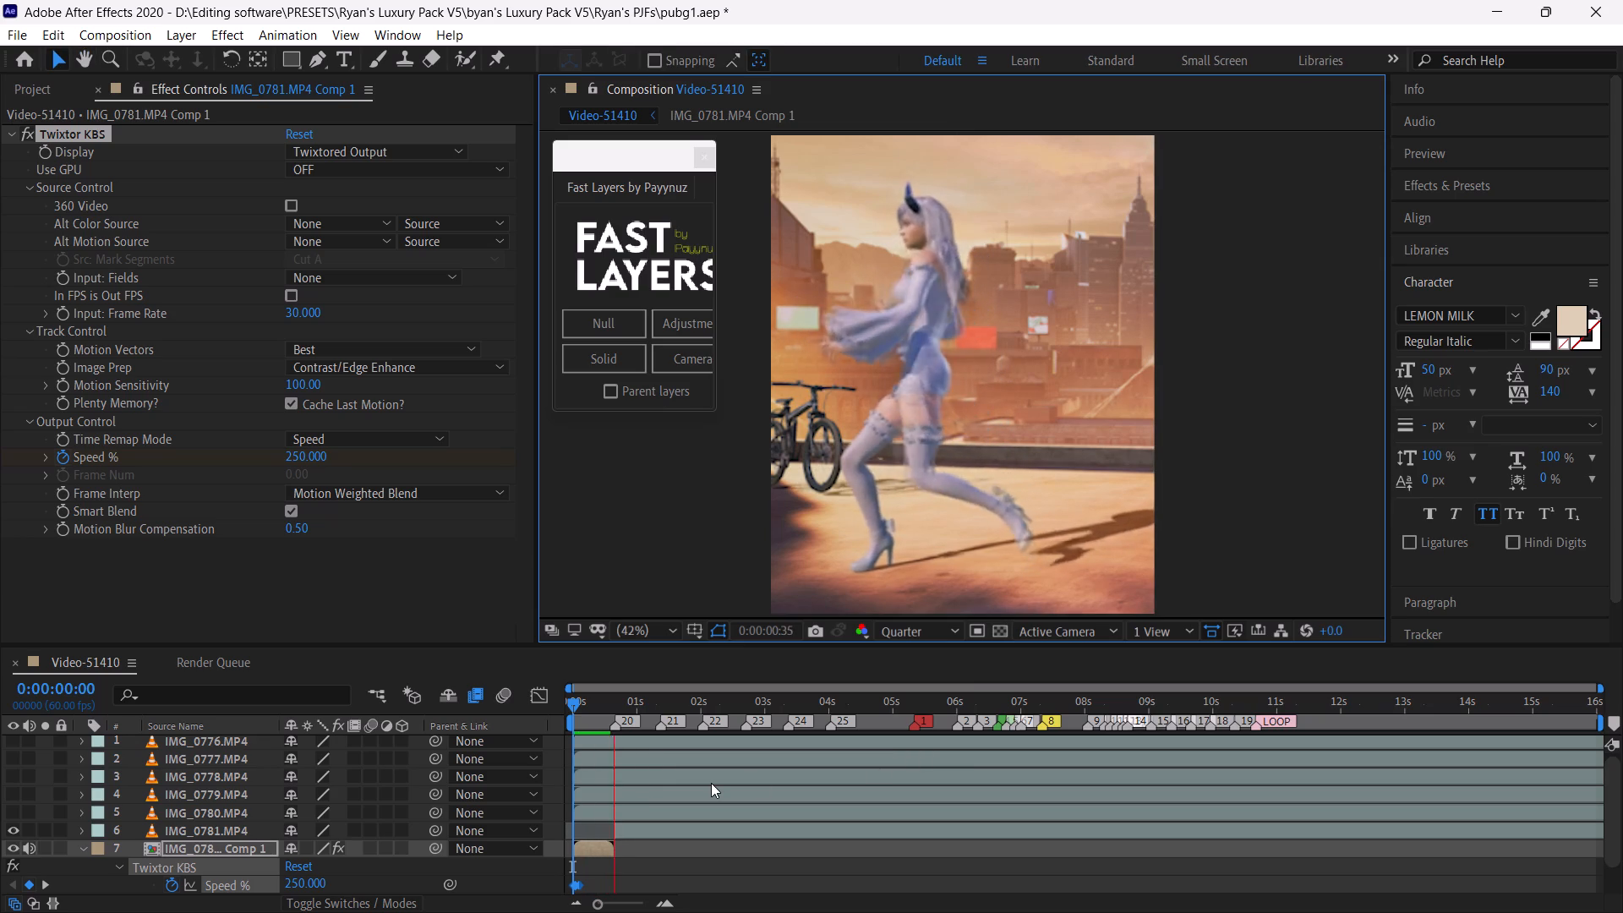
left_click(587, 704)
key("space")
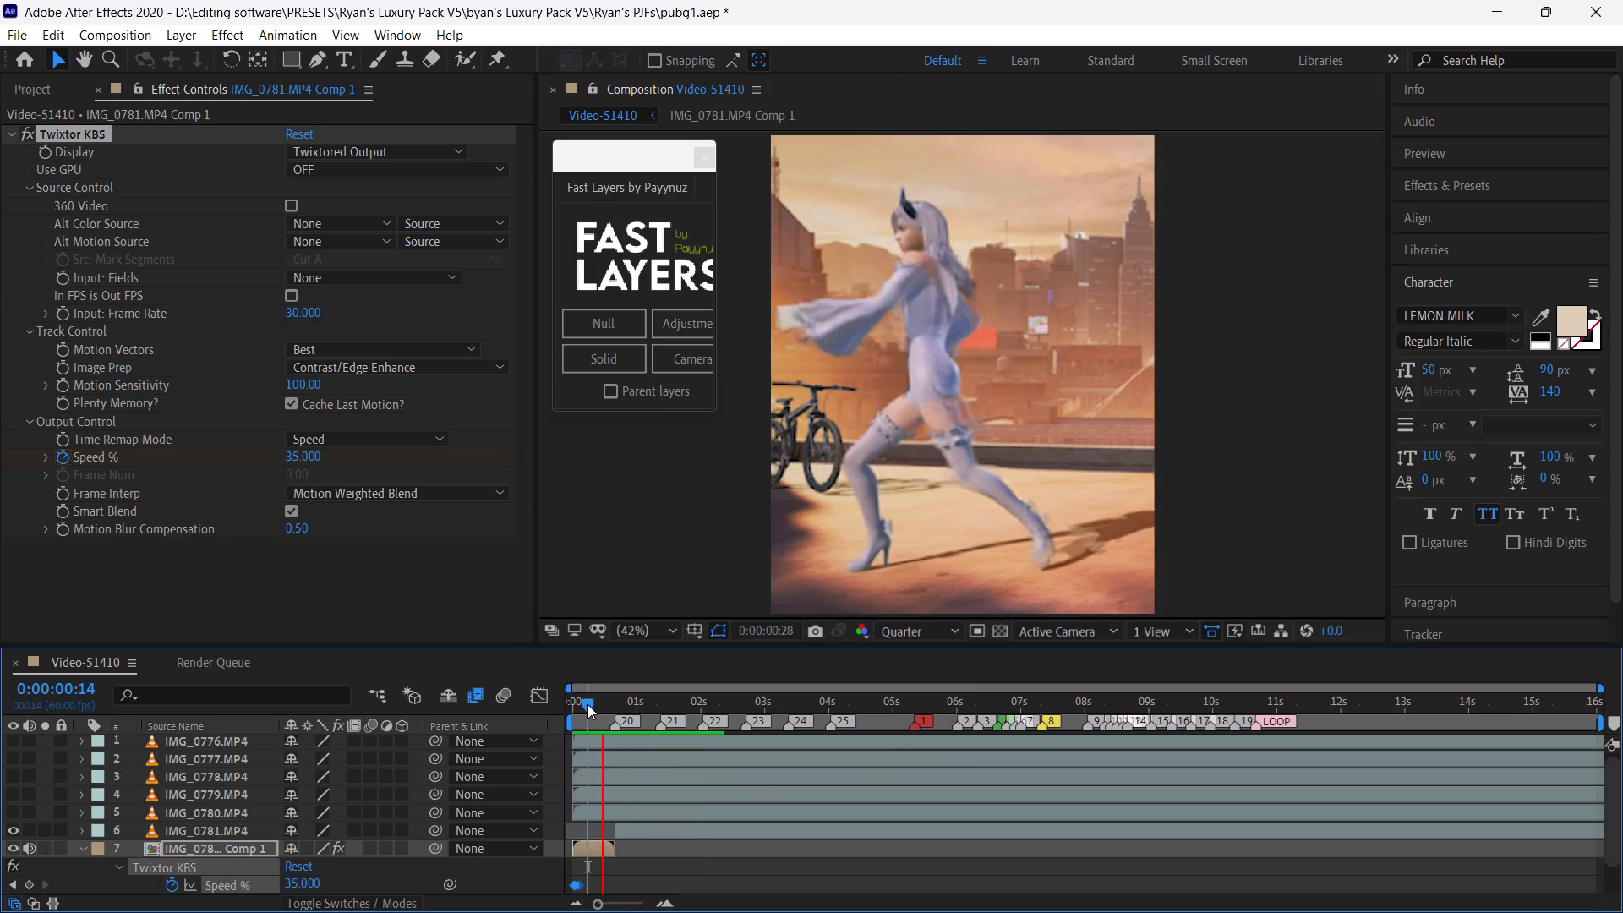
left_click(587, 704)
key("space")
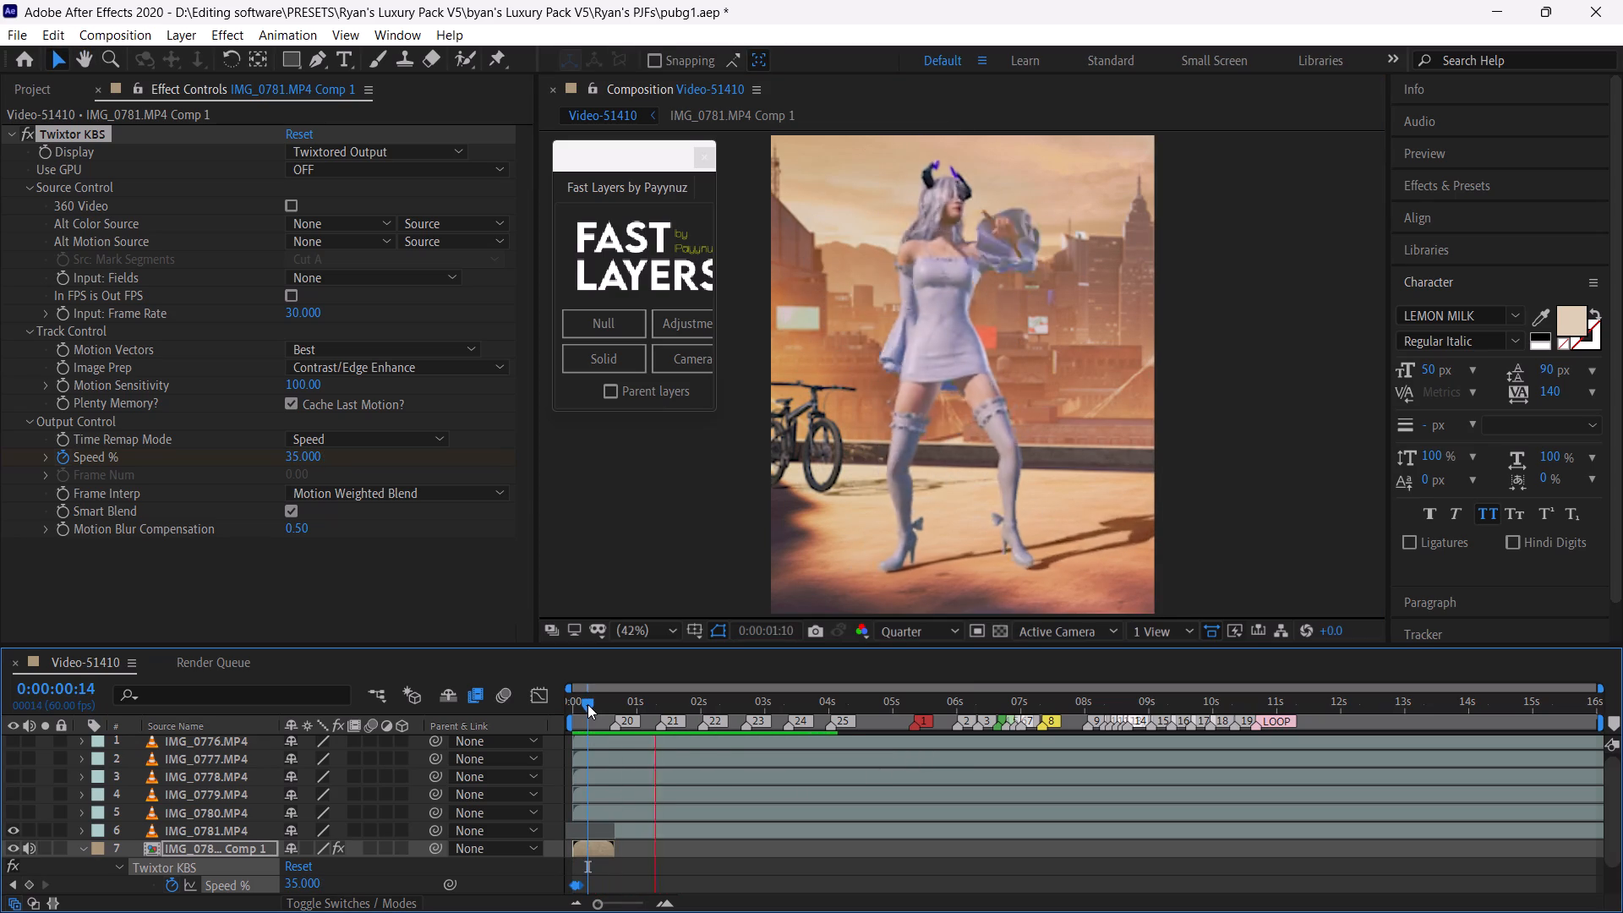
left_click(587, 704)
left_click_drag(587, 704, 540, 709)
key("space")
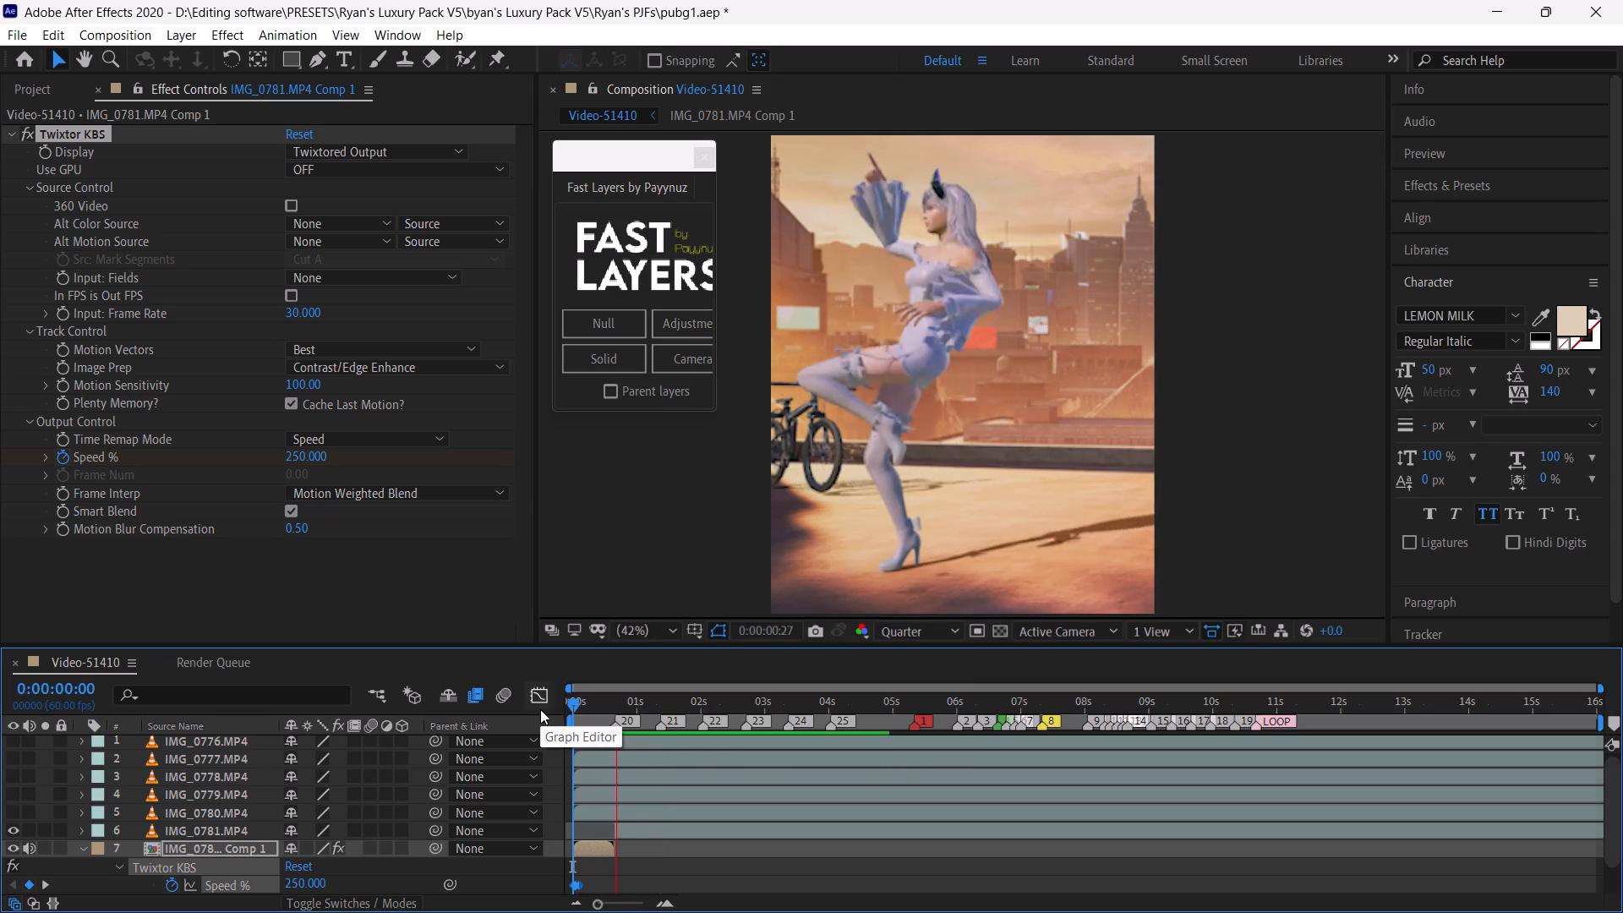
left_click(577, 697)
key("space")
left_click(577, 697)
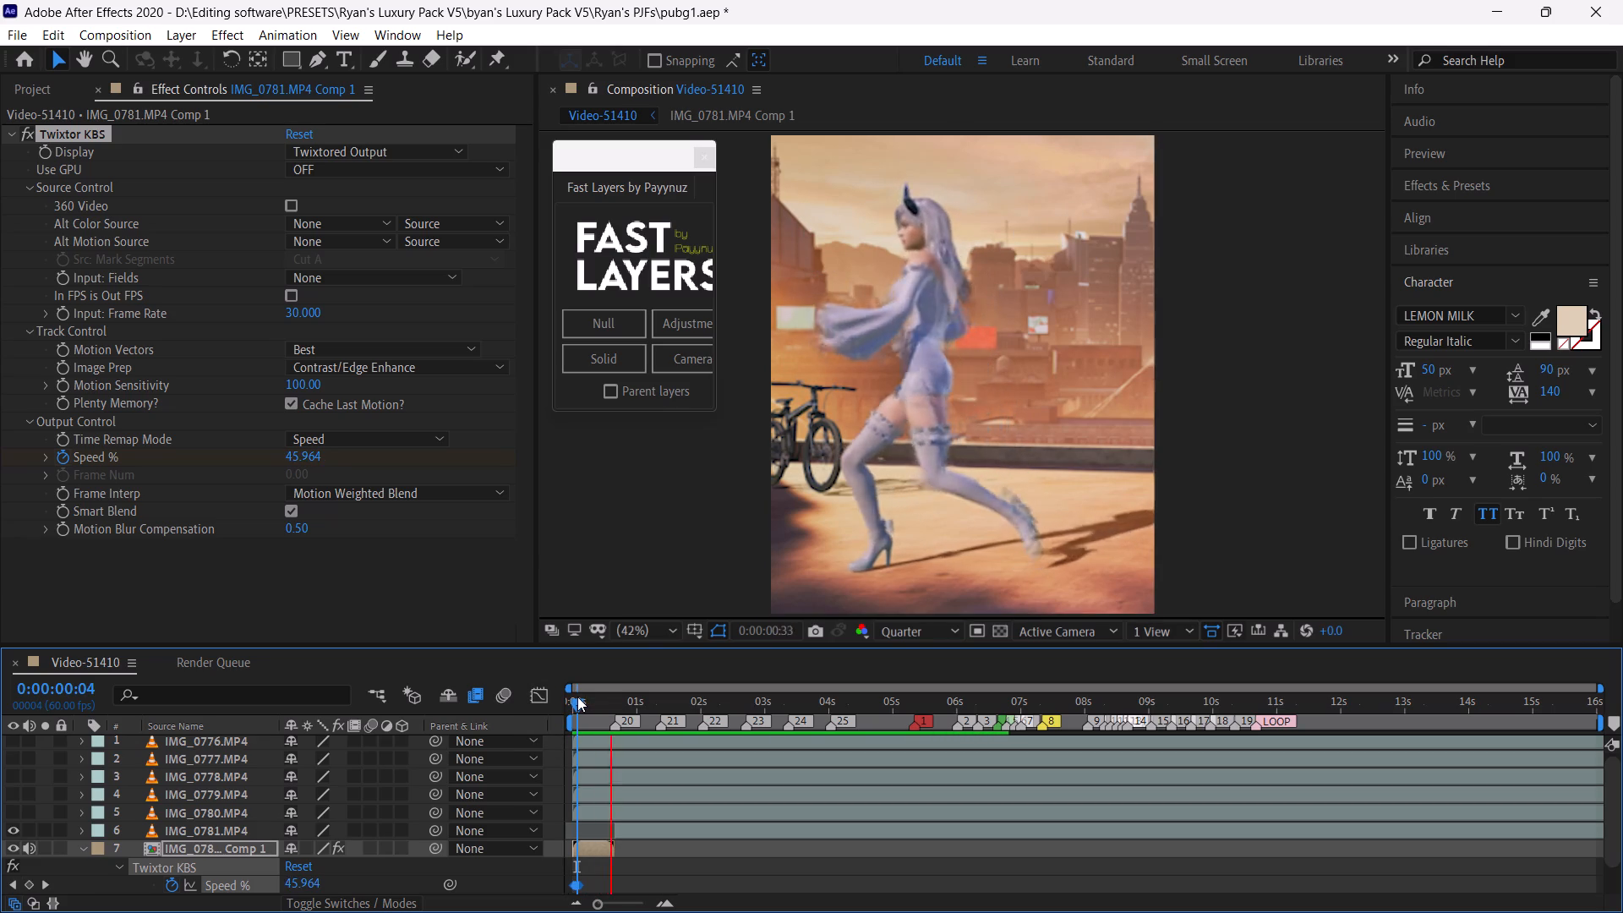
key("space")
left_click(577, 697)
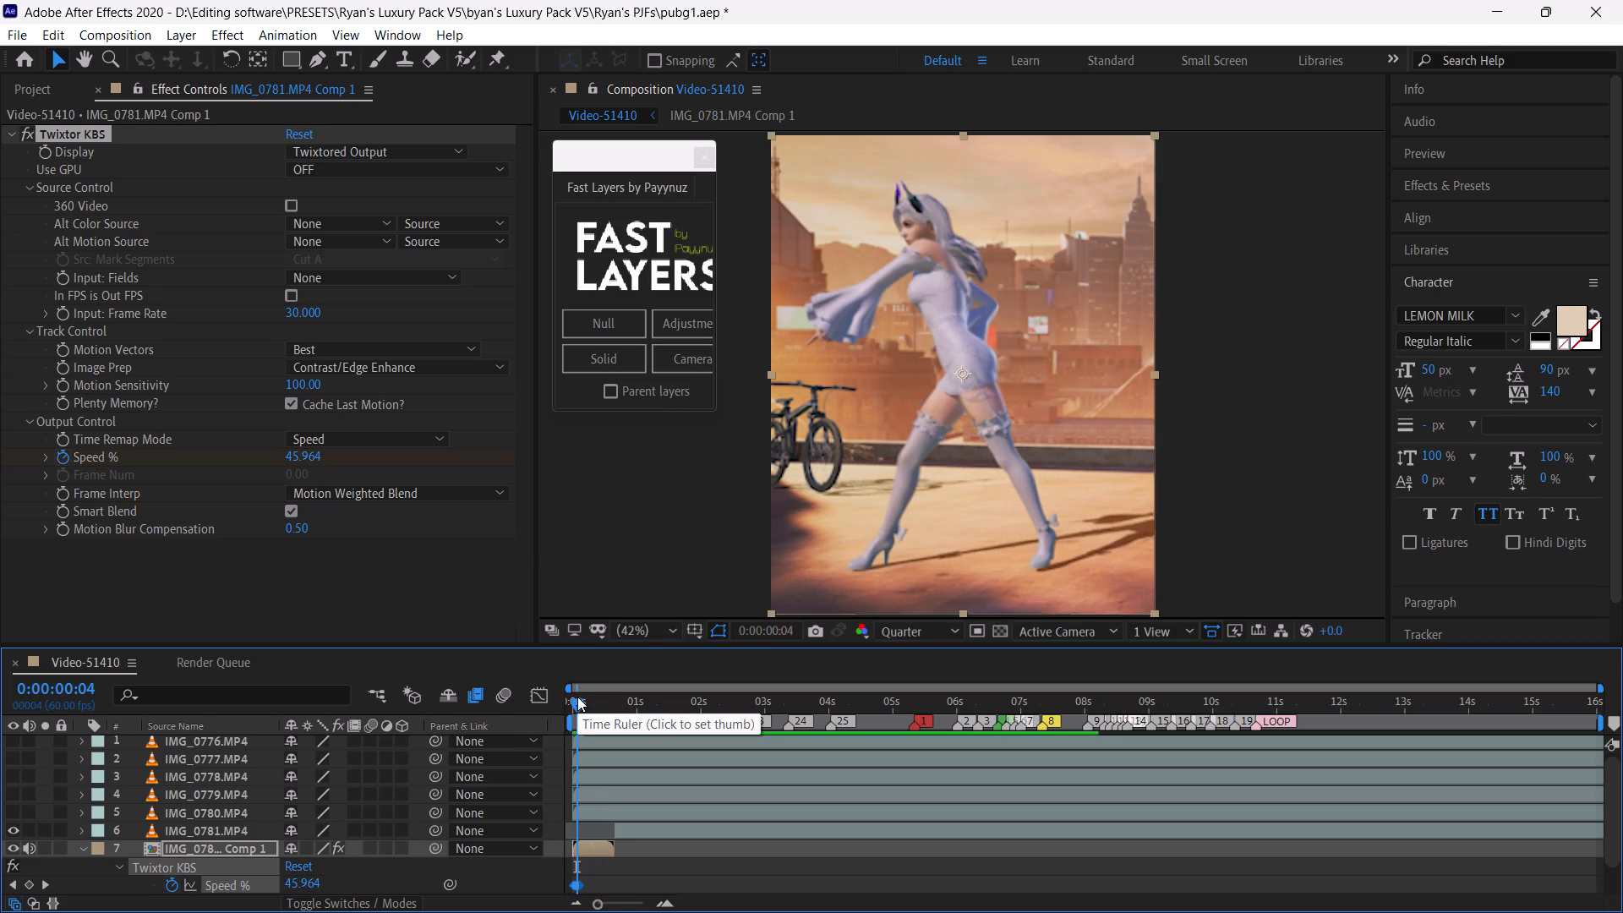
left_click_drag(587, 703, 611, 718)
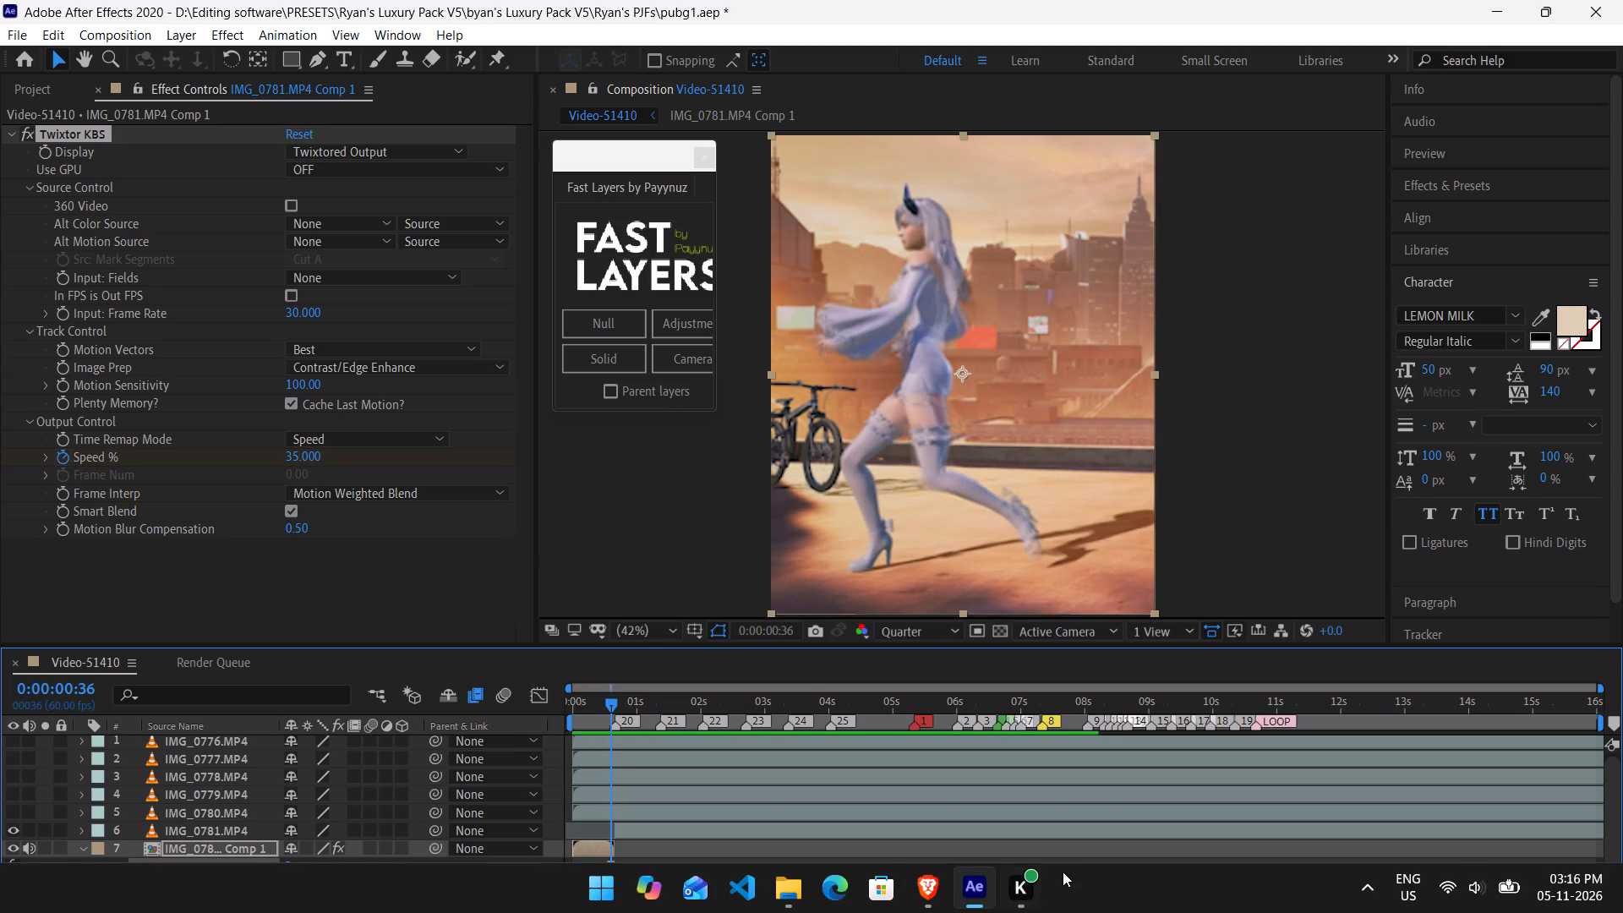